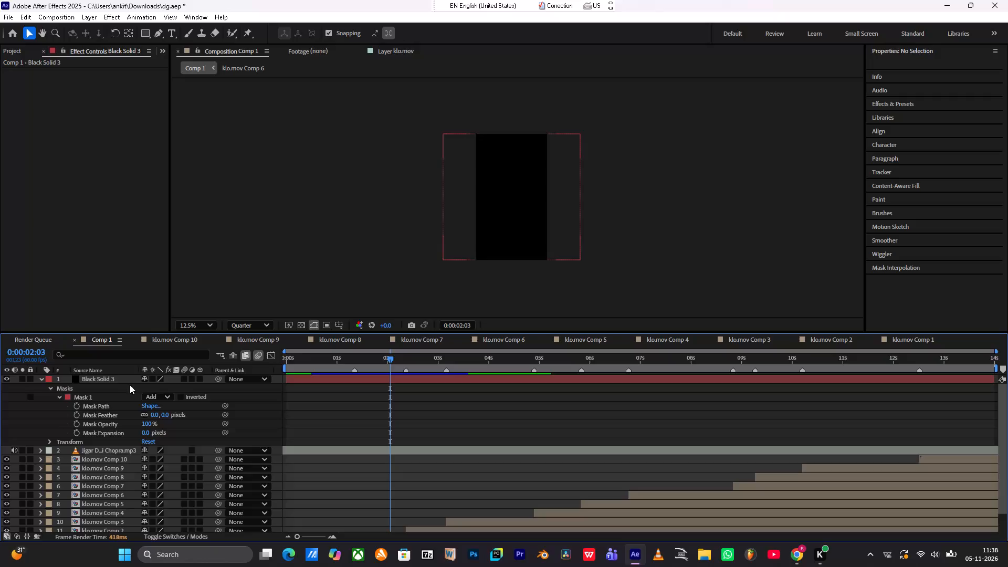
# Undo the recent mask and scaling changes on the Black Solid 3 layer.
pyautogui.click(87, 402)
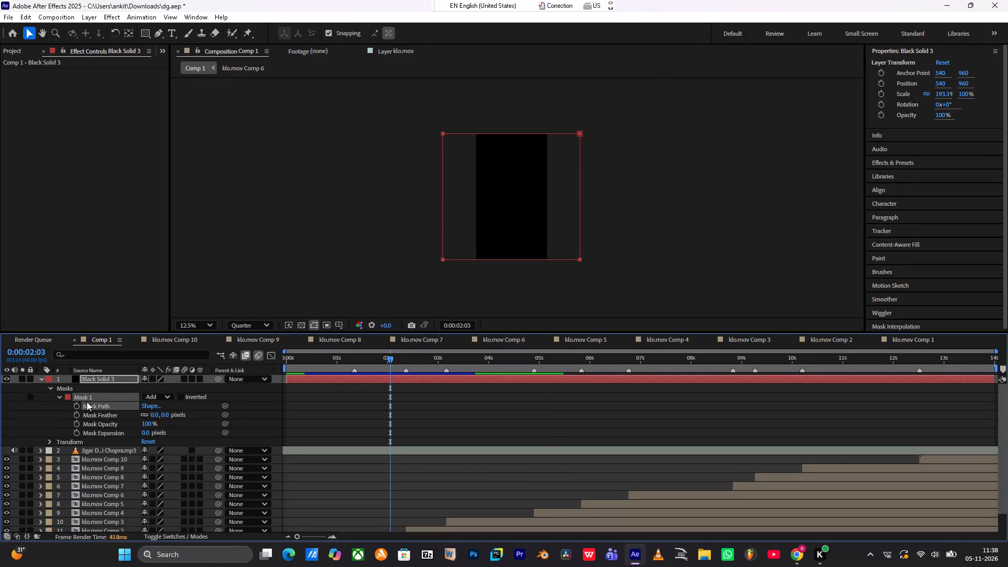
pyautogui.hotkey('ctrl', 'z')
pyautogui.hotkey('ctrl', 'z')
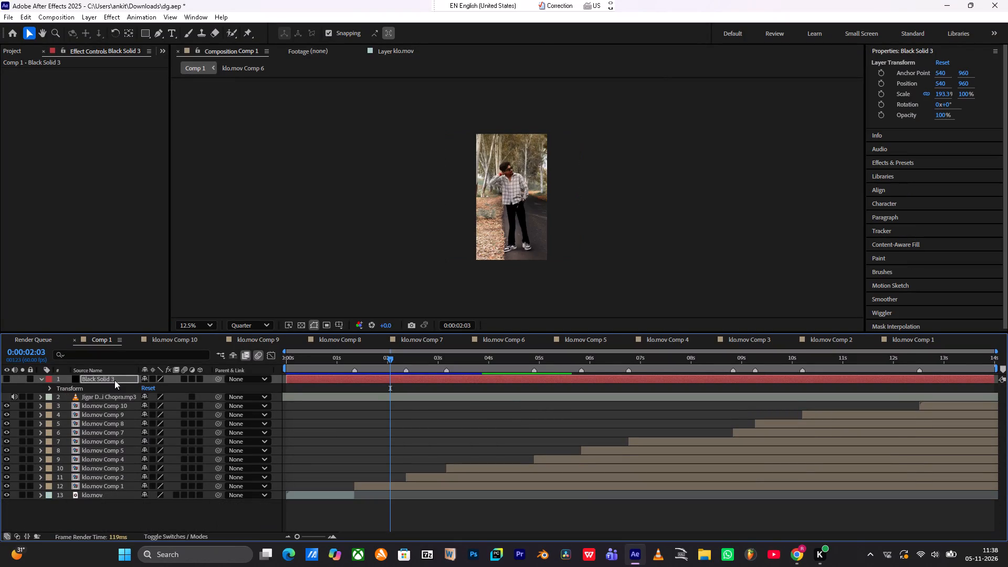
pyautogui.hotkey('ctrl', 'z')
pyautogui.hotkey('ctrl', 'z')
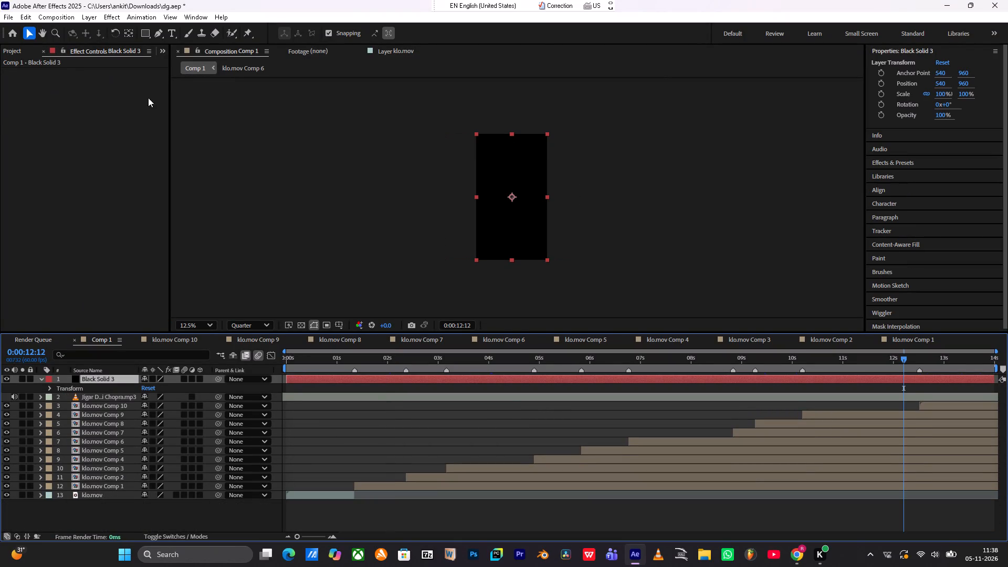
# Add a full-size rectangular mask to Black Solid 3 and extend its left edge beyond the frame.
pyautogui.doubleClick(146, 33)
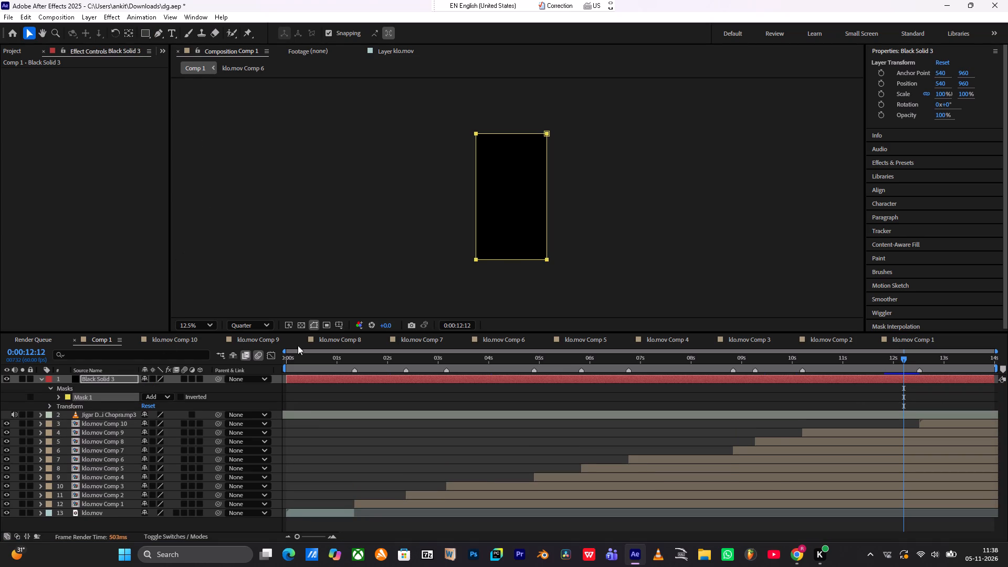
pyautogui.keyDown('ctrl'); pyautogui.moveTo(454, 107); pyautogui.dragTo(514, 260); pyautogui.keyUp('ctrl')
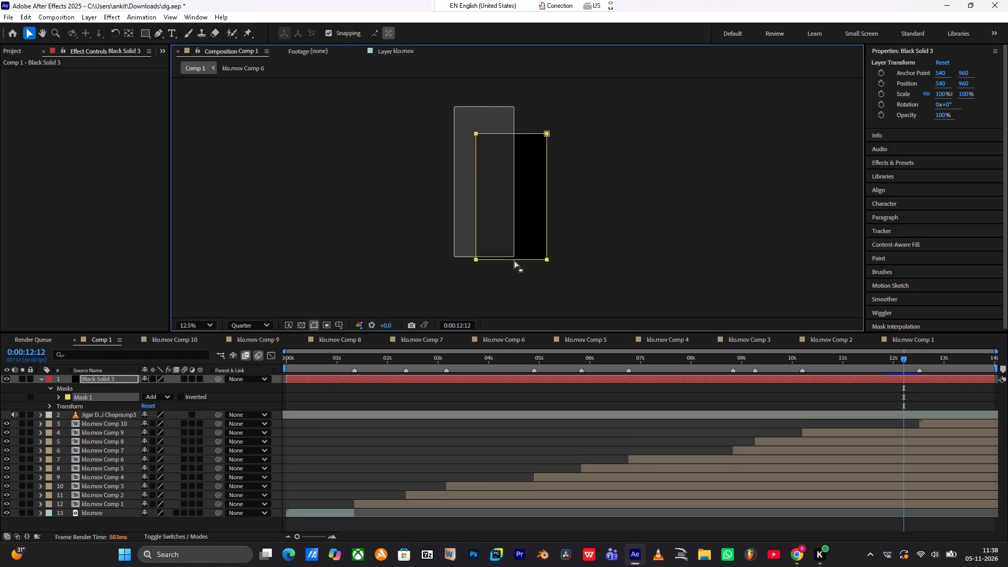
pyautogui.keyDown('ctrl'); pyautogui.moveTo(514, 260); pyautogui.dragTo(490, 279); pyautogui.keyUp('ctrl')
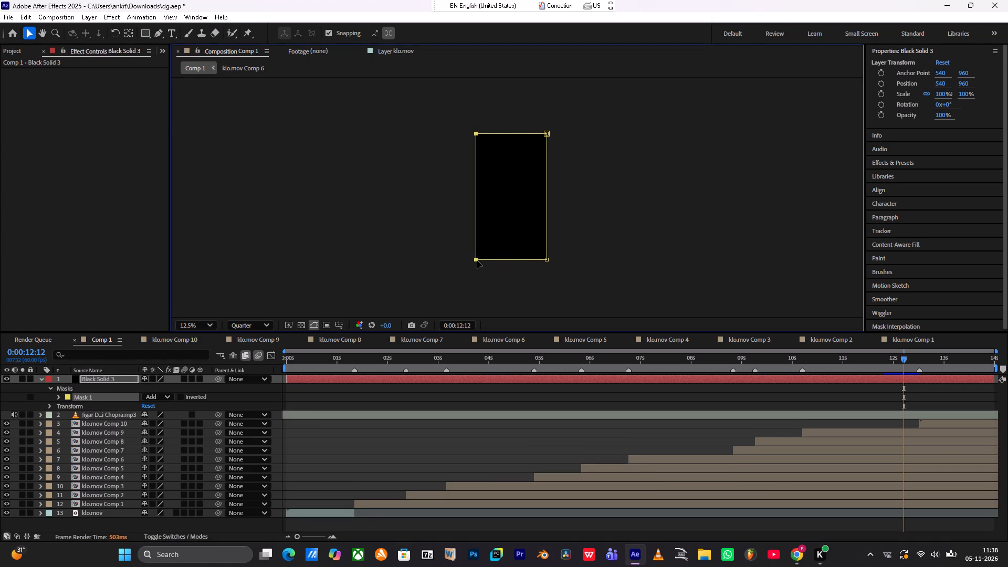
pyautogui.moveTo(477, 261); pyautogui.dragTo(437, 261)
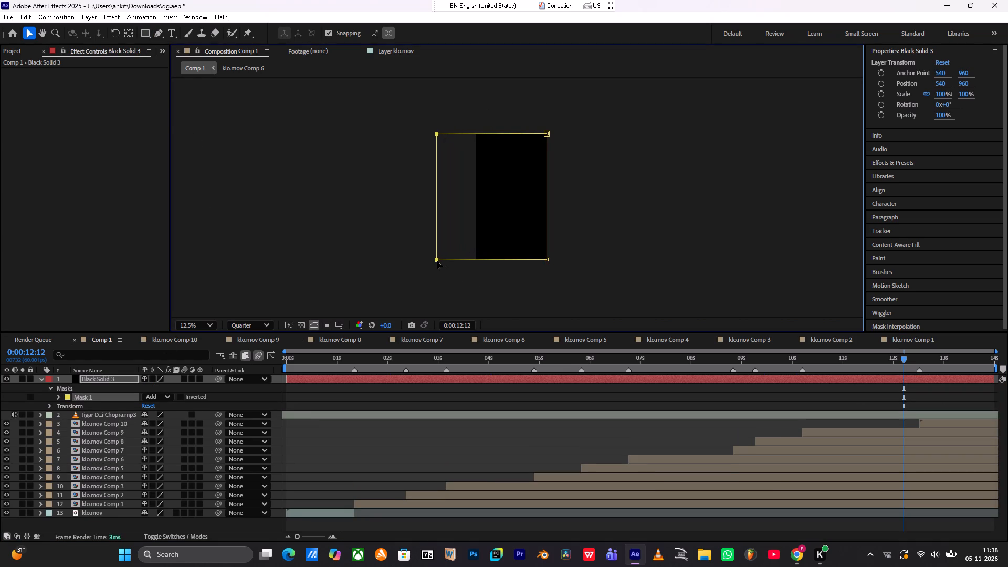
pyautogui.moveTo(437, 261); pyautogui.dragTo(470, 264)
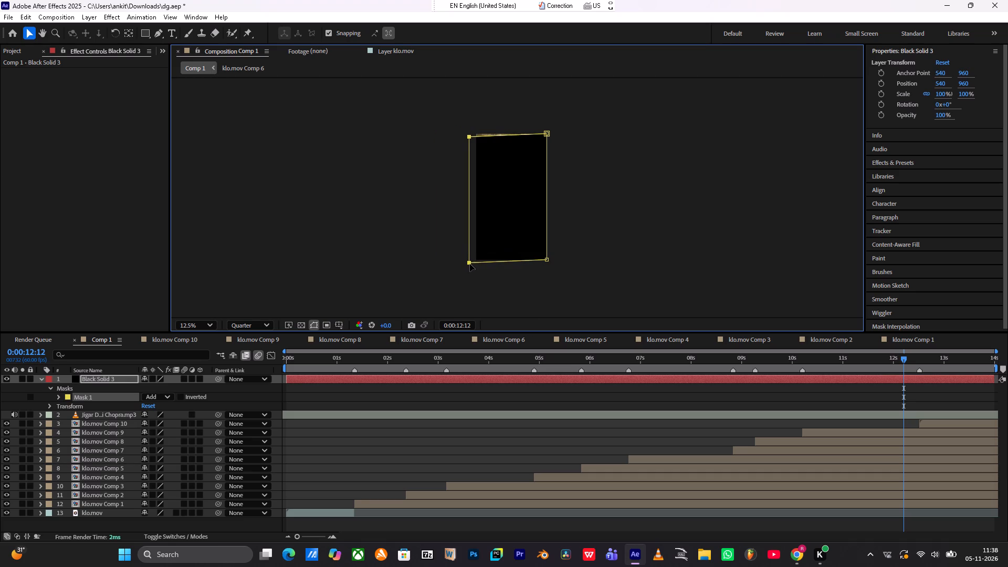
pyautogui.moveTo(470, 264); pyautogui.dragTo(451, 267)
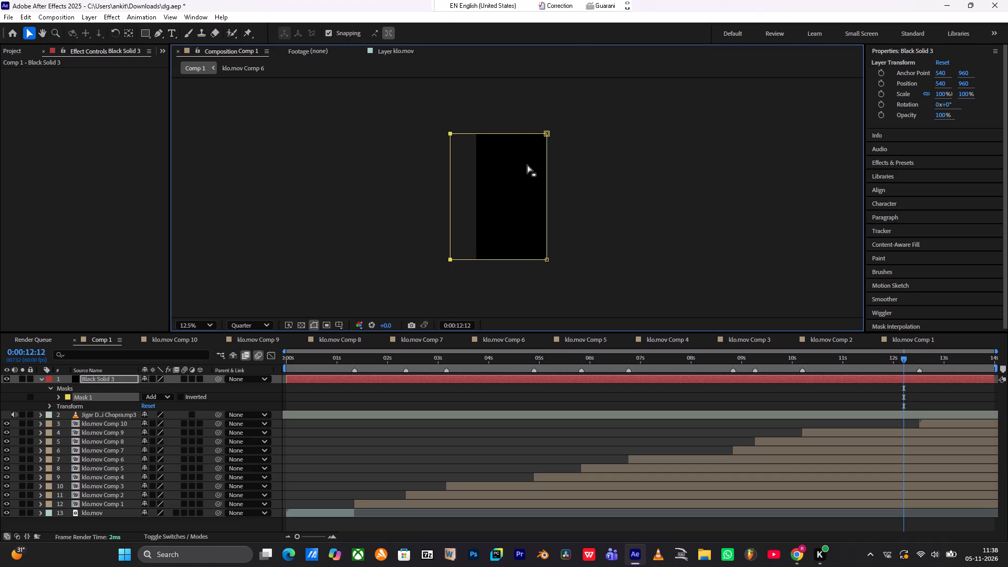
# Extend the right edge of Mask 1 beyond the frame, keeping its two corner points level with the layer's corners.
pyautogui.keyDown('ctrl'); pyautogui.moveTo(550, 114); pyautogui.dragTo(576, 194); pyautogui.keyUp('ctrl')
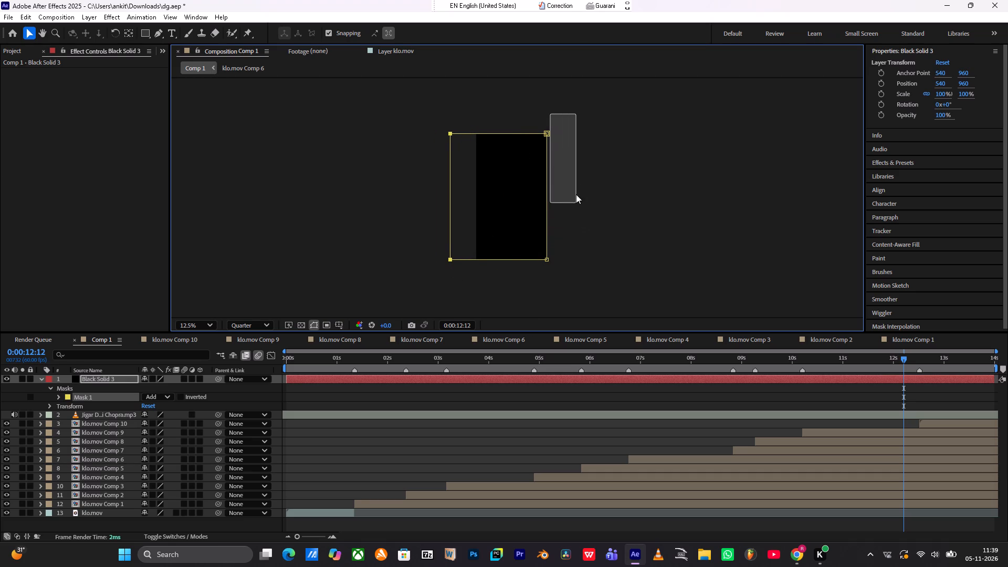
pyautogui.keyDown('ctrl'); pyautogui.moveTo(576, 194); pyautogui.dragTo(576, 199); pyautogui.keyUp('ctrl')
pyautogui.keyDown('ctrl'); pyautogui.moveTo(536, 111); pyautogui.dragTo(576, 217); pyautogui.keyUp('ctrl')
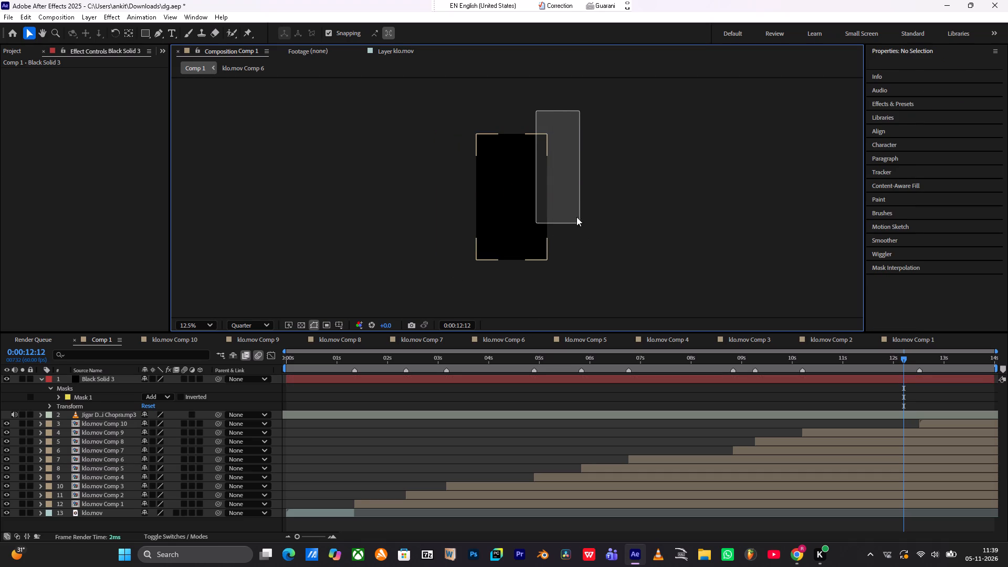
pyautogui.keyDown('ctrl'); pyautogui.moveTo(576, 217); pyautogui.dragTo(578, 219); pyautogui.keyUp('ctrl')
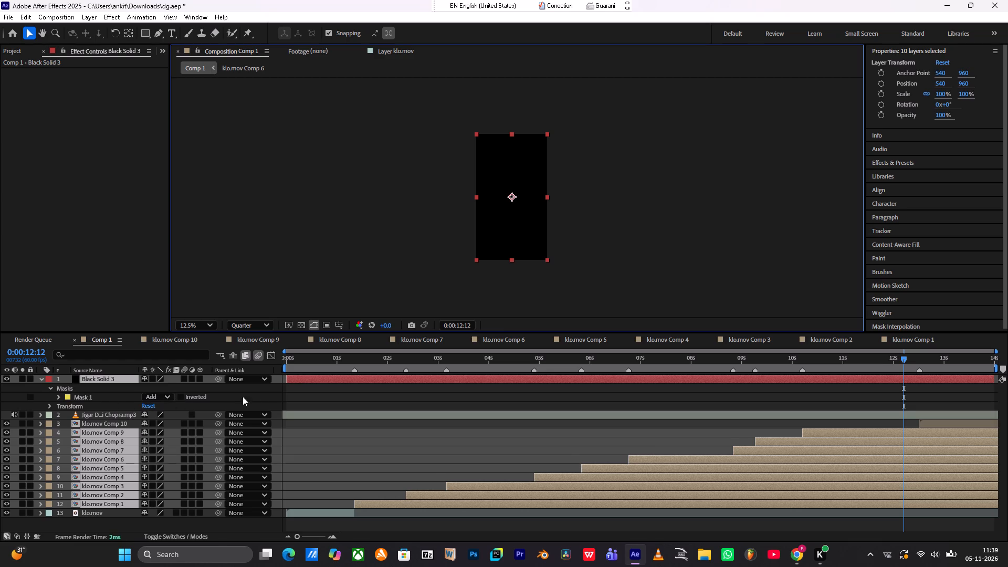
pyautogui.click(324, 393)
pyautogui.click(90, 397)
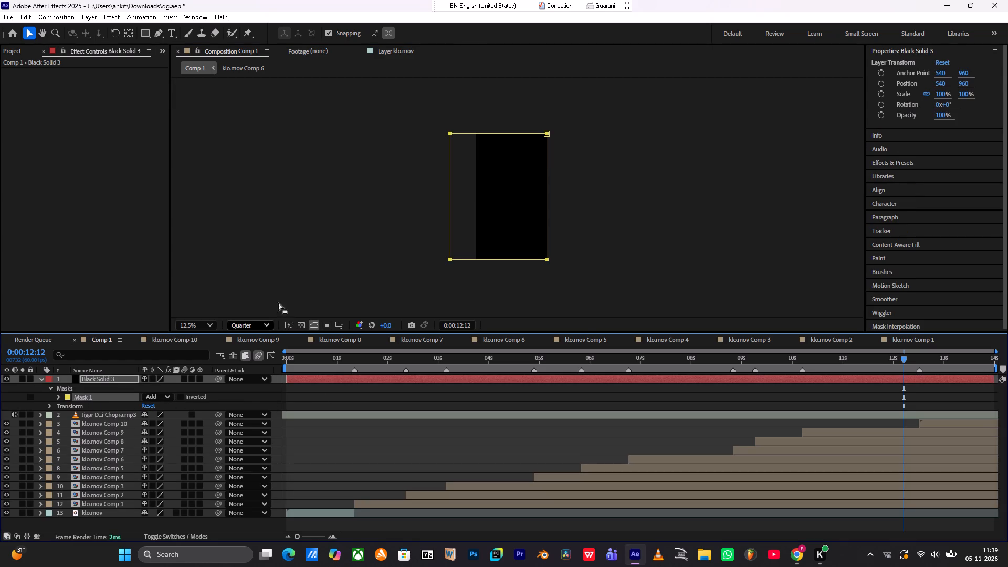
pyautogui.keyDown('ctrl'); pyautogui.moveTo(588, 91); pyautogui.dragTo(512, 280); pyautogui.keyUp('ctrl')
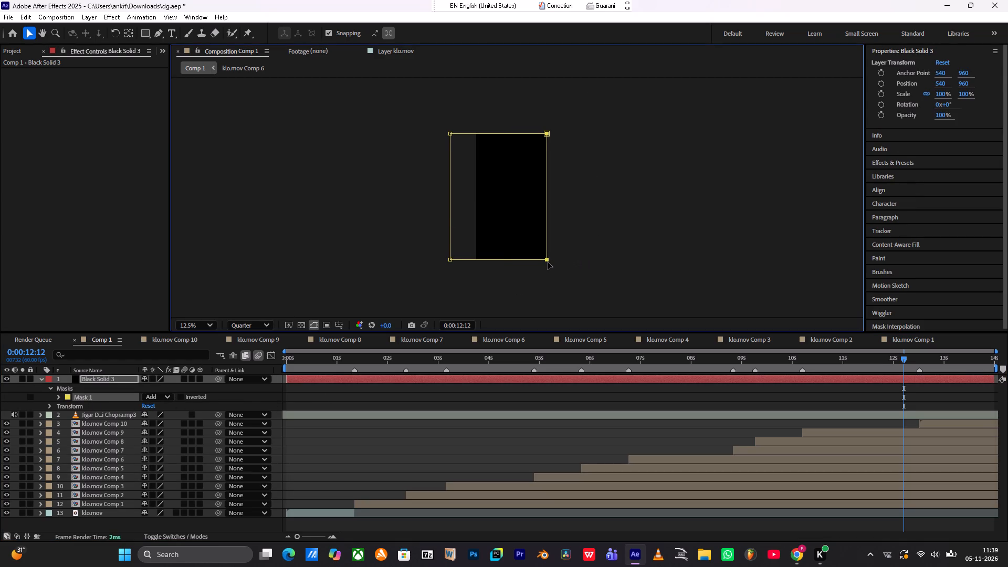
pyautogui.moveTo(548, 262); pyautogui.dragTo(573, 264)
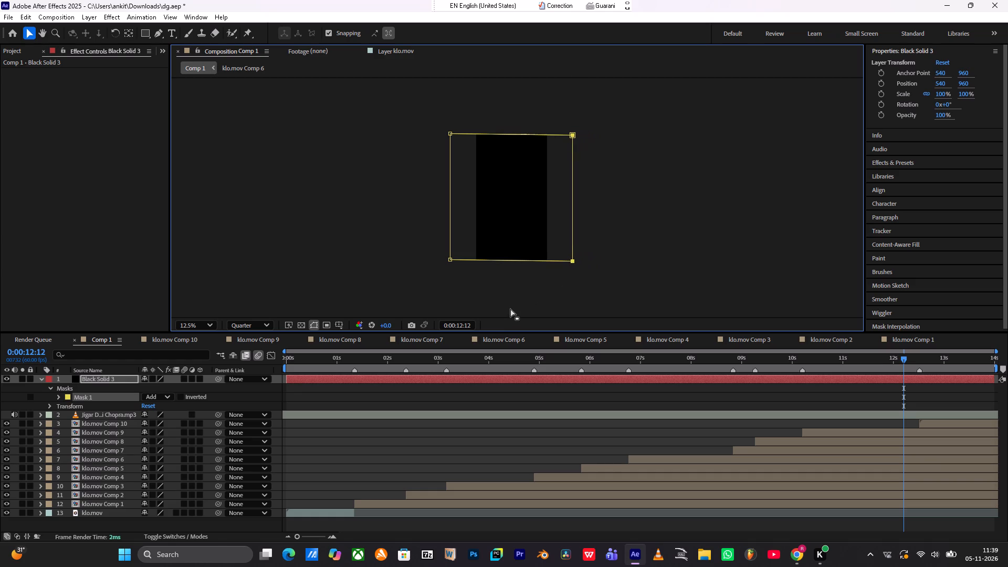
pyautogui.hotkey('ctrl', 'z')
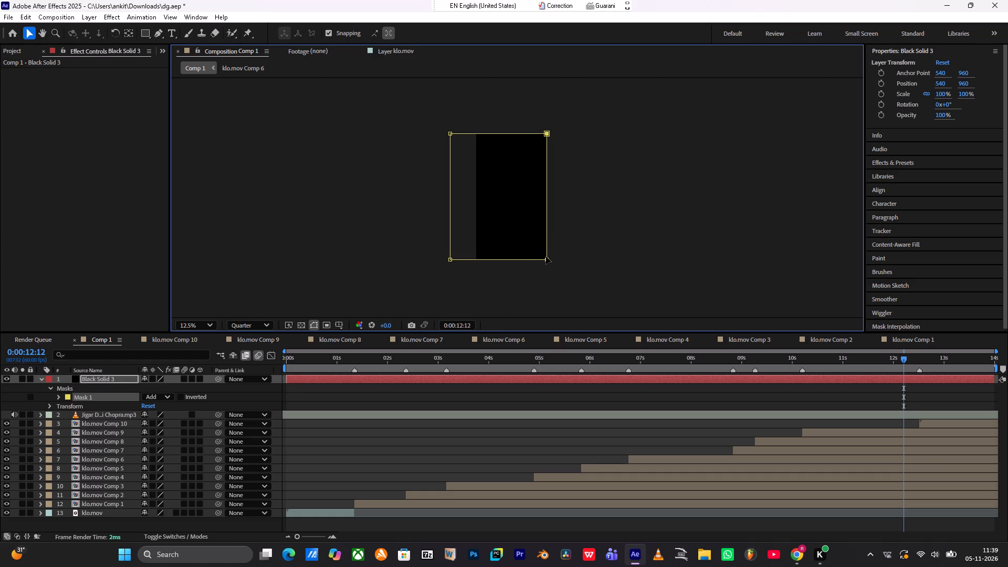
pyautogui.keyDown('shift'); pyautogui.moveTo(548, 261); pyautogui.dragTo(576, 261); pyautogui.keyUp('shift')
pyautogui.keyDown('ctrl'); pyautogui.moveTo(573, 115); pyautogui.dragTo(513, 271); pyautogui.keyUp('ctrl')
pyautogui.keyDown('shift'); pyautogui.moveTo(547, 259); pyautogui.dragTo(575, 259); pyautogui.keyUp('shift')
pyautogui.keyDown('ctrl'); pyautogui.moveTo(576, 127); pyautogui.dragTo(538, 271); pyautogui.keyUp('ctrl')
pyautogui.moveTo(549, 262); pyautogui.dragTo(584, 260)
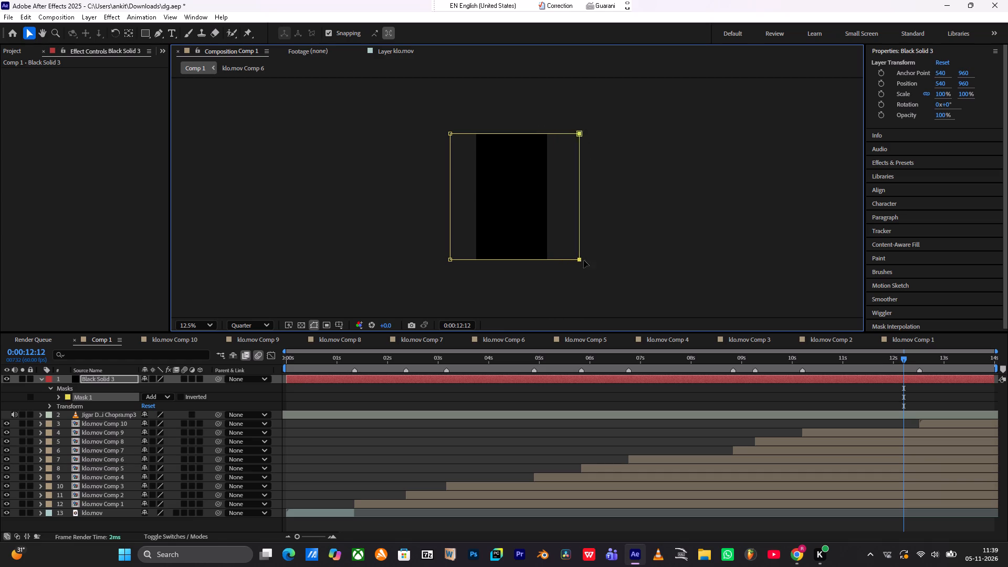
pyautogui.moveTo(584, 260); pyautogui.dragTo(581, 259)
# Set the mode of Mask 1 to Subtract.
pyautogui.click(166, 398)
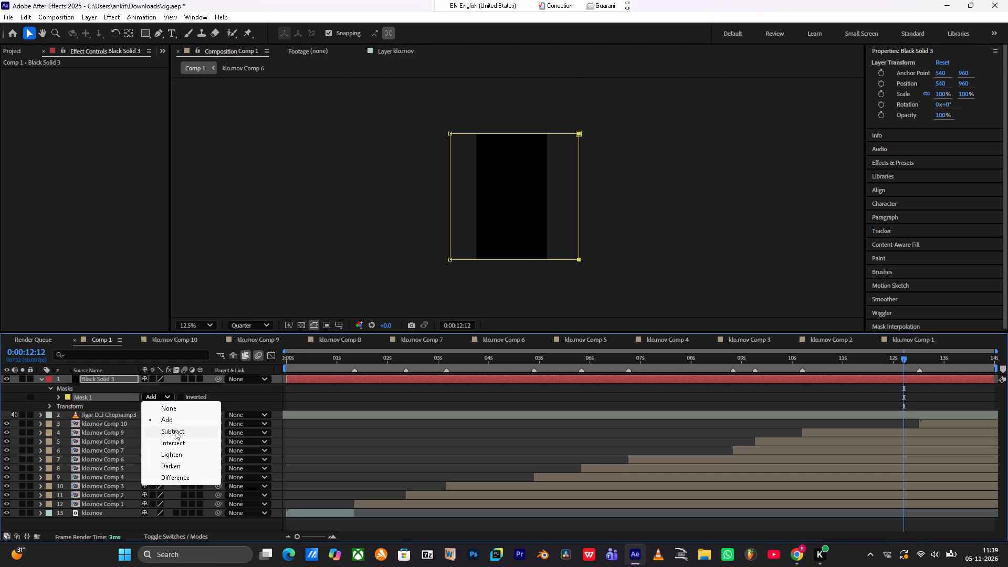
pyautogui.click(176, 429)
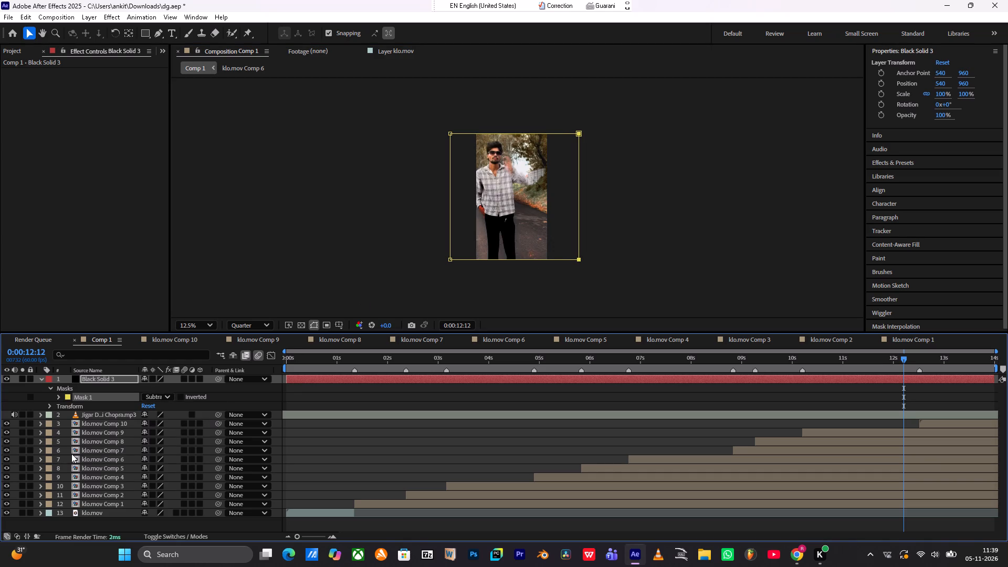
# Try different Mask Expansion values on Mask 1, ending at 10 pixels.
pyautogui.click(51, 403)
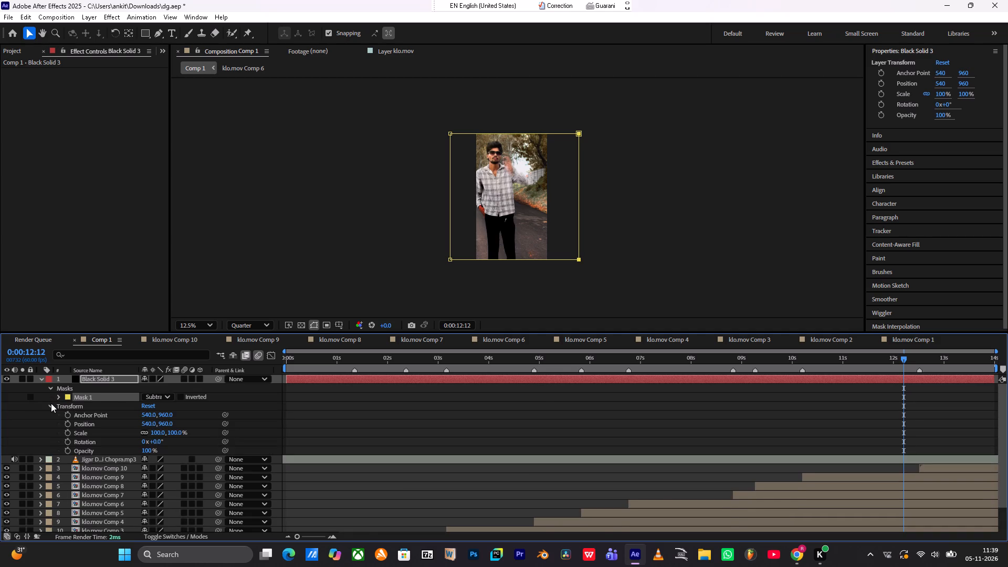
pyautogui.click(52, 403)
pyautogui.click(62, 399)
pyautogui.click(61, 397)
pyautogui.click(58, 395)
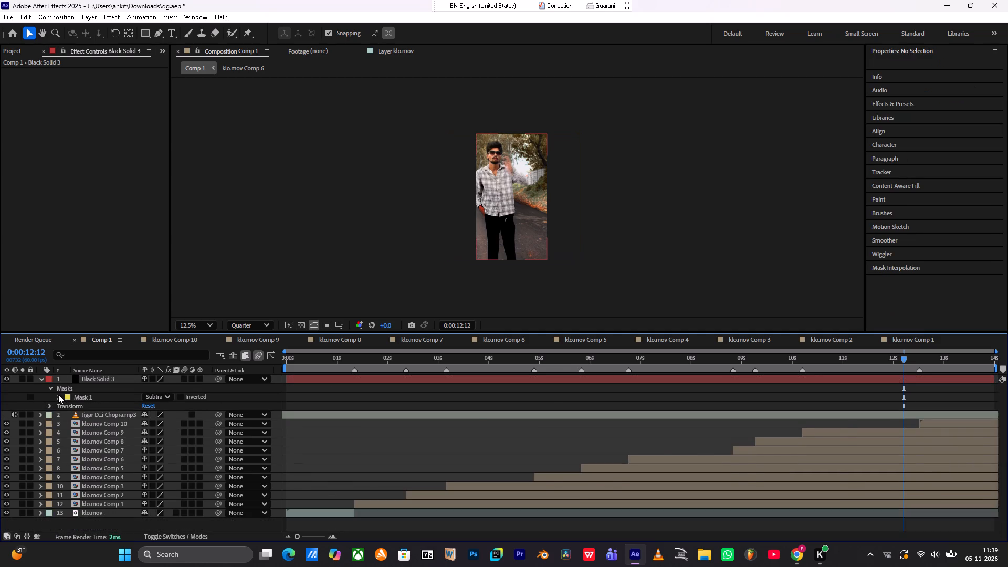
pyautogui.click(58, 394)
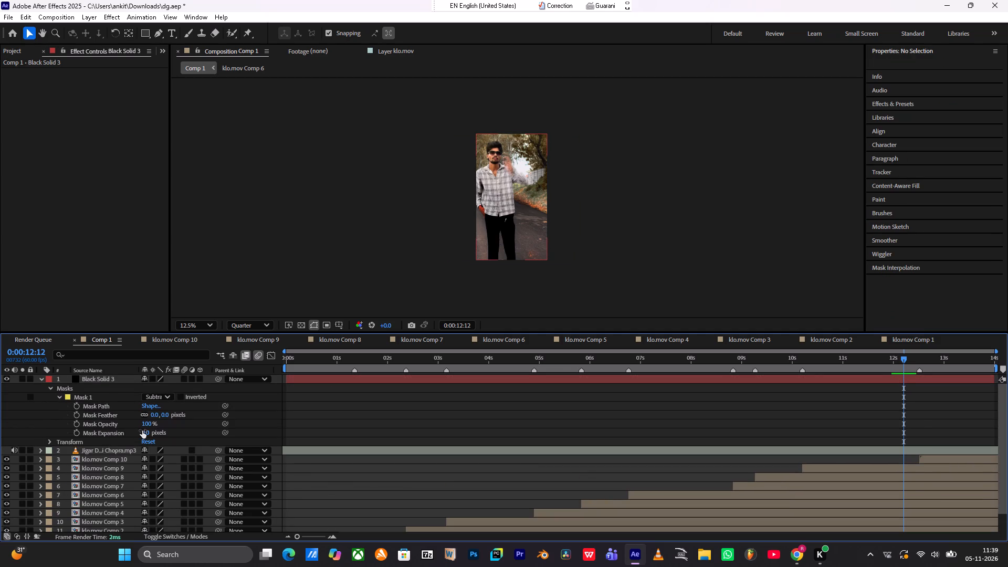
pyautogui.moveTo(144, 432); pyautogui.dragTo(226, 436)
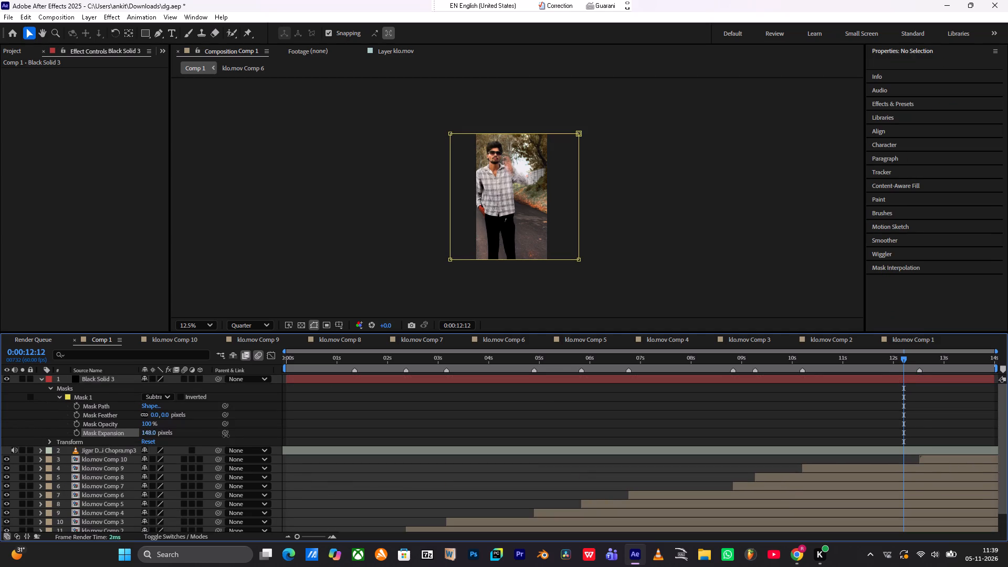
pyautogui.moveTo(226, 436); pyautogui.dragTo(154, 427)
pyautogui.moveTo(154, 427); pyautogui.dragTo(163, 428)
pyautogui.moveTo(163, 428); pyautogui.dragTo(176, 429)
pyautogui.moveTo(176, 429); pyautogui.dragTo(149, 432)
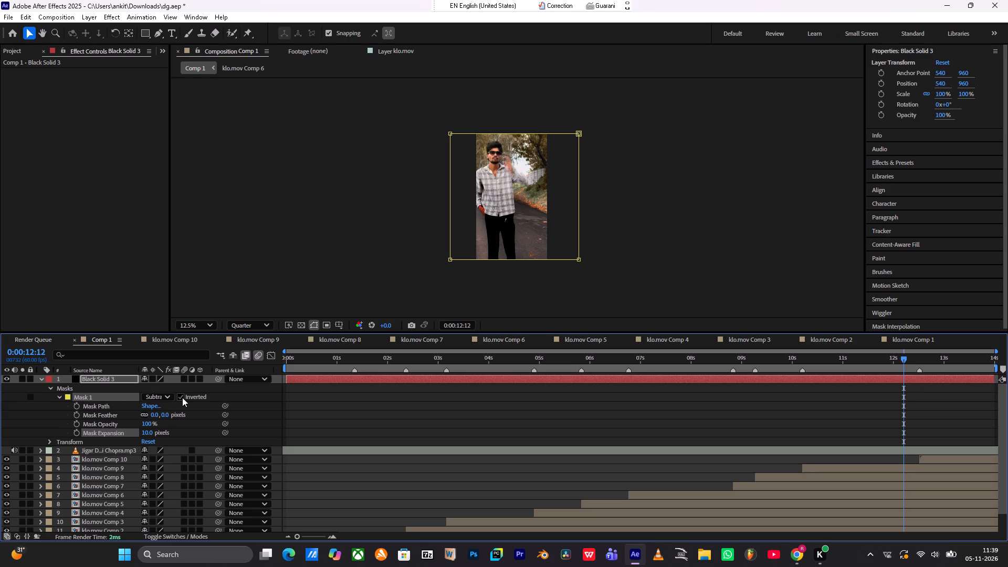
# Invert Mask 1 and set its Mask Expansion to 53 pixels.
pyautogui.click(182, 398)
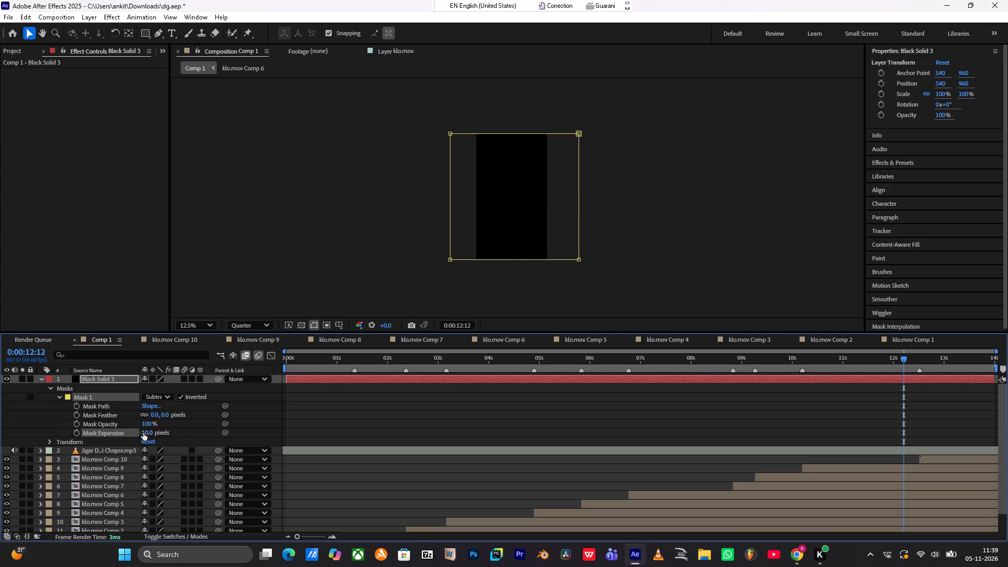
pyautogui.moveTo(142, 430); pyautogui.dragTo(175, 430)
pyautogui.moveTo(175, 430); pyautogui.dragTo(166, 432)
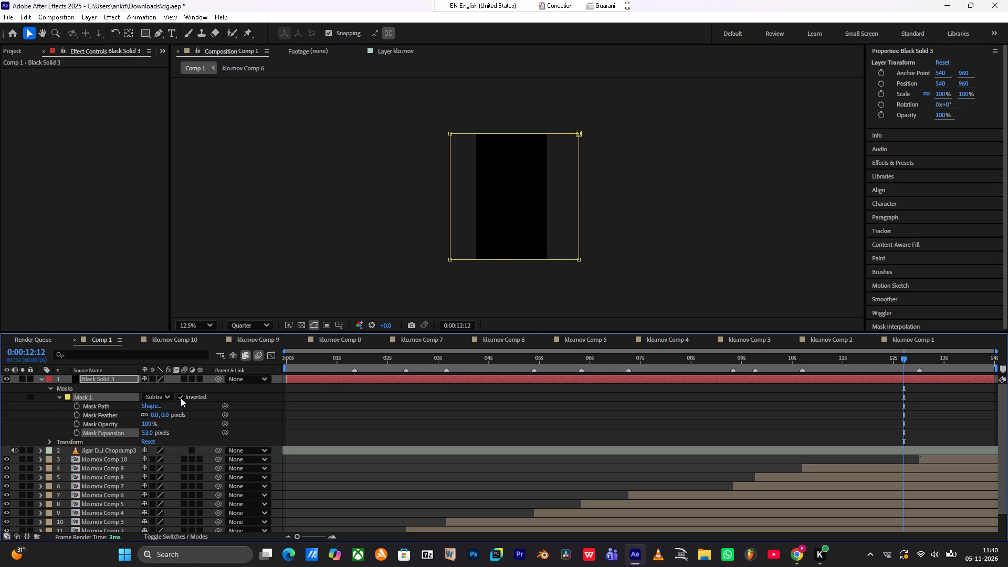
# Turn off inversion on Mask 1 and change its mode to Intersect.
pyautogui.click(181, 397)
pyautogui.click(161, 395)
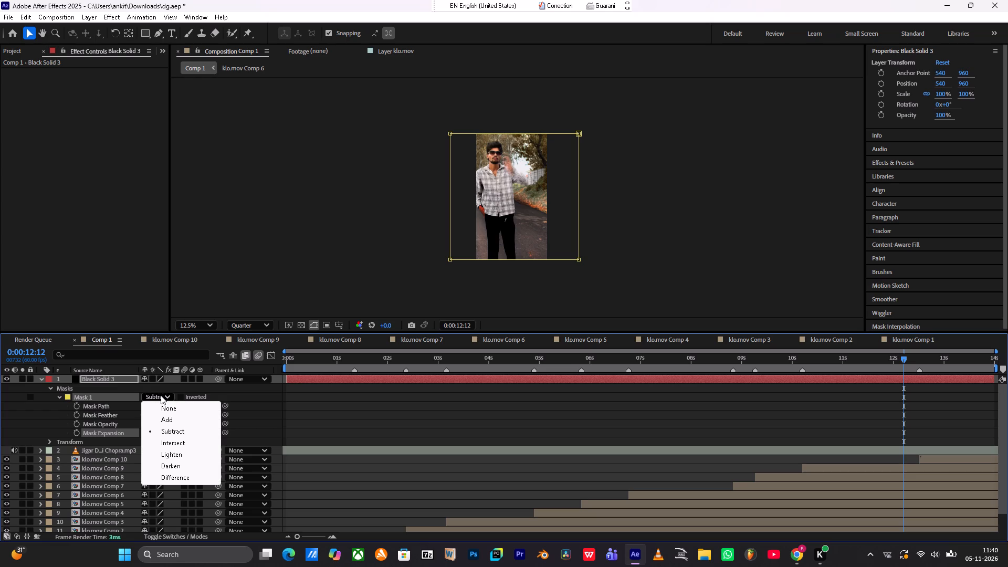
pyautogui.click(173, 444)
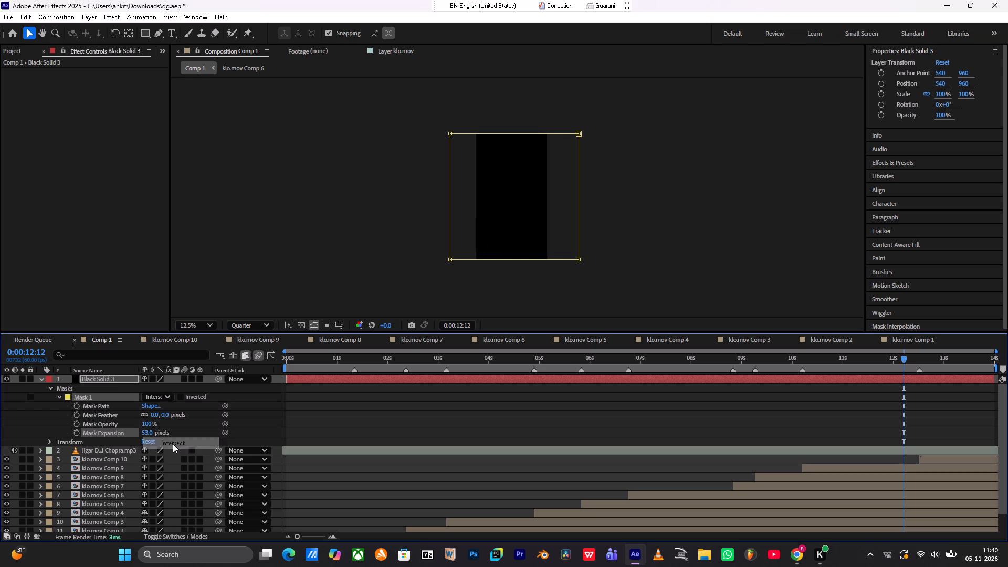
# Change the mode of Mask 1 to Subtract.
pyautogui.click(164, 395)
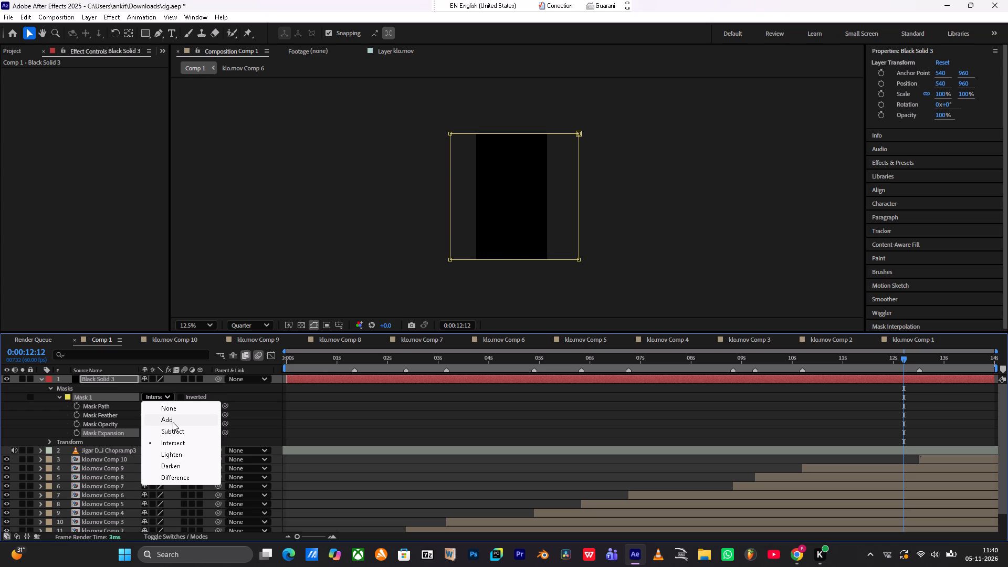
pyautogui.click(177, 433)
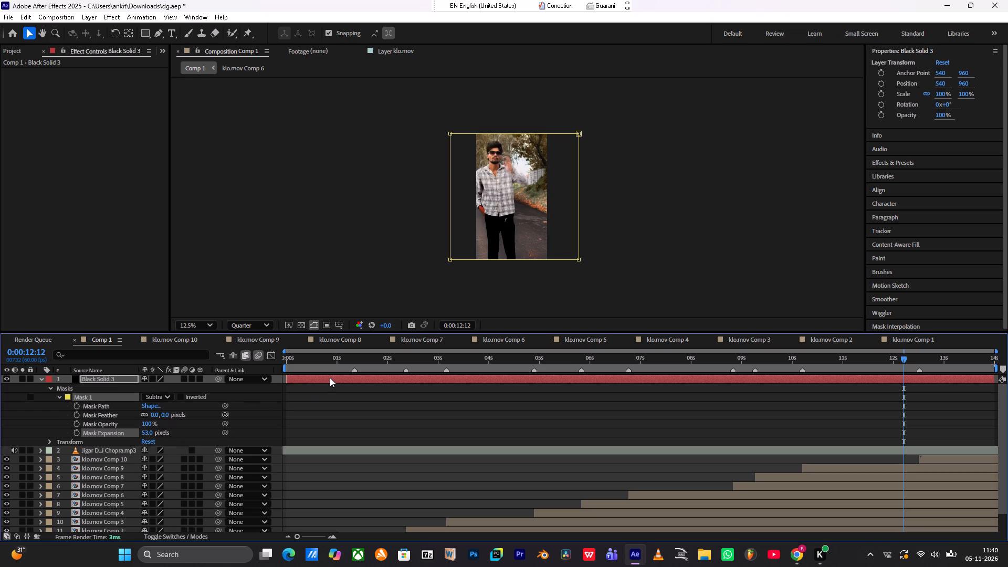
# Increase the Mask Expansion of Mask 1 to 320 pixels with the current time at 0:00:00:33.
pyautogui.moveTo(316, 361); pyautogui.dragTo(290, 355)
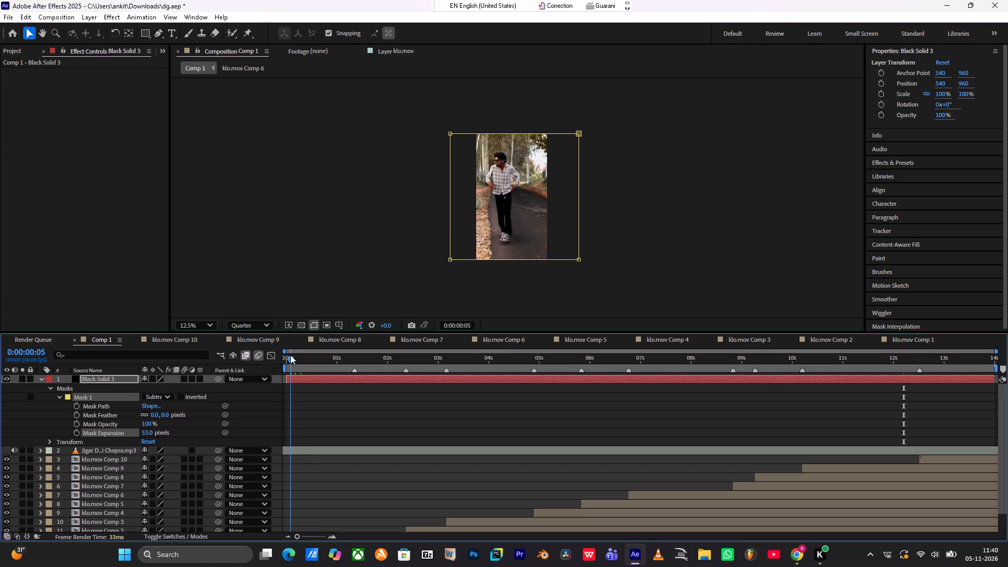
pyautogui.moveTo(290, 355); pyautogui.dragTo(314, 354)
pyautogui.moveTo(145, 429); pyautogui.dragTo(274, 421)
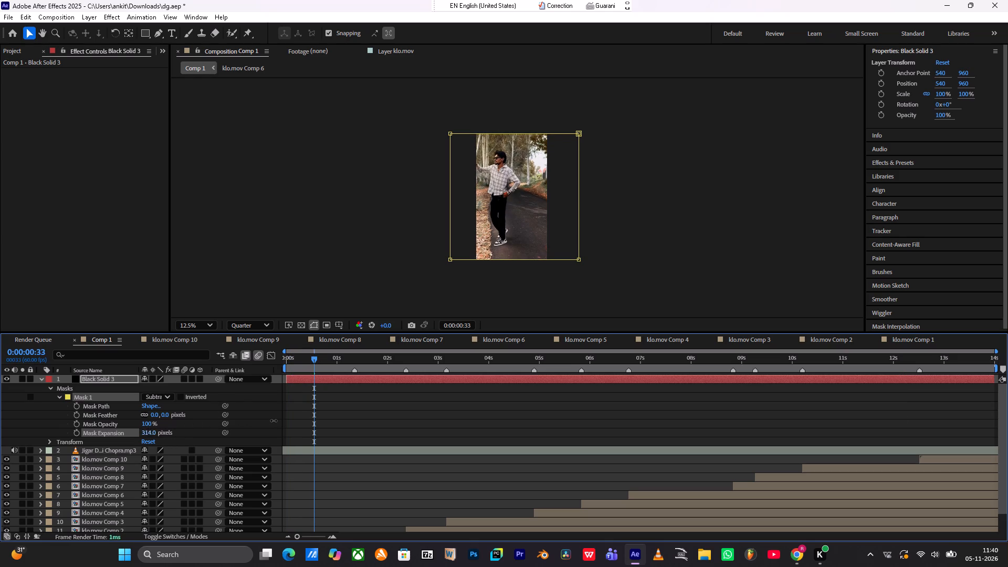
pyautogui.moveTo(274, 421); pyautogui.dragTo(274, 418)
# Delete all masks from the Black Solid 3 layer.
pyautogui.click(69, 385)
pyautogui.press('BackSpace')
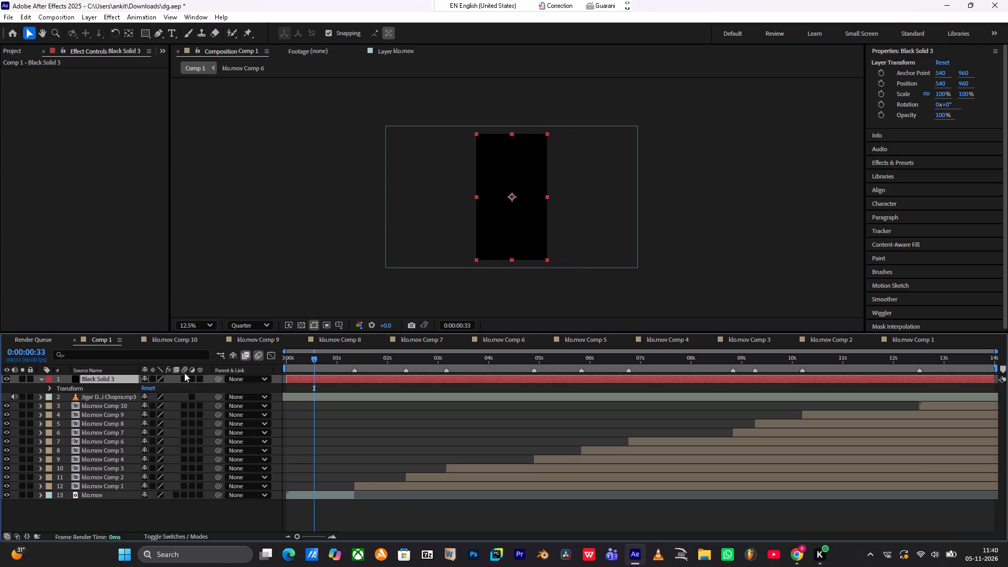
# Play a short preview of Comp 1 from 0:00:01:12 with the unmasked black solid on top.
pyautogui.moveTo(304, 364); pyautogui.dragTo(346, 378)
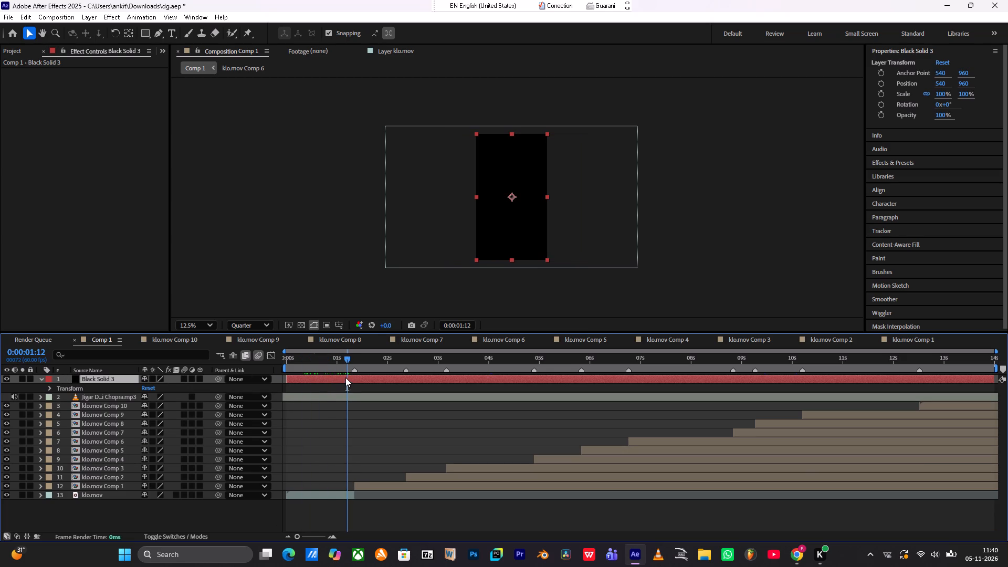
pyautogui.click(315, 389)
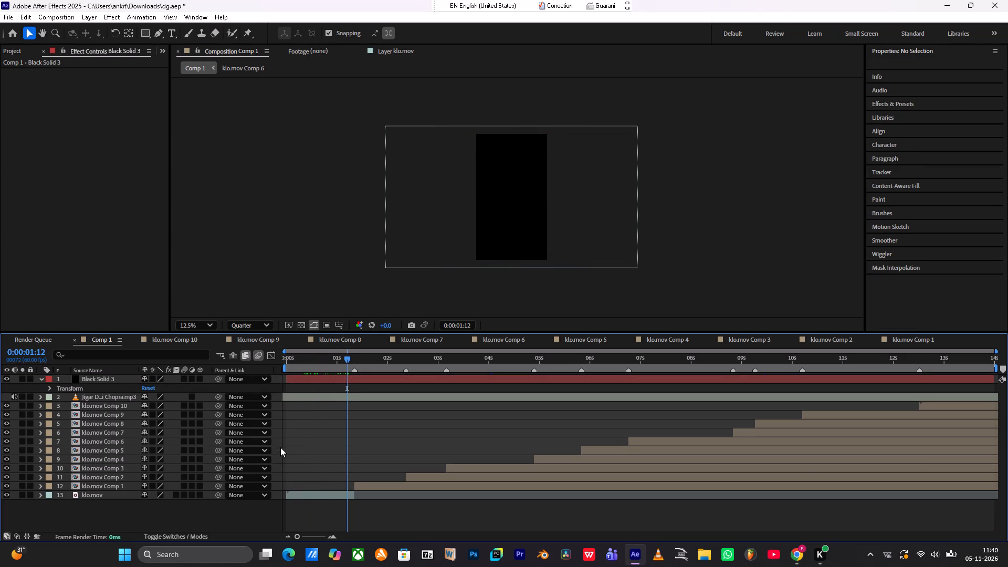
pyautogui.press('space')
pyautogui.press('space')
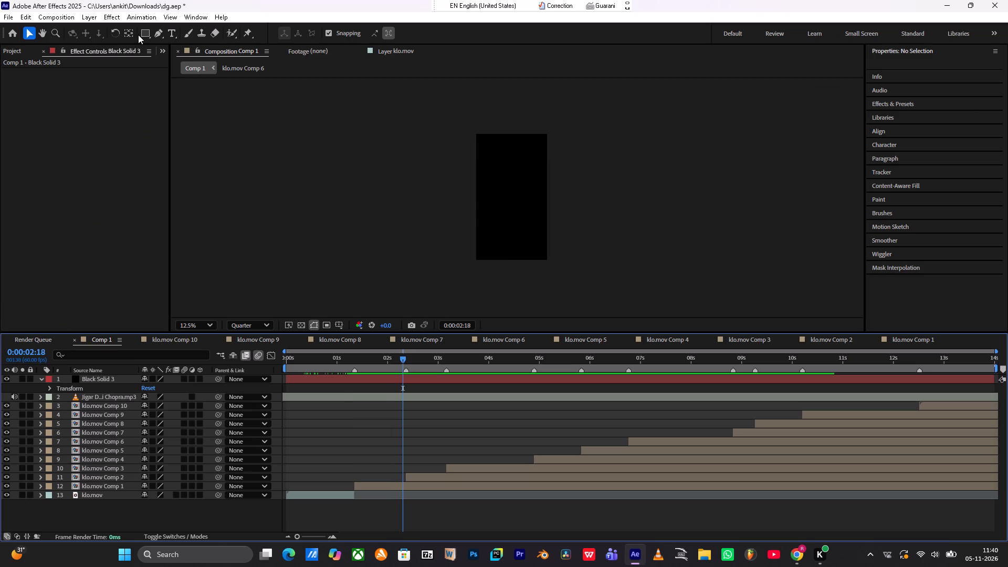
# Add a full-layer rectangular mask to Black Solid 3 and set its mode to Subtract.
pyautogui.click(354, 378)
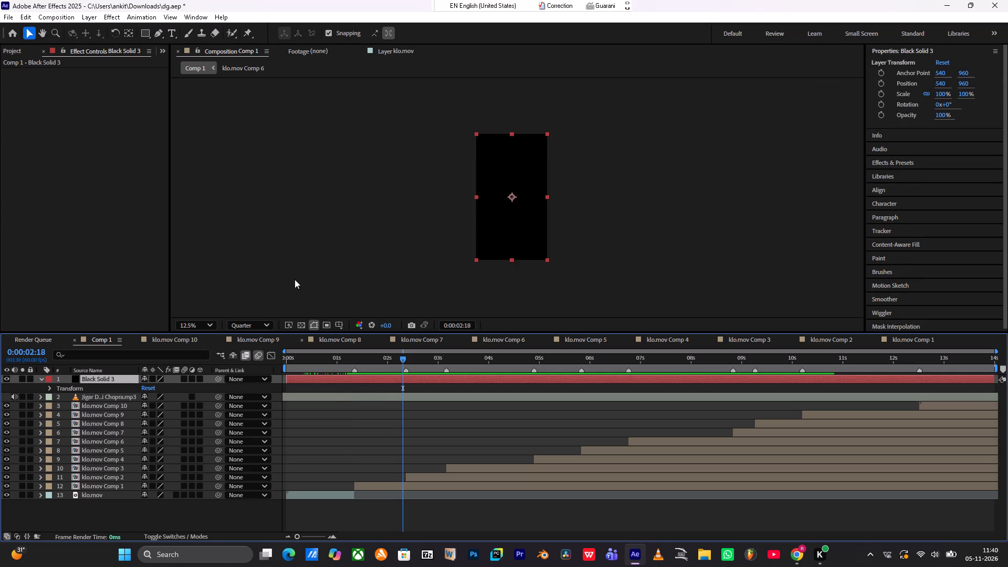
pyautogui.doubleClick(150, 33)
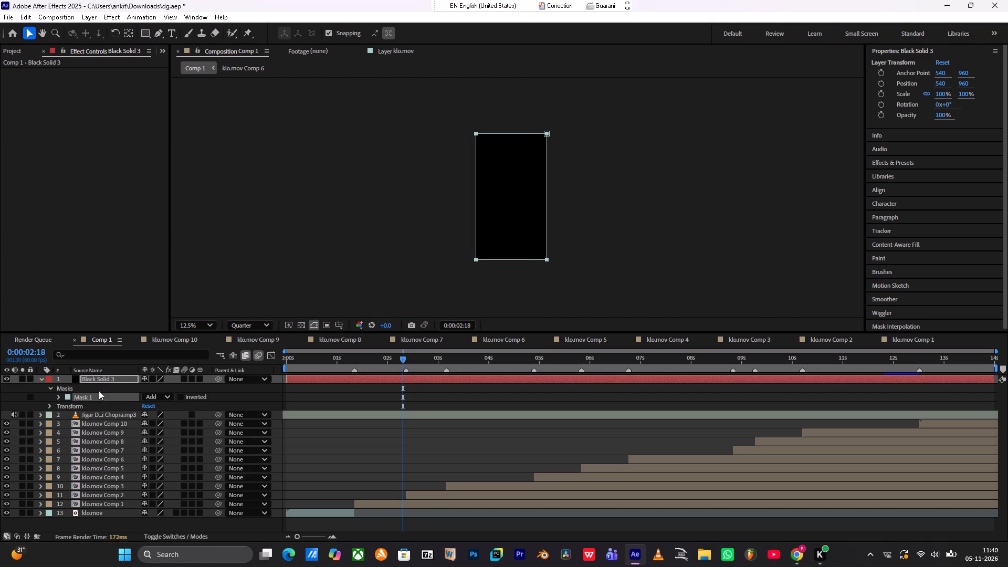
pyautogui.click(156, 396)
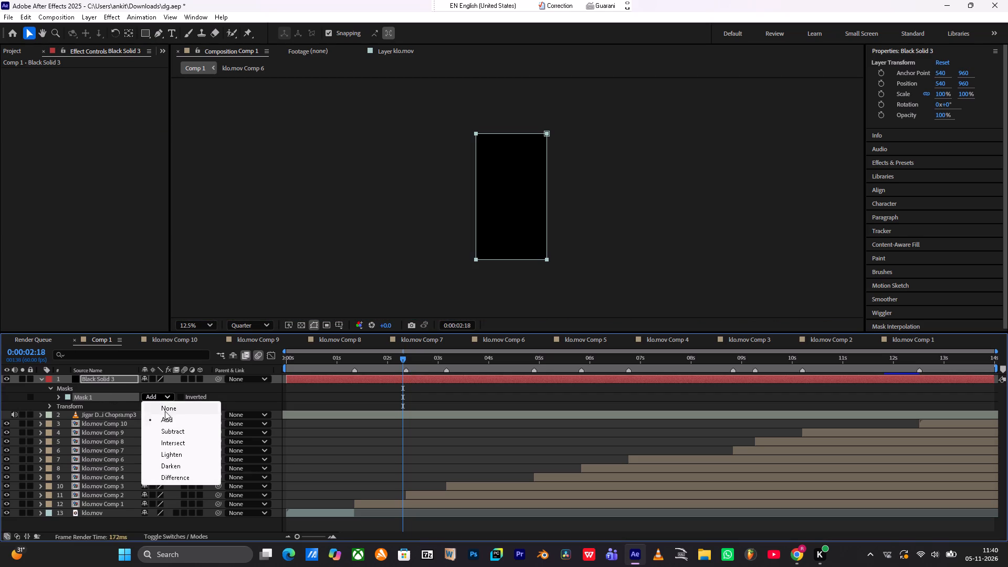
pyautogui.click(172, 432)
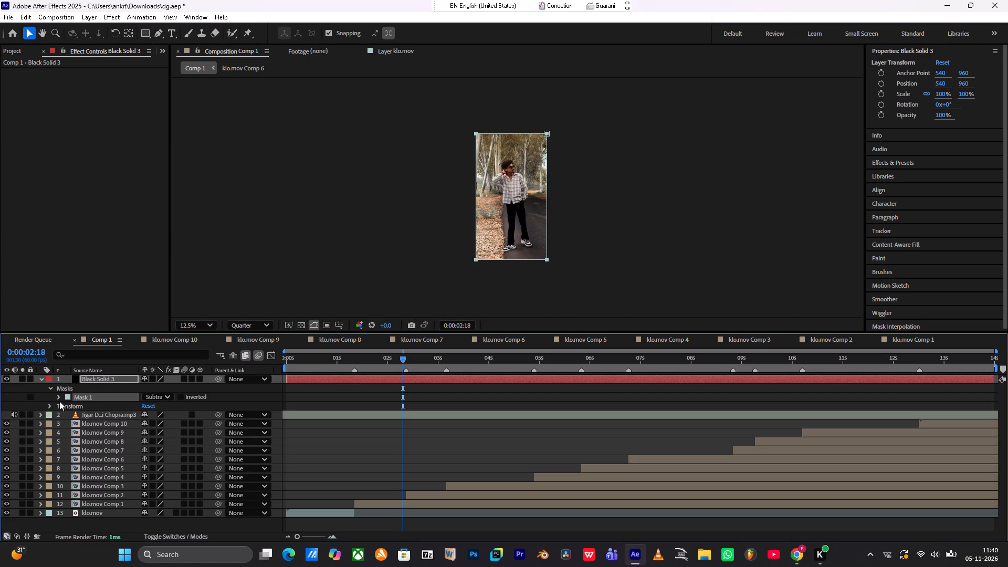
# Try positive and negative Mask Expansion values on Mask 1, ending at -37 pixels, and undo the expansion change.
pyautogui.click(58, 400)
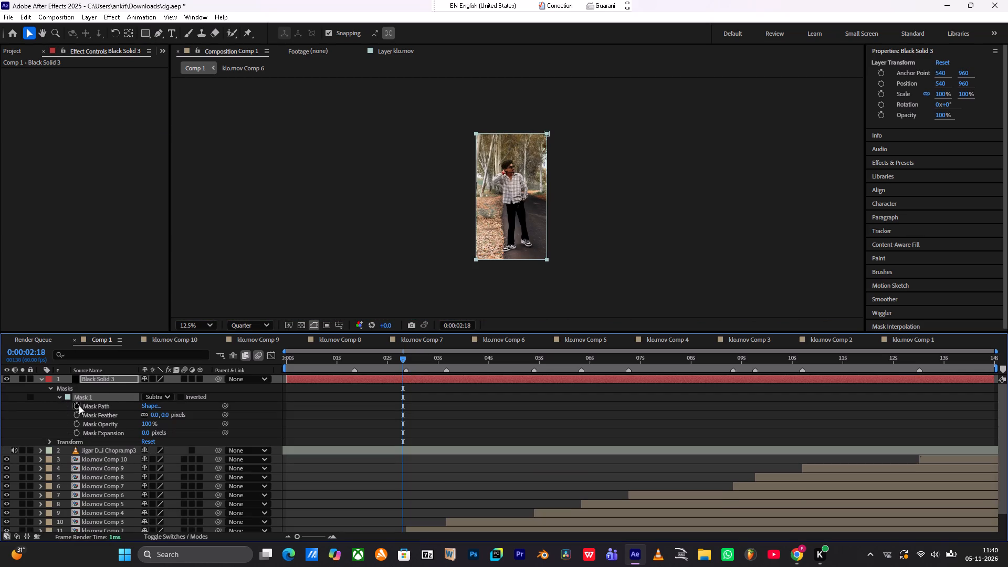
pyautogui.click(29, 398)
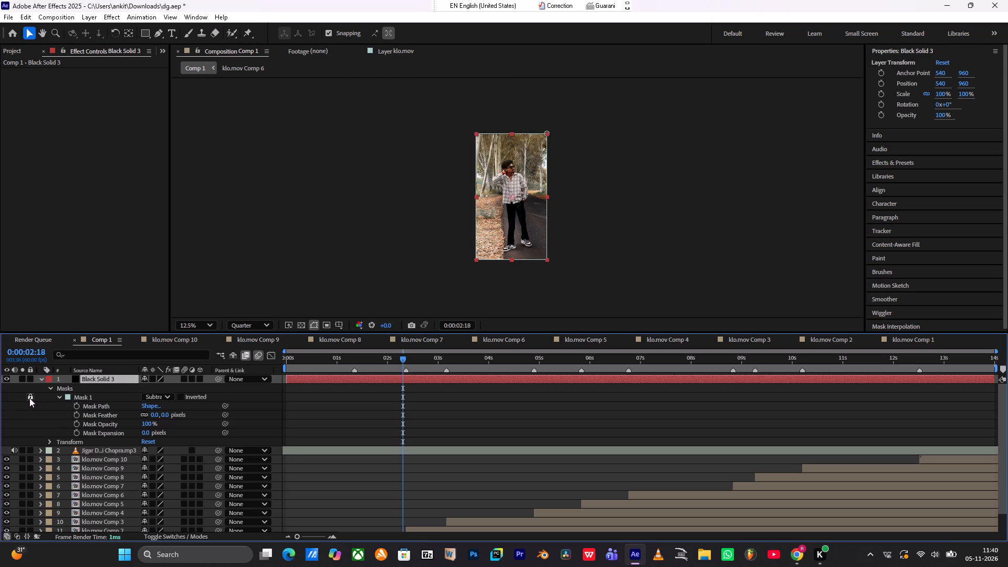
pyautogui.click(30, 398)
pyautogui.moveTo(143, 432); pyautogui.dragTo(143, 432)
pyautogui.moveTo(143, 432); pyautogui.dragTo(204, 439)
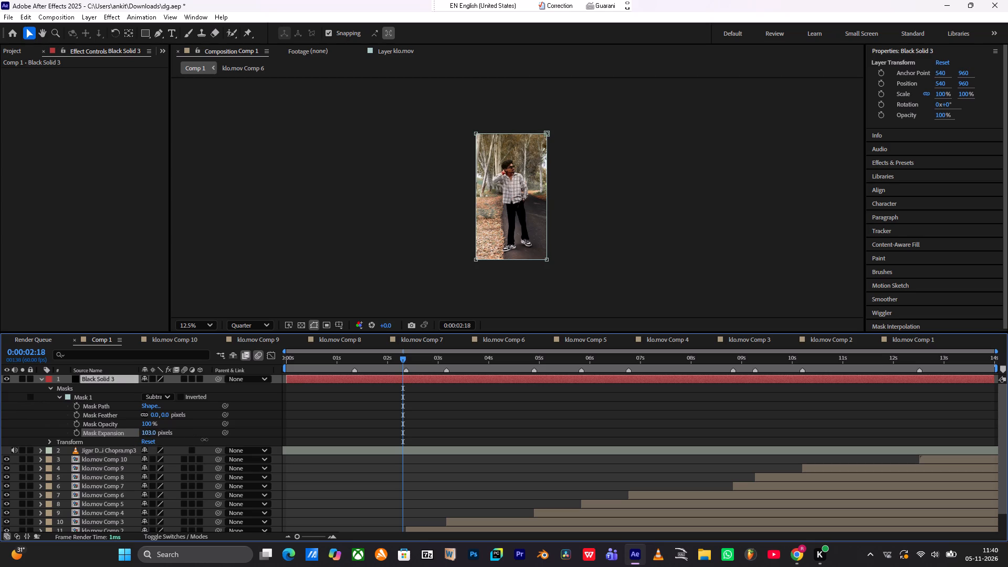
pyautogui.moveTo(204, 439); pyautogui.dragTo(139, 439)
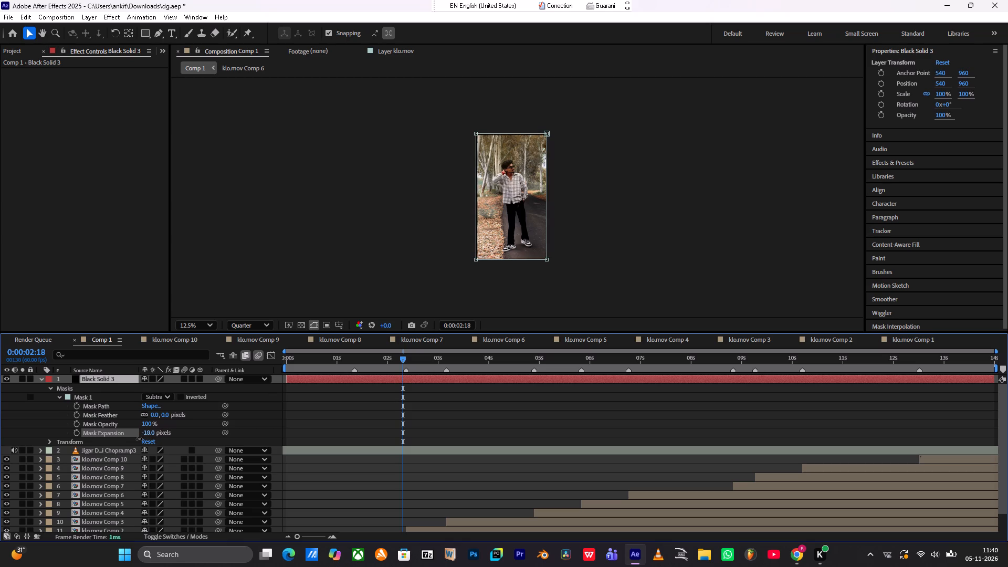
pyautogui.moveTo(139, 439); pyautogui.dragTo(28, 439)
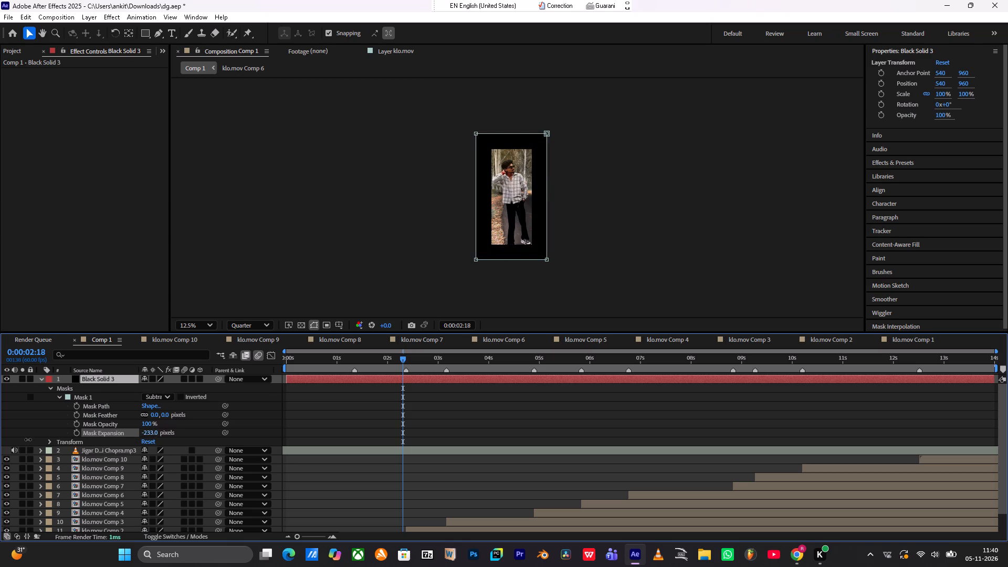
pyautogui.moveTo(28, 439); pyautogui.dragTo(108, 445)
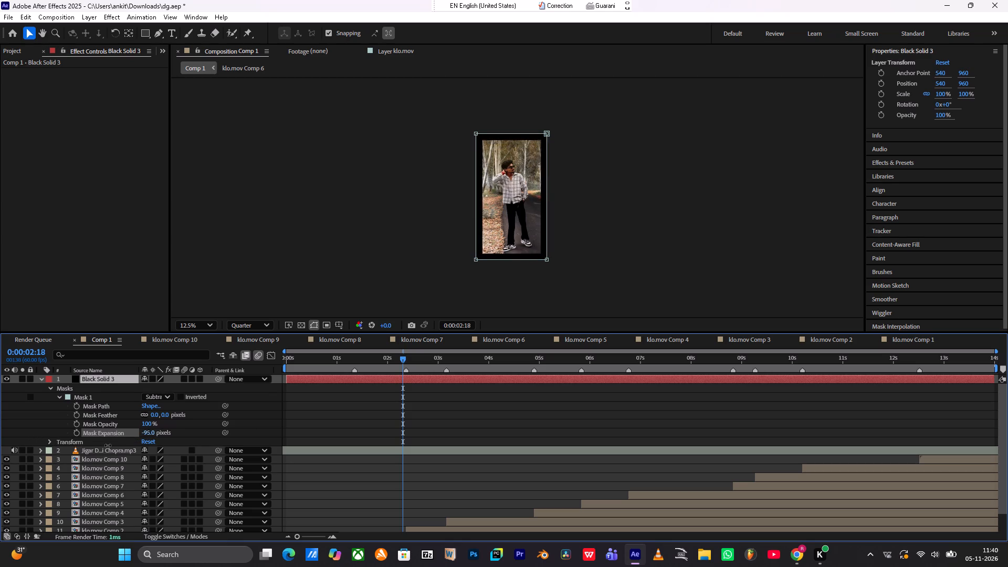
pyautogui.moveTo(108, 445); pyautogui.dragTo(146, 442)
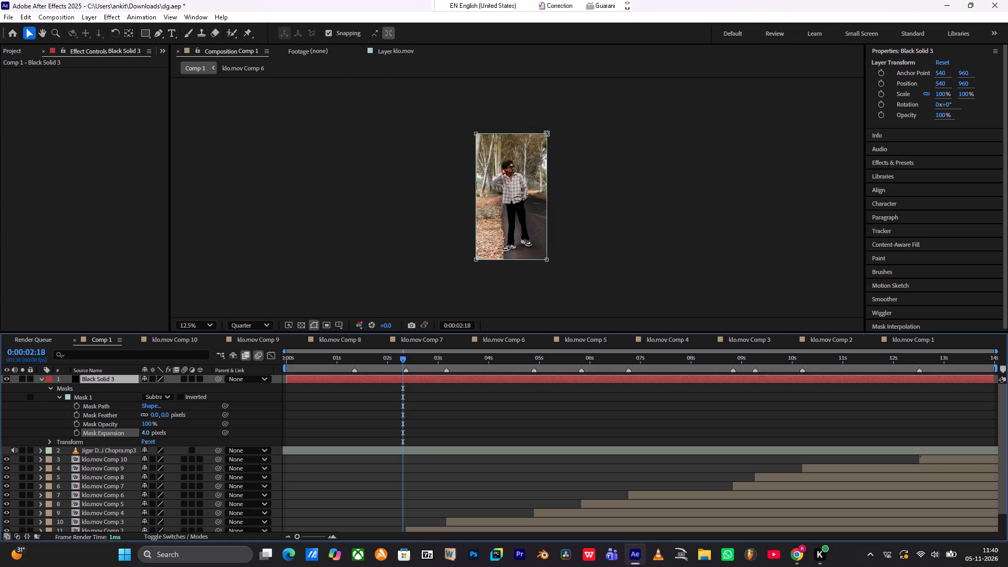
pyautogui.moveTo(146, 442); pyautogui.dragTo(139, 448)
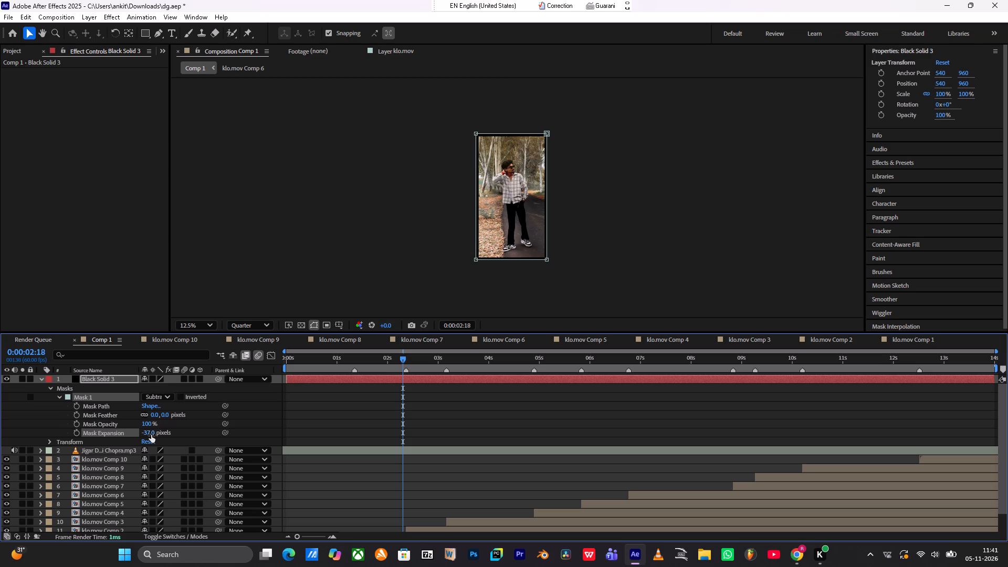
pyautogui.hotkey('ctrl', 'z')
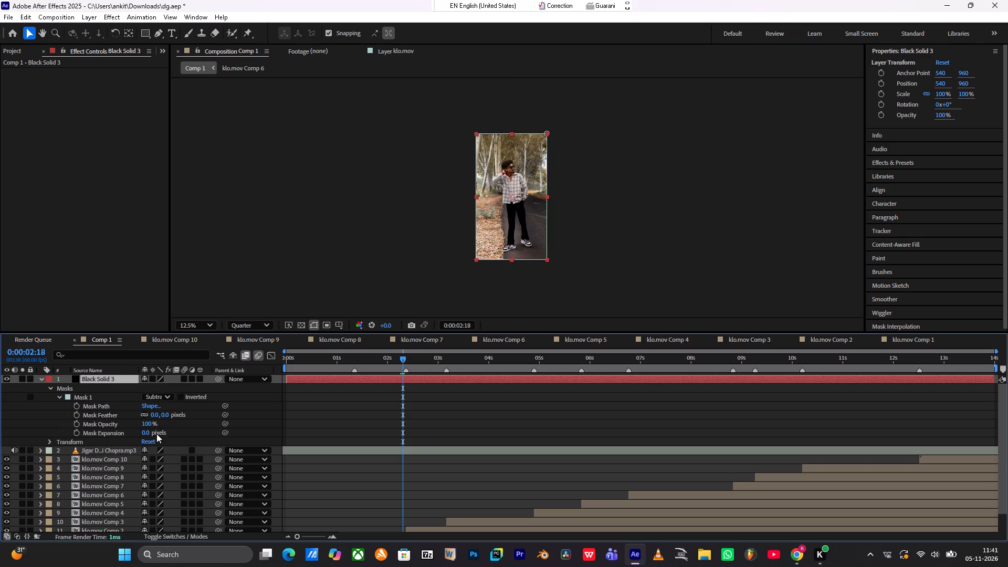
# Widen Mask 1 by moving its left and right edges well beyond both sides of the video frame.
pyautogui.click(83, 397)
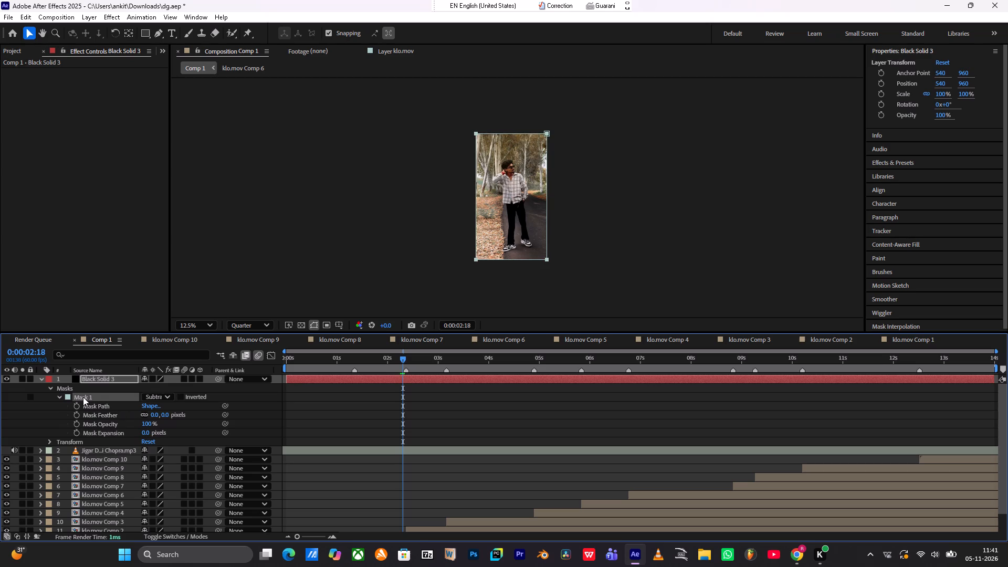
pyautogui.keyDown('ctrl'); pyautogui.moveTo(438, 103); pyautogui.dragTo(497, 270); pyautogui.keyUp('ctrl')
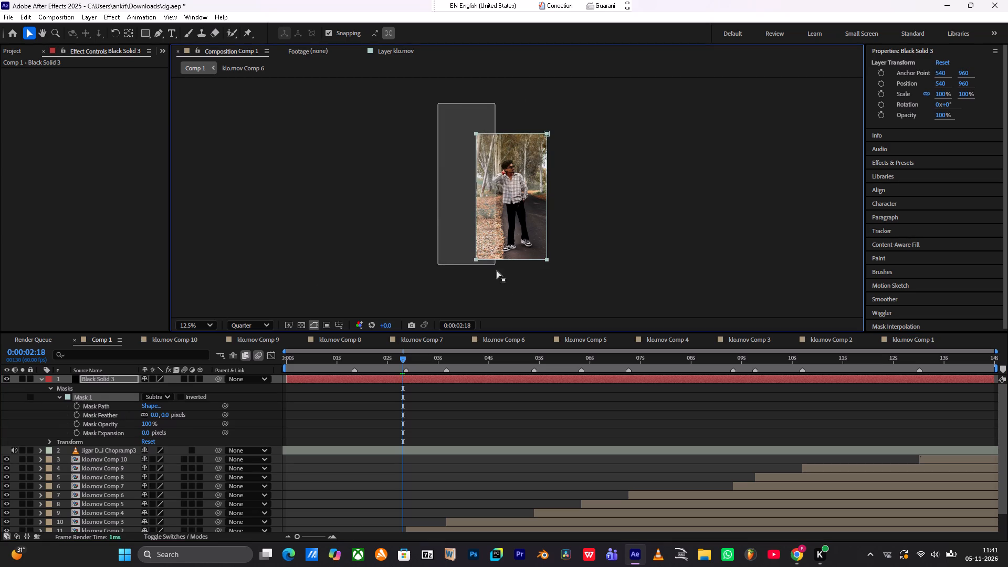
pyautogui.keyDown('ctrl'); pyautogui.moveTo(497, 270); pyautogui.dragTo(501, 286); pyautogui.keyUp('ctrl')
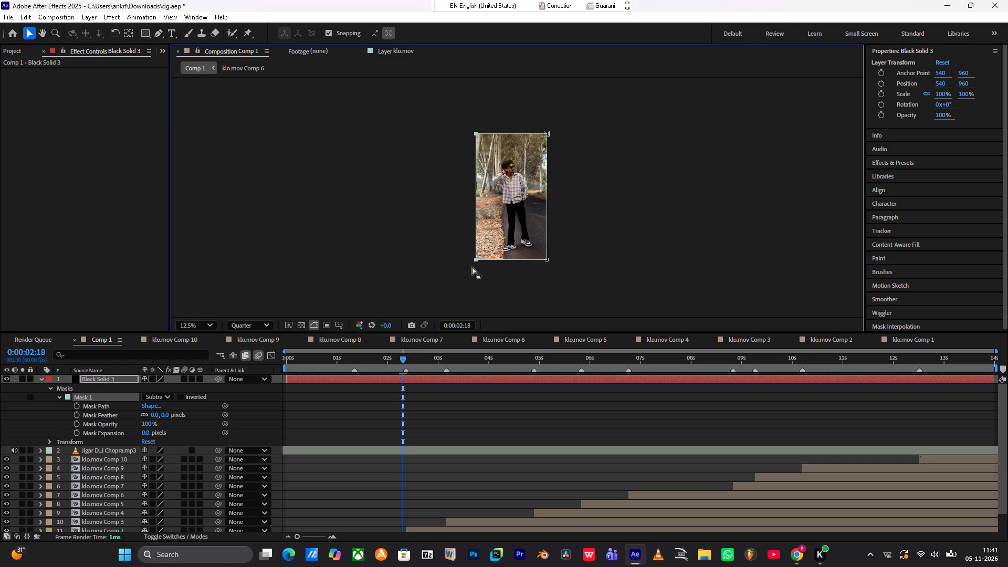
pyautogui.moveTo(476, 262); pyautogui.dragTo(382, 262)
pyautogui.moveTo(382, 262); pyautogui.dragTo(385, 261)
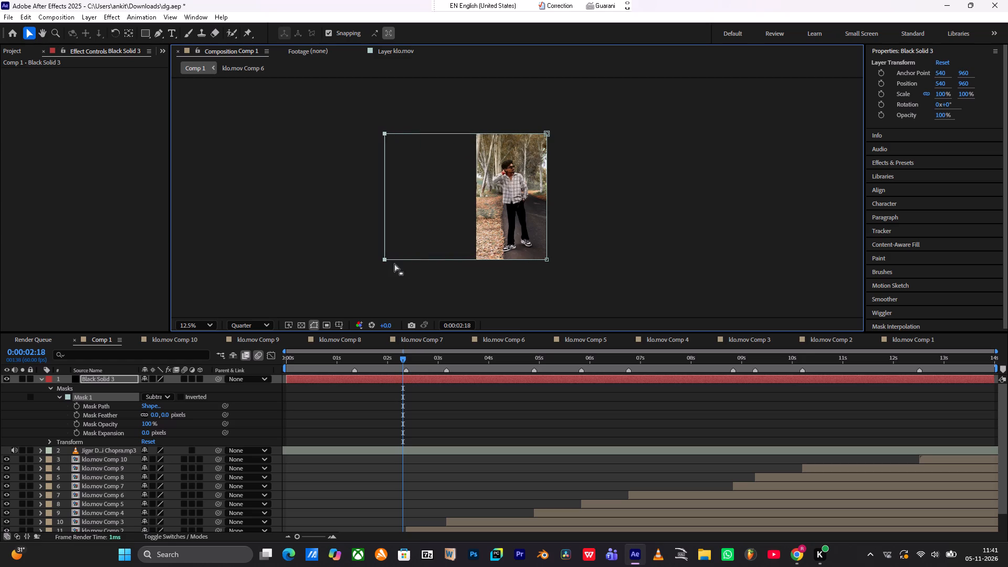
pyautogui.keyDown('ctrl'); pyautogui.moveTo(582, 109); pyautogui.dragTo(523, 290); pyautogui.keyUp('ctrl')
pyautogui.moveTo(549, 261); pyautogui.dragTo(624, 262)
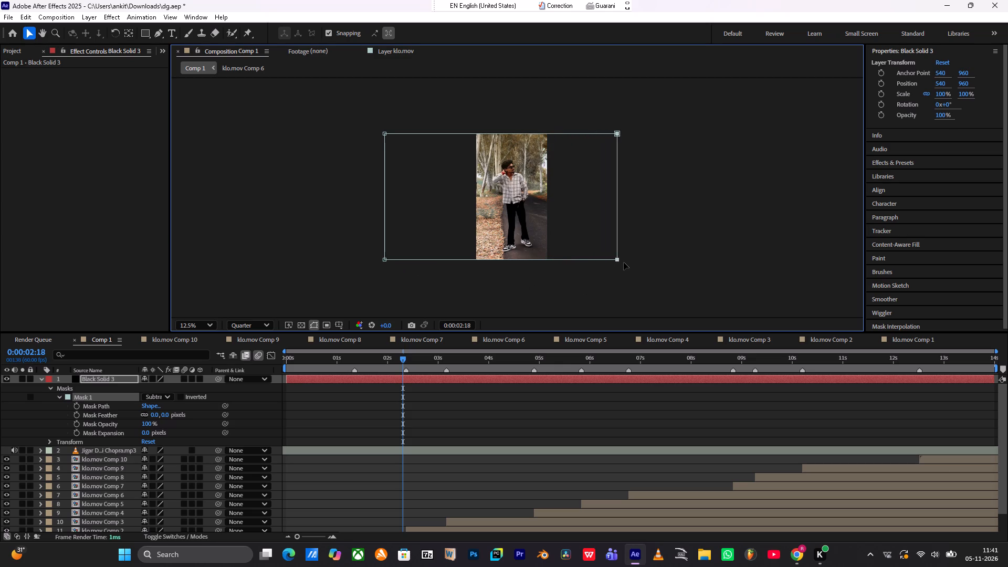
pyautogui.moveTo(624, 262); pyautogui.dragTo(643, 260)
# Test negative Mask Expansion values down to about -308 pixels on Mask 1, ending at 42 pixels.
pyautogui.moveTo(148, 434); pyautogui.dragTo(66, 416)
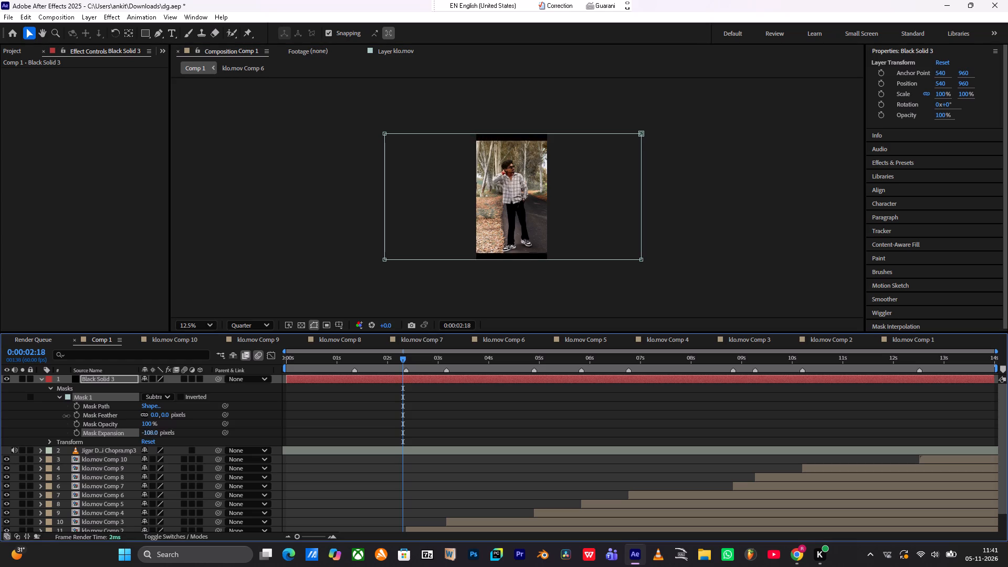
pyautogui.moveTo(66, 416); pyautogui.dragTo(41, 422)
pyautogui.moveTo(149, 433); pyautogui.dragTo(64, 424)
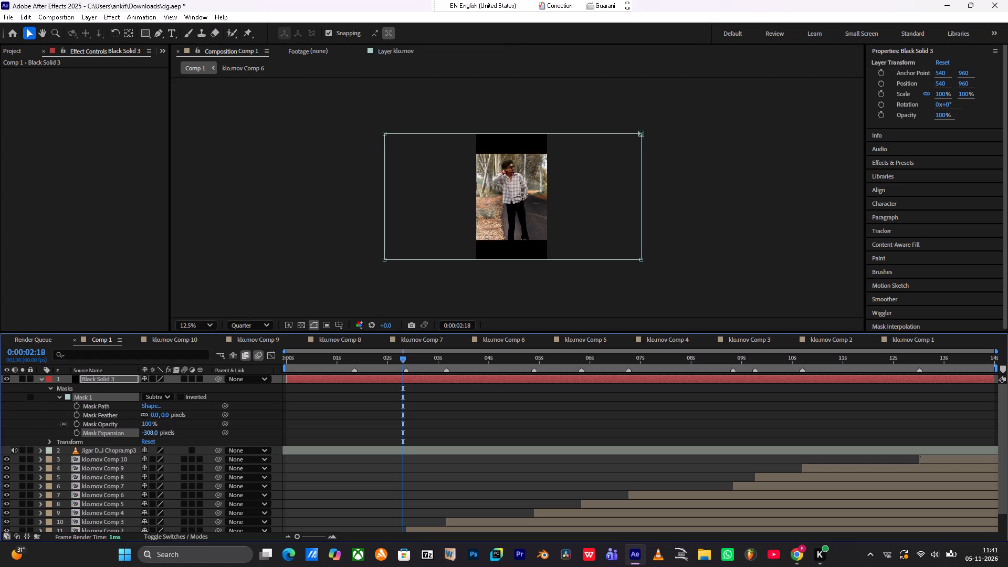
pyautogui.moveTo(64, 424); pyautogui.dragTo(277, 445)
# Set Mask 1's Mask Expansion to 0 pixels at 0:00:00:00 and enable keyframing for it.
pyautogui.moveTo(339, 359); pyautogui.dragTo(238, 361)
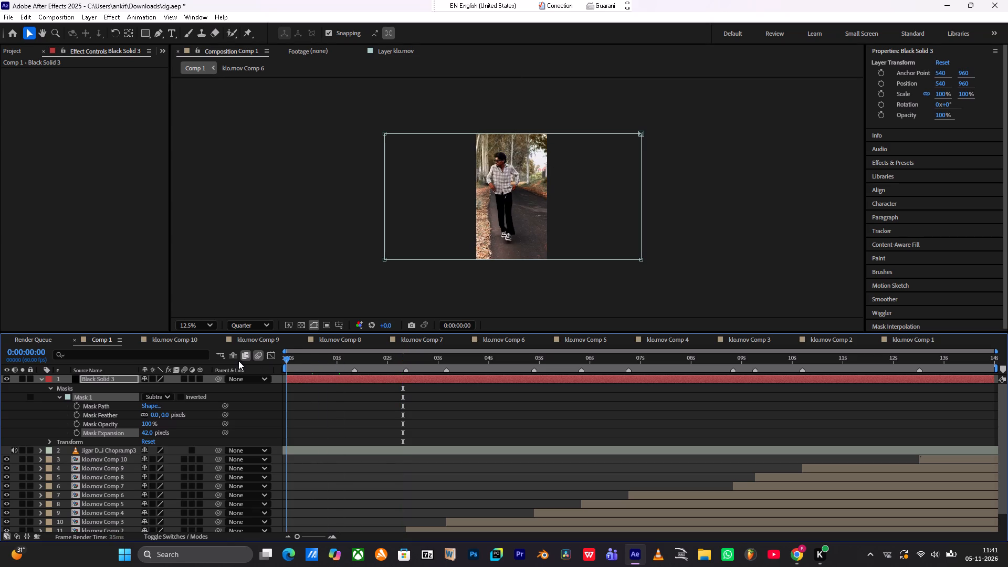
pyautogui.moveTo(238, 361); pyautogui.dragTo(237, 361)
pyautogui.click(146, 432)
pyautogui.press('0')
pyautogui.press('Return')
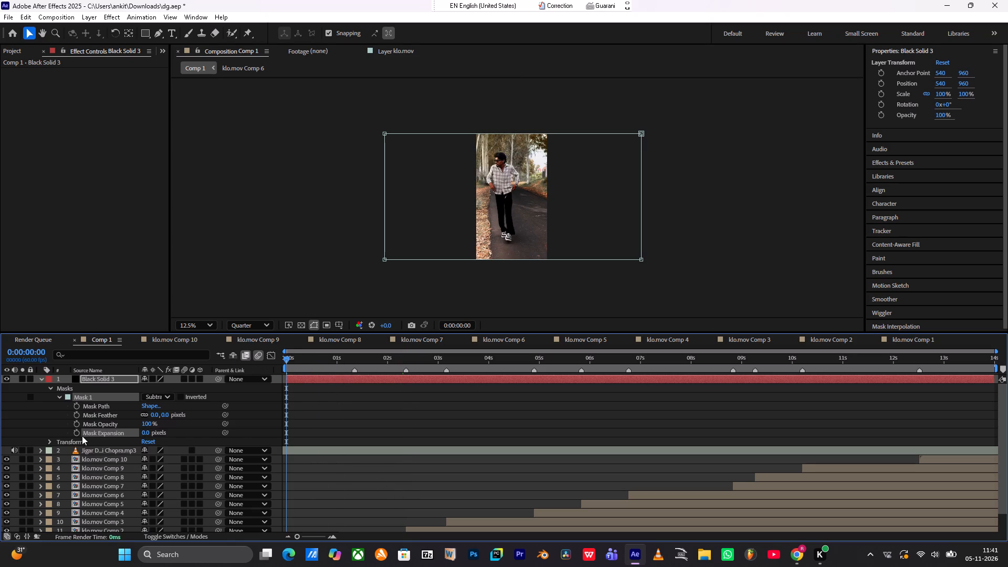
pyautogui.click(77, 435)
# Add a Mask Expansion keyframe at 0:00:01:20, where the klo.mov Comp 1 clip begins, keeping the value at 0 pixels.
pyautogui.scroll(-1, 353, 444)
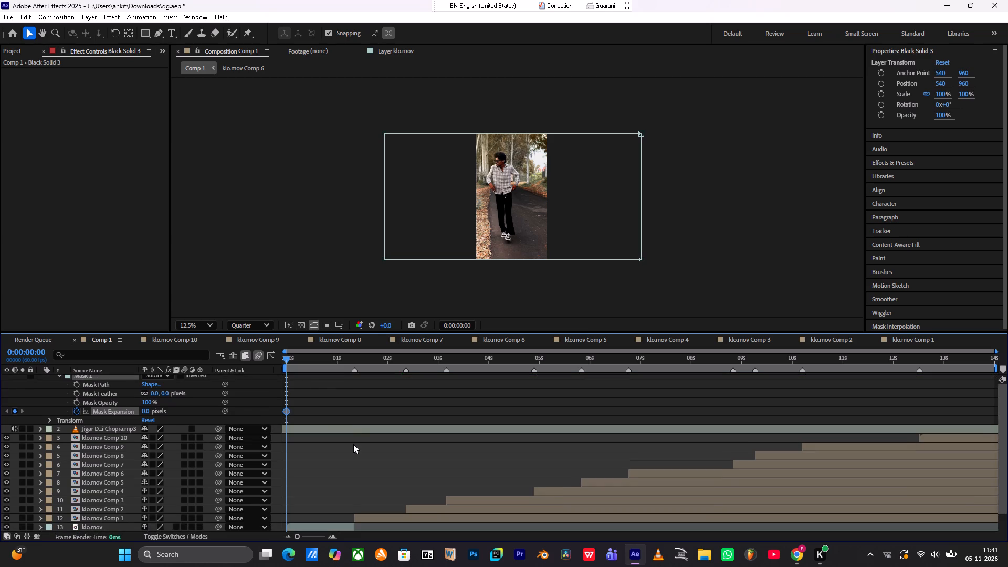
pyautogui.moveTo(333, 364); pyautogui.dragTo(349, 364)
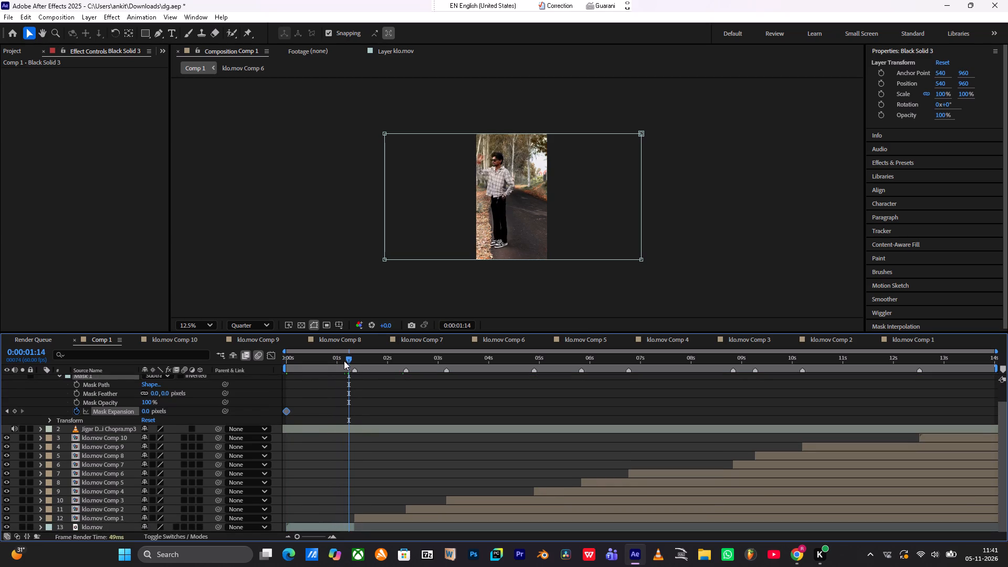
pyautogui.keyDown('shift'); pyautogui.moveTo(349, 358); pyautogui.dragTo(353, 359); pyautogui.keyUp('shift')
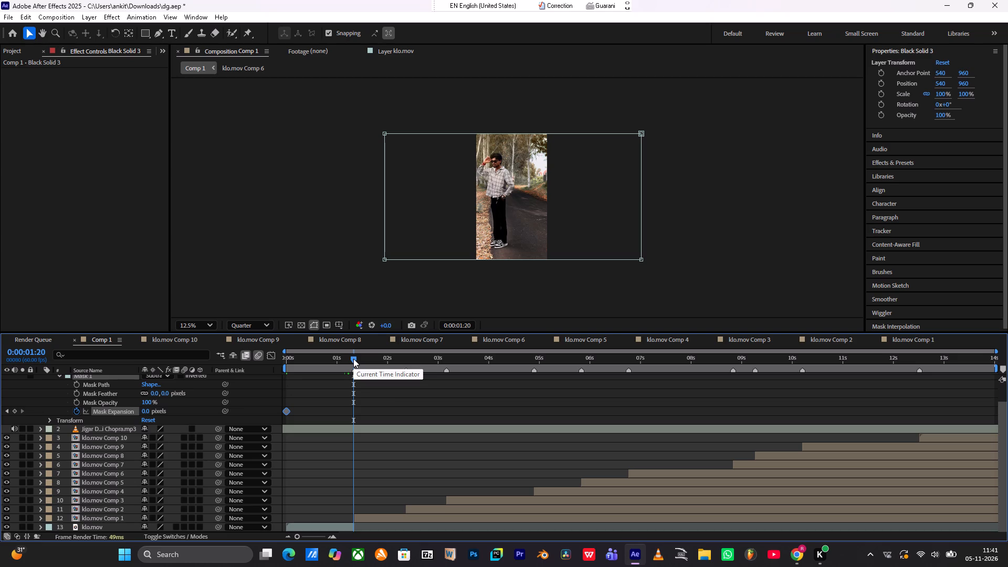
pyautogui.click(14, 409)
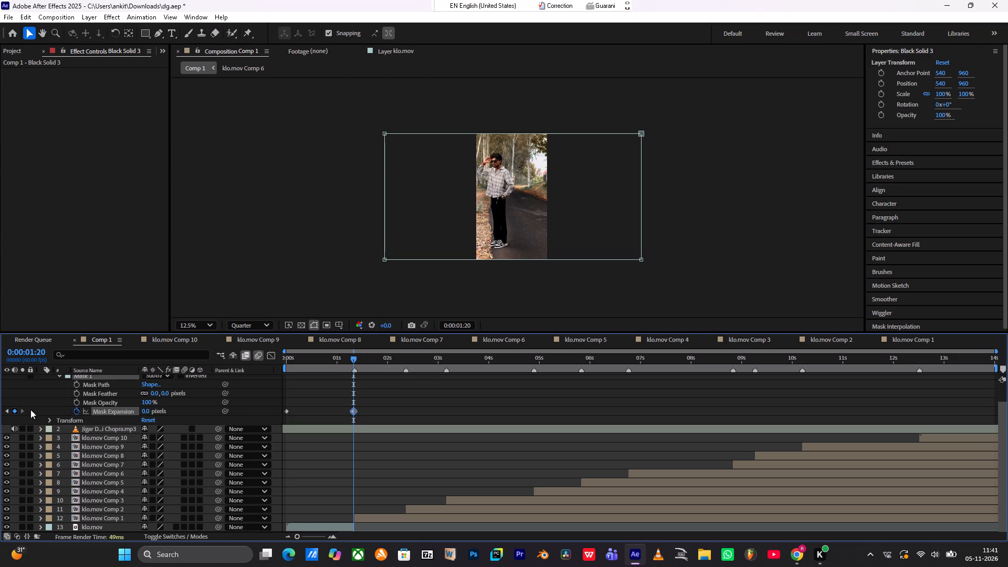
# Keyframe Mask Expansion at -352 pixels at 0:00:01:48 so the black bars close in.
pyautogui.keyDown('shift'); pyautogui.moveTo(352, 360); pyautogui.dragTo(352, 360); pyautogui.keyUp('shift')
pyautogui.keyDown('shift'); pyautogui.moveTo(352, 360); pyautogui.dragTo(376, 363); pyautogui.keyUp('shift')
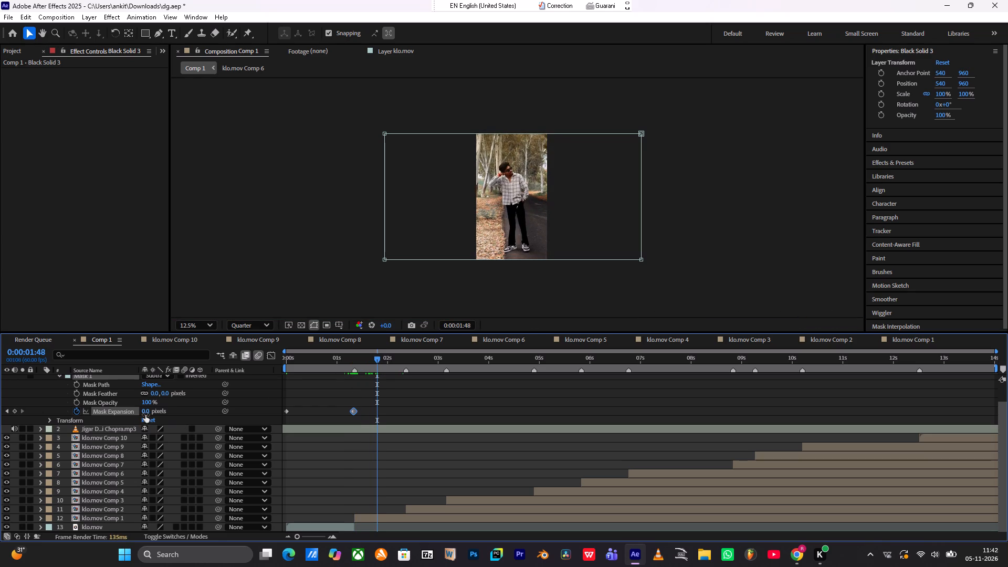
pyautogui.moveTo(147, 414); pyautogui.dragTo(0, 400)
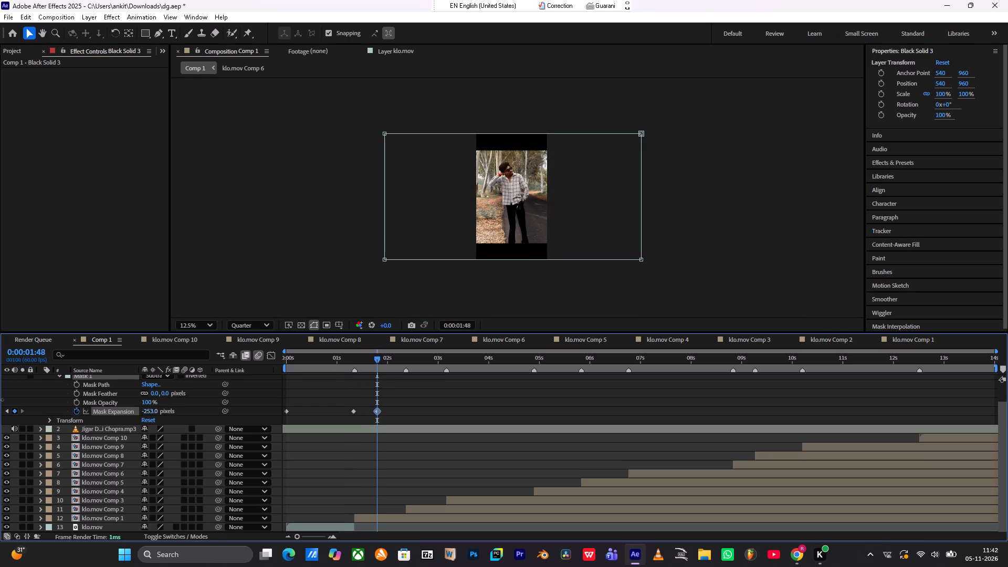
pyautogui.moveTo(0, 400); pyautogui.dragTo(0, 395)
pyautogui.moveTo(149, 412); pyautogui.dragTo(88, 407)
# Apply Easy Ease to all three Mask Expansion keyframes.
pyautogui.moveTo(404, 409); pyautogui.dragTo(296, 412)
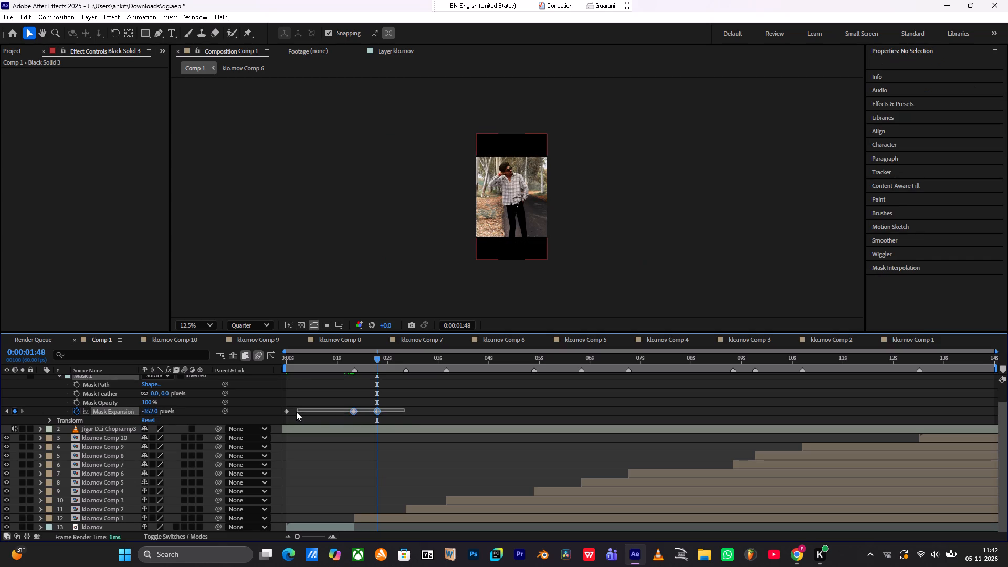
pyautogui.moveTo(296, 412); pyautogui.dragTo(277, 419)
pyautogui.press('F9')
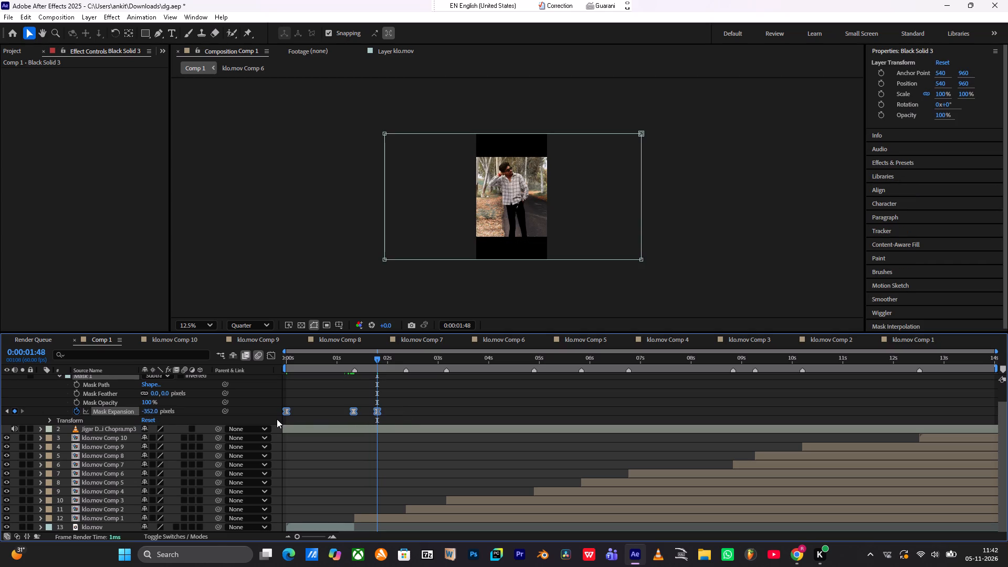
# Reshape the Mask Expansion value curve between 0:00:01:20 and 0:00:01:48 with a steep initial drop, flatter middle and steeper finish.
pyautogui.click(404, 401)
pyautogui.moveTo(403, 403); pyautogui.dragTo(341, 416)
pyautogui.click(270, 356)
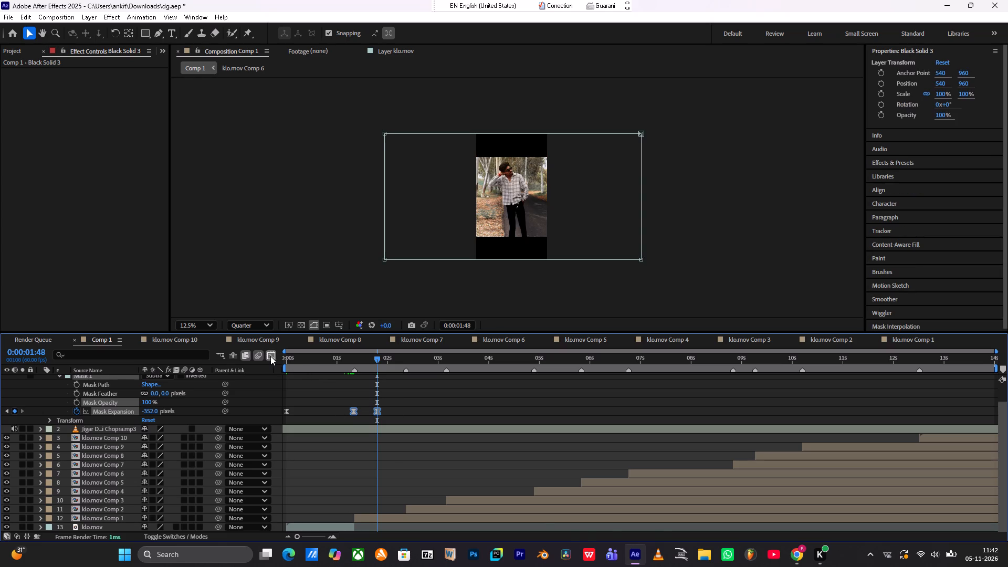
pyautogui.click(618, 527)
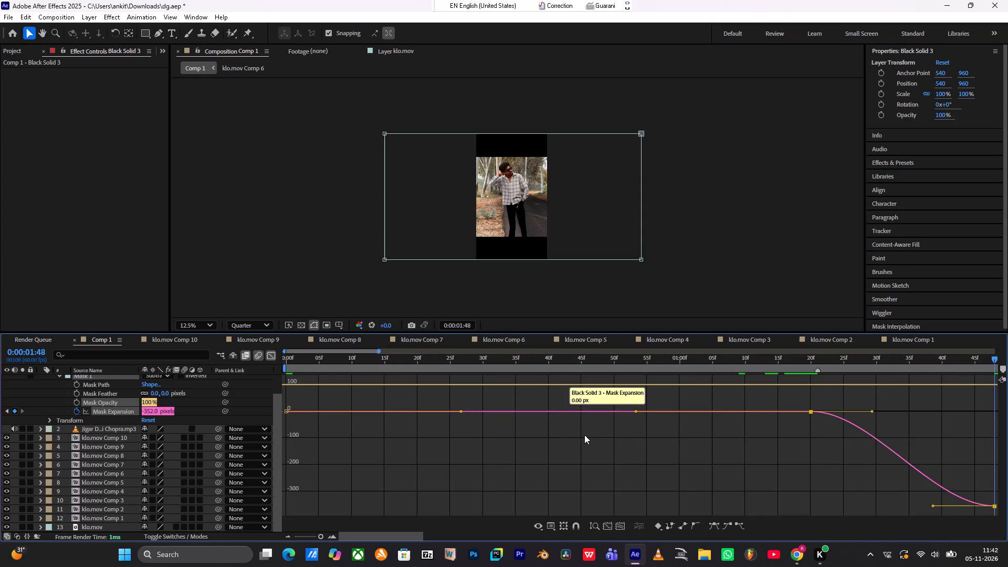
pyautogui.keyDown('ctrl'); pyautogui.scroll(-1, 816, 457); pyautogui.keyUp('ctrl')
pyautogui.keyDown('ctrl'); pyautogui.scroll(2, 816, 457); pyautogui.keyUp('ctrl')
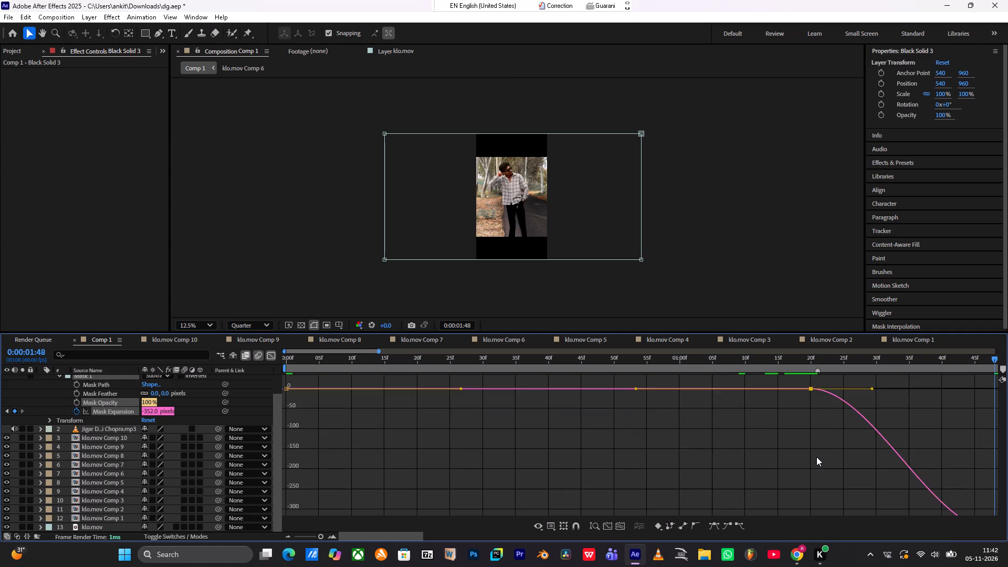
pyautogui.keyDown('ctrl'); pyautogui.scroll(-1, 816, 457); pyautogui.keyUp('ctrl')
pyautogui.keyDown('shift'); pyautogui.scroll(-10, 816, 457); pyautogui.keyUp('shift')
pyautogui.click(739, 448)
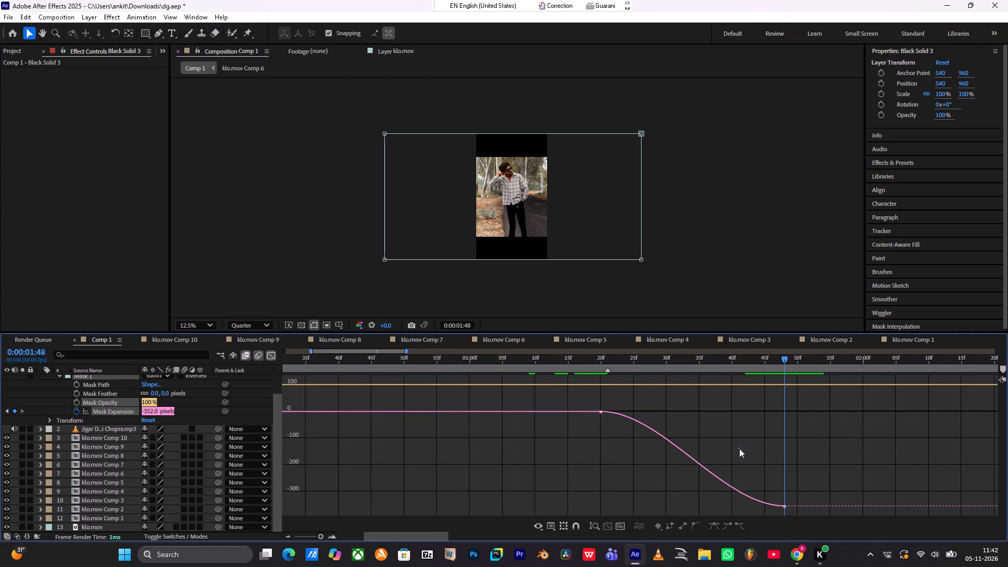
pyautogui.moveTo(589, 426); pyautogui.dragTo(608, 401)
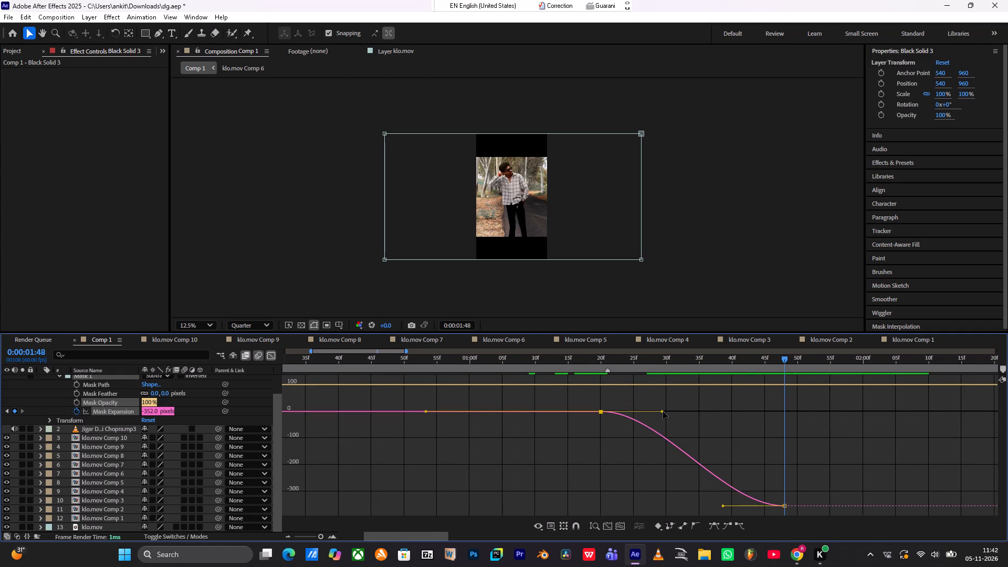
pyautogui.moveTo(663, 412); pyautogui.dragTo(617, 503)
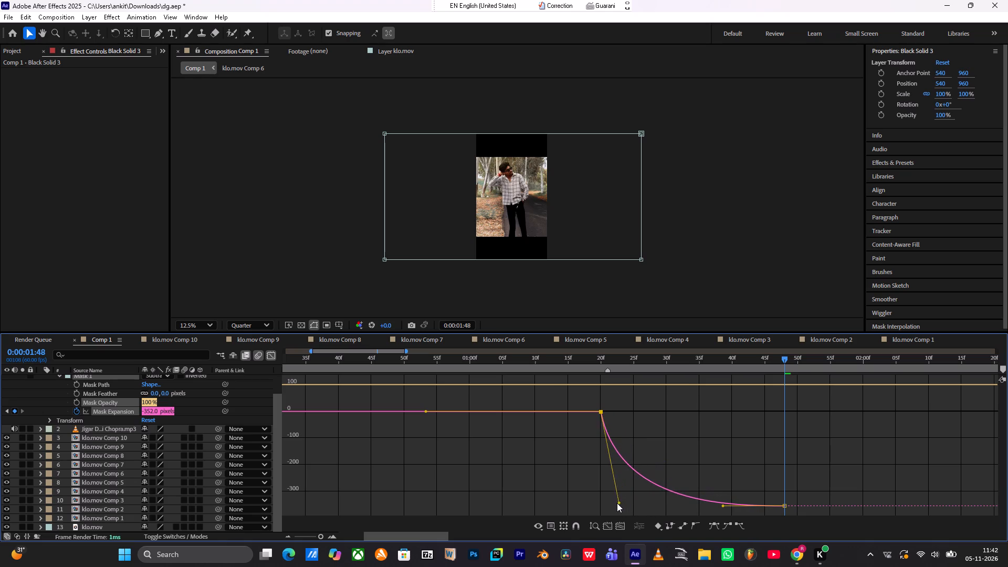
pyautogui.moveTo(617, 503); pyautogui.dragTo(601, 501)
pyautogui.moveTo(723, 507); pyautogui.dragTo(659, 505)
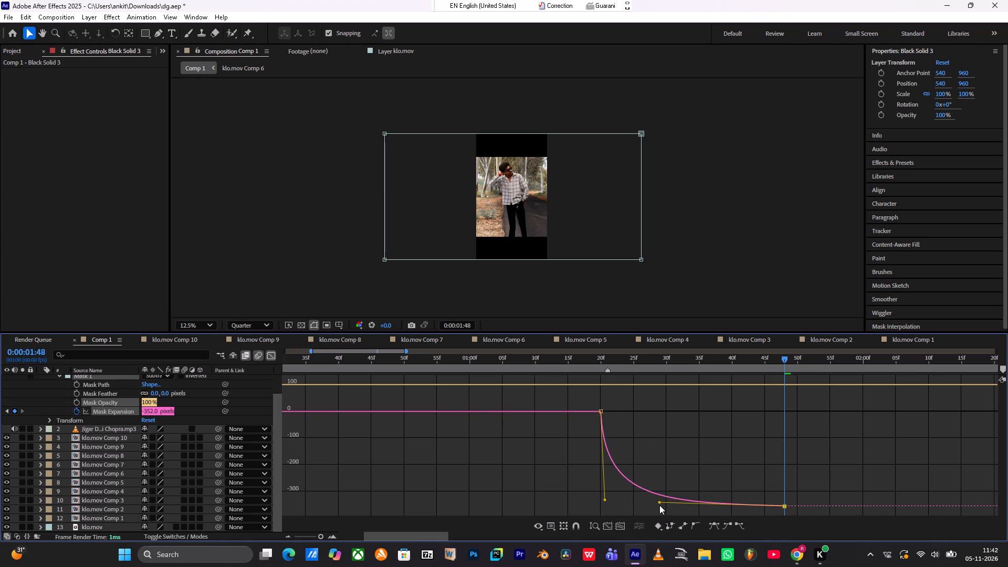
pyautogui.moveTo(659, 505); pyautogui.dragTo(710, 454)
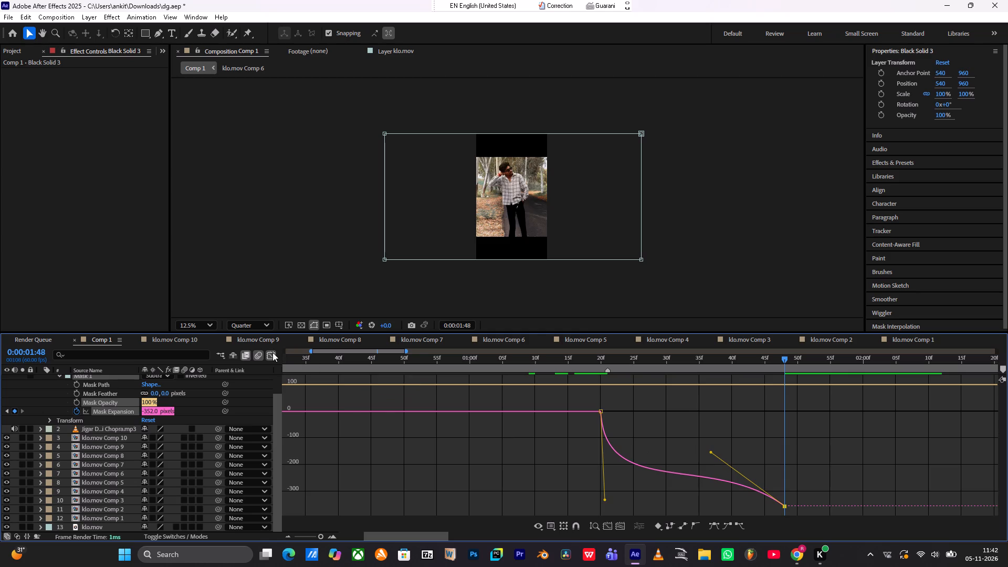
pyautogui.click(272, 352)
# Play the opening seconds of Comp 1 several times to check the timing and motion of the black bars.
pyautogui.keyDown('alt'); pyautogui.scroll(-13, 400, 429); pyautogui.keyUp('alt')
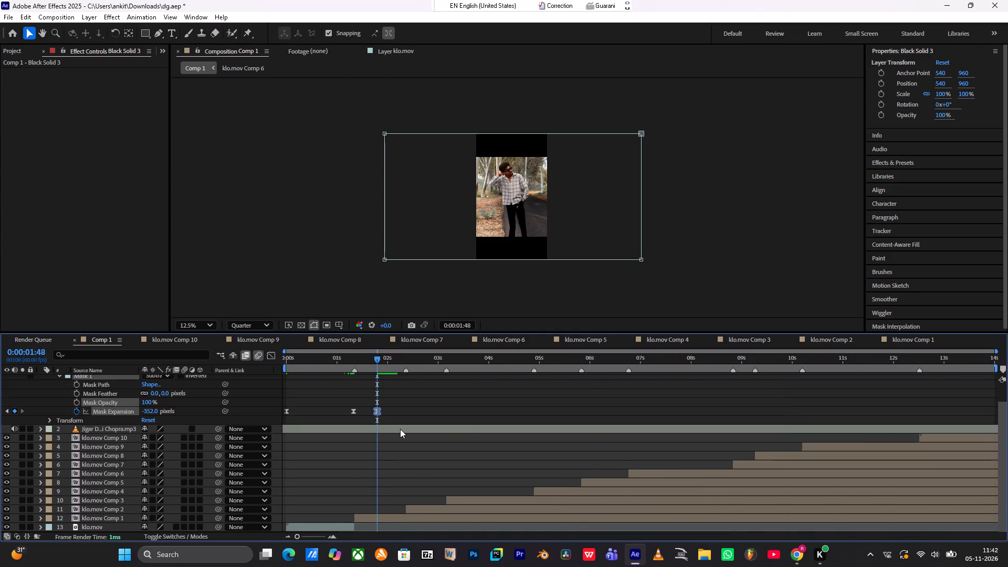
pyautogui.moveTo(330, 362); pyautogui.dragTo(190, 350)
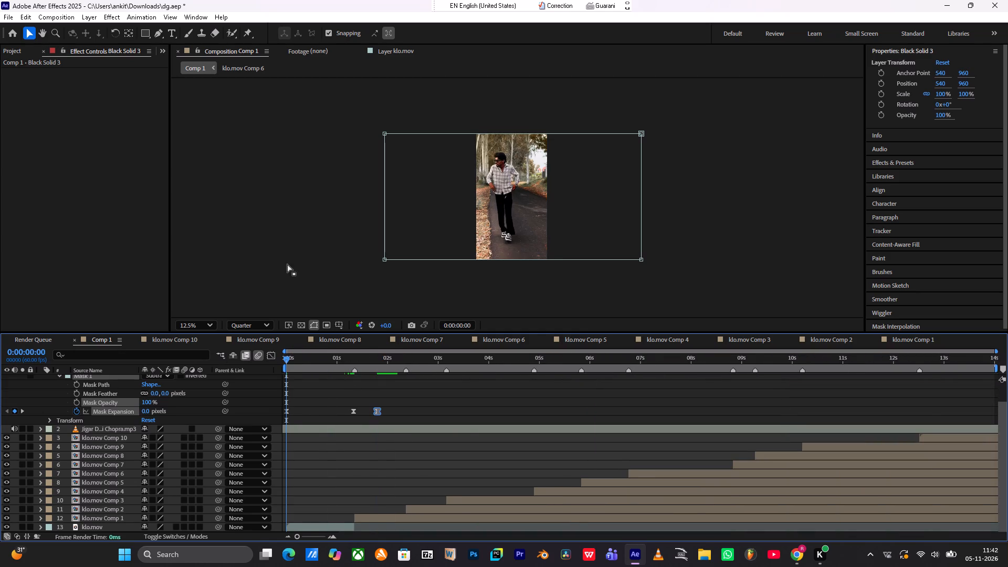
pyautogui.click(348, 454)
pyautogui.press('space')
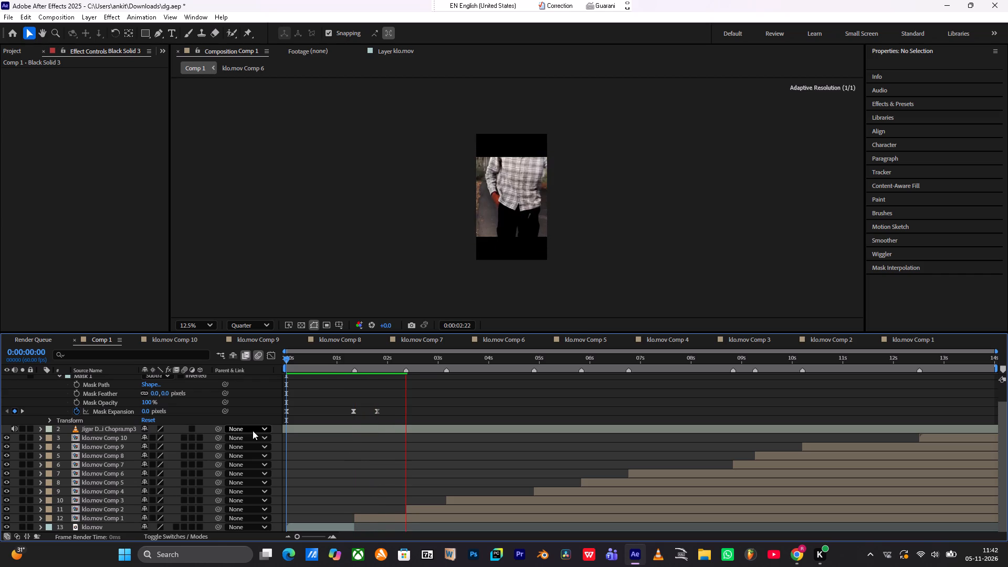
pyautogui.moveTo(324, 362); pyautogui.dragTo(253, 359)
pyautogui.press('space')
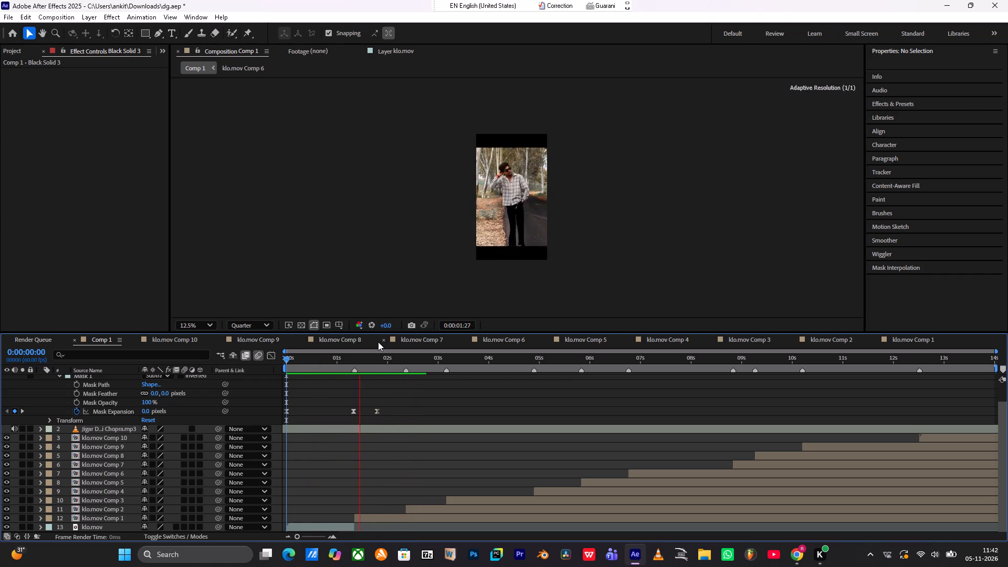
pyautogui.moveTo(351, 358); pyautogui.dragTo(270, 369)
pyautogui.press('space')
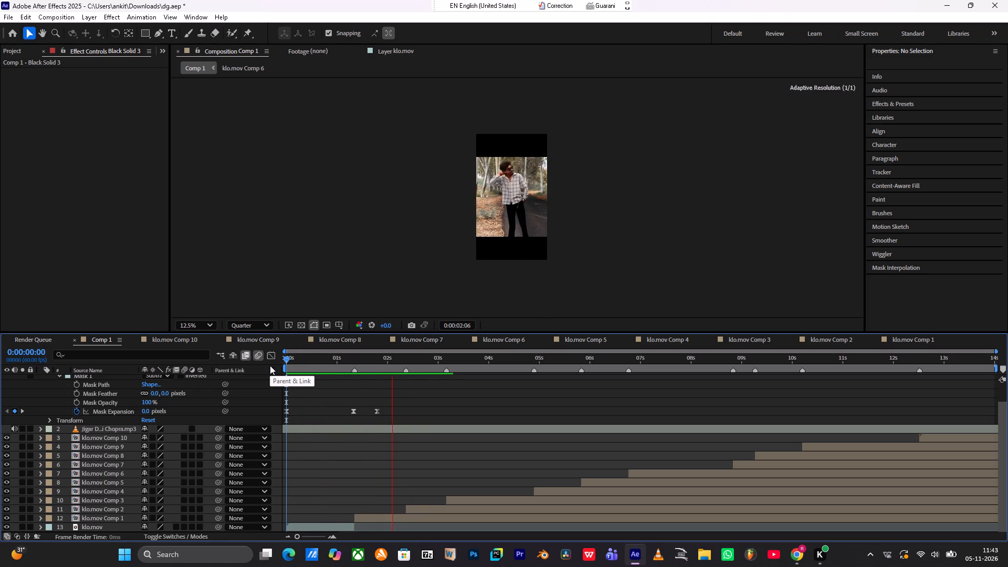
pyautogui.moveTo(334, 358); pyautogui.dragTo(282, 376)
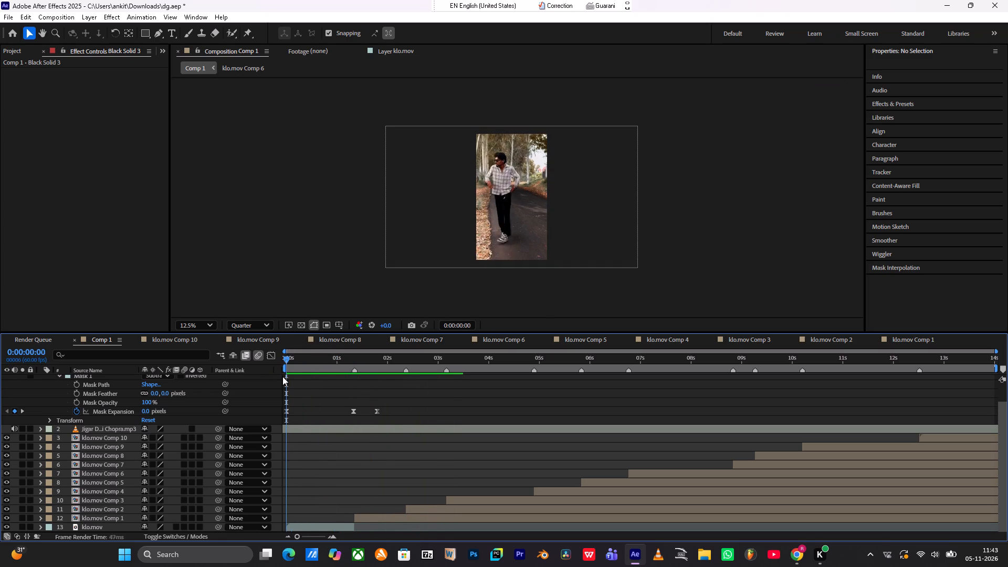
pyautogui.moveTo(282, 376); pyautogui.dragTo(279, 377)
pyautogui.press('space')
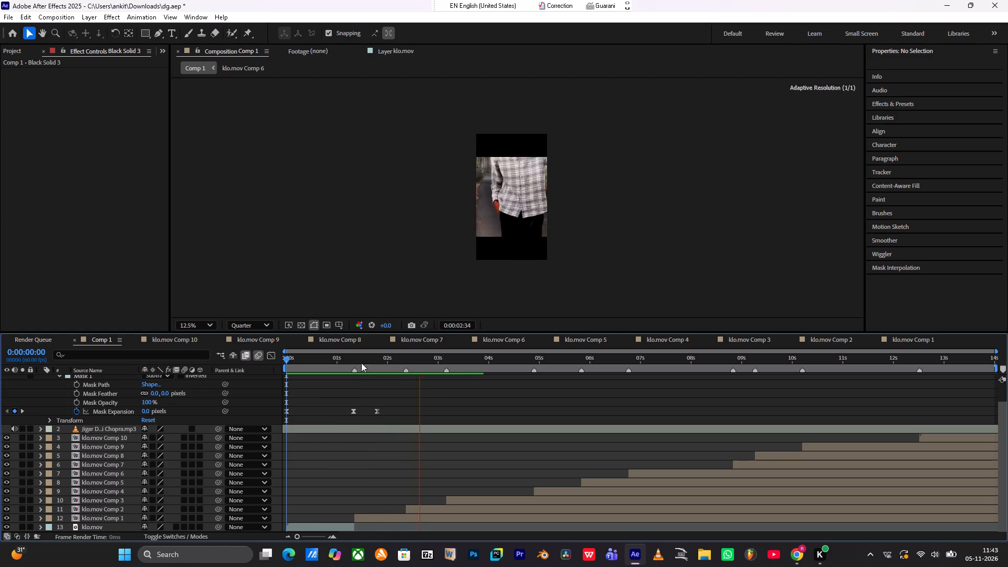
pyautogui.moveTo(382, 361); pyautogui.dragTo(364, 362)
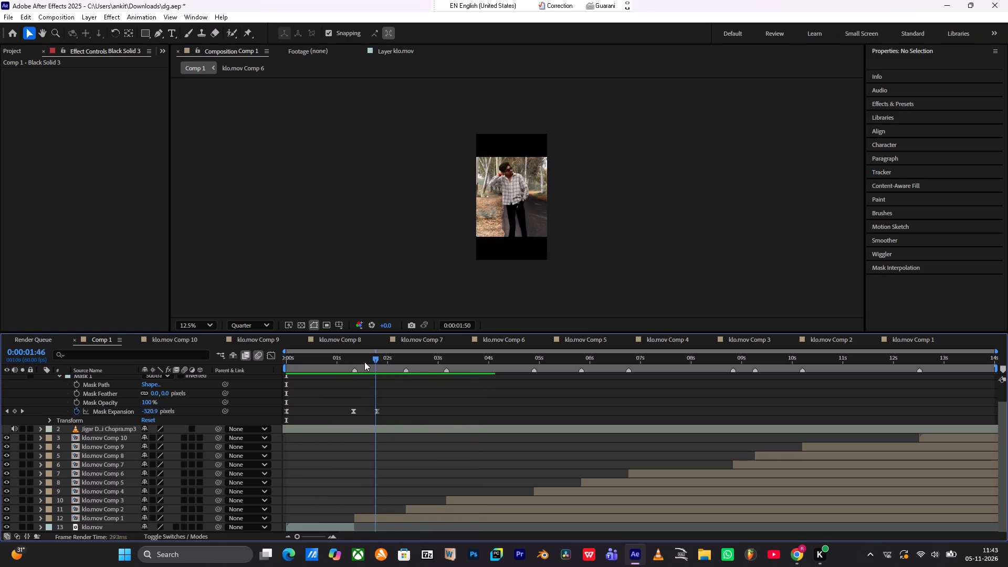
pyautogui.moveTo(364, 362); pyautogui.dragTo(341, 362)
pyautogui.press('space')
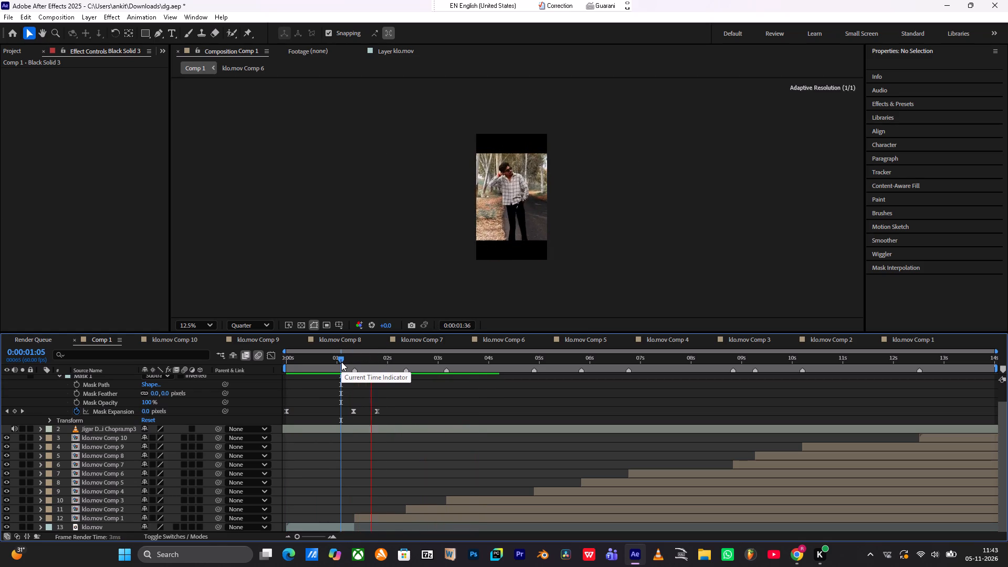
pyautogui.press('space')
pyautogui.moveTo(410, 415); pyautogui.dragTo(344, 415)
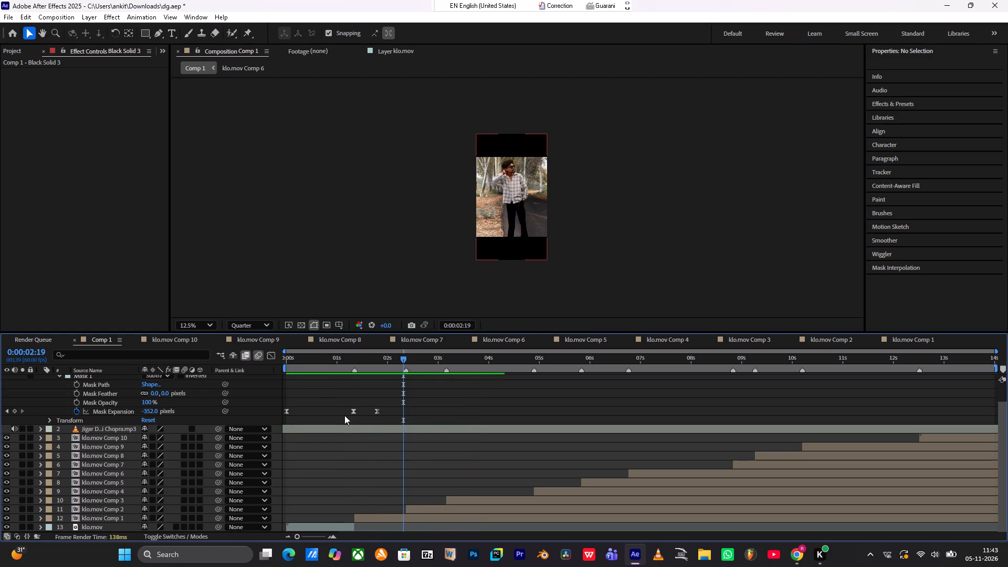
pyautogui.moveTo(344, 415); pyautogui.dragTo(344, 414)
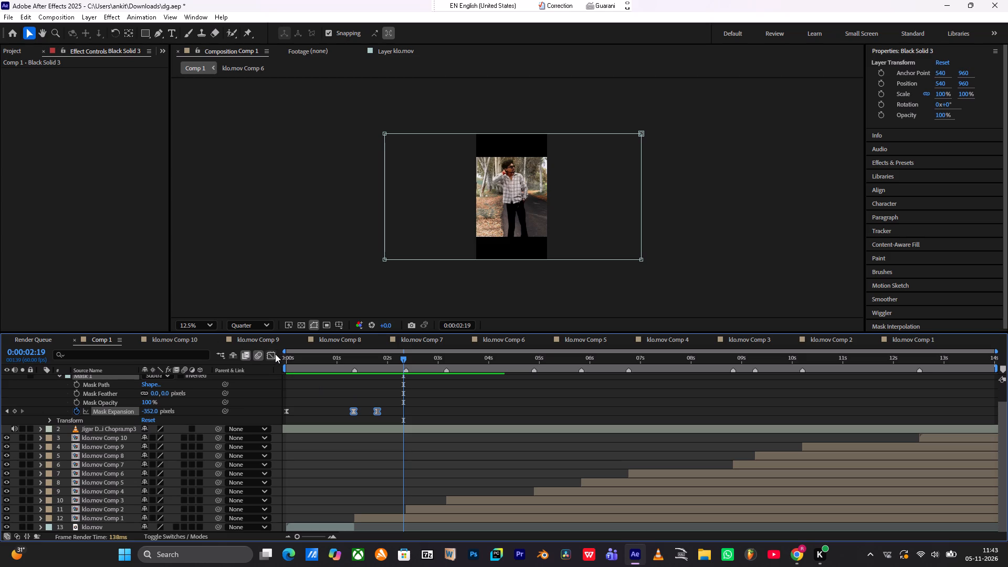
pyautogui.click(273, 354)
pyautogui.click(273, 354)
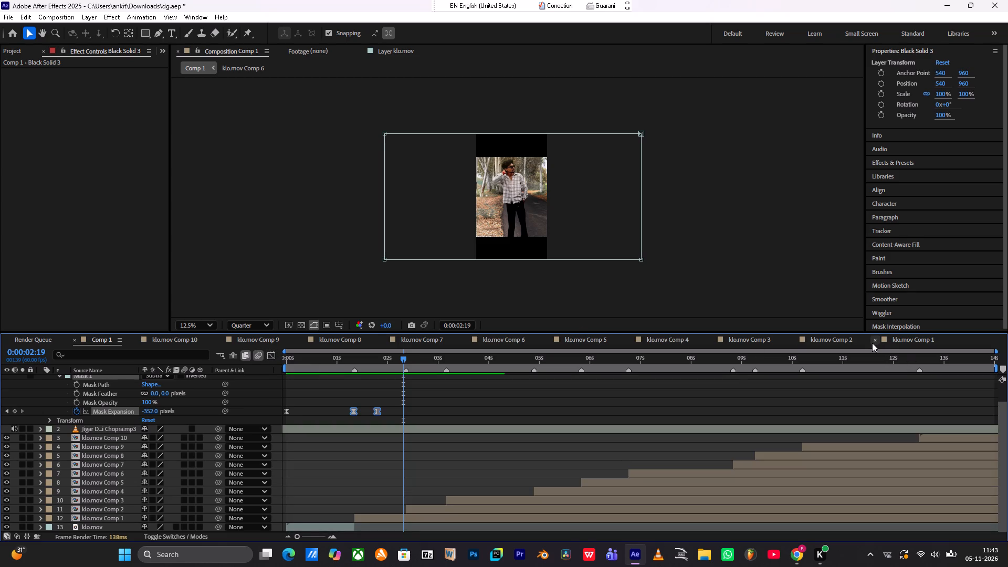
# Close the open timelines of klo.mov Comp 1 through klo.mov Comp 10, keeping only Comp 1's timeline open.
pyautogui.click(872, 343)
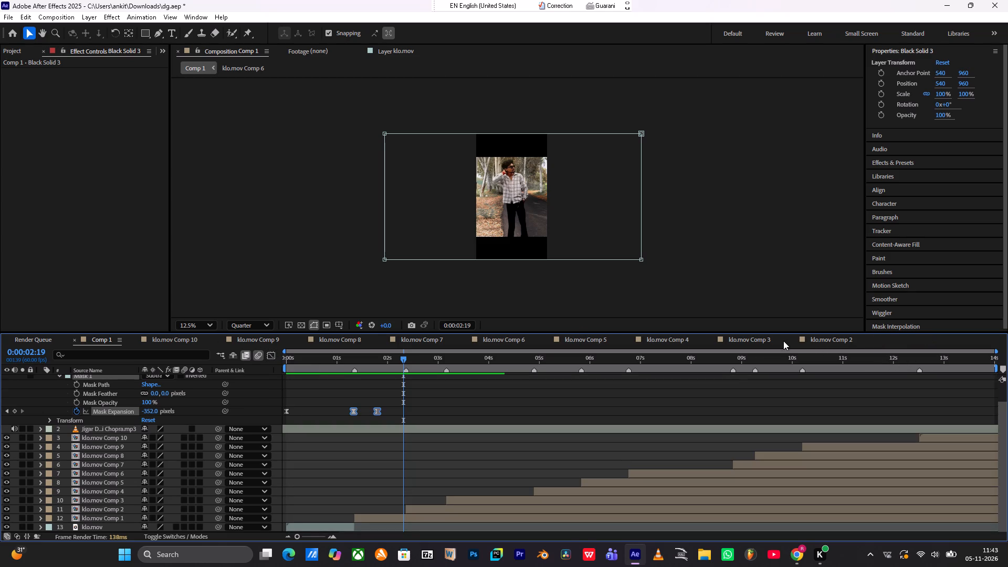
pyautogui.click(795, 338)
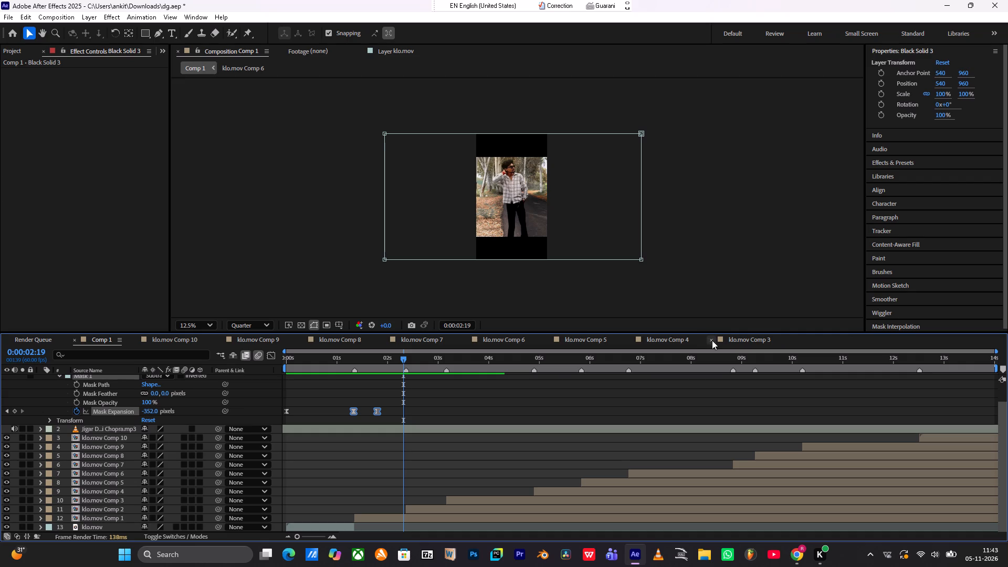
pyautogui.click(712, 340)
pyautogui.click(629, 338)
pyautogui.click(547, 343)
pyautogui.click(467, 344)
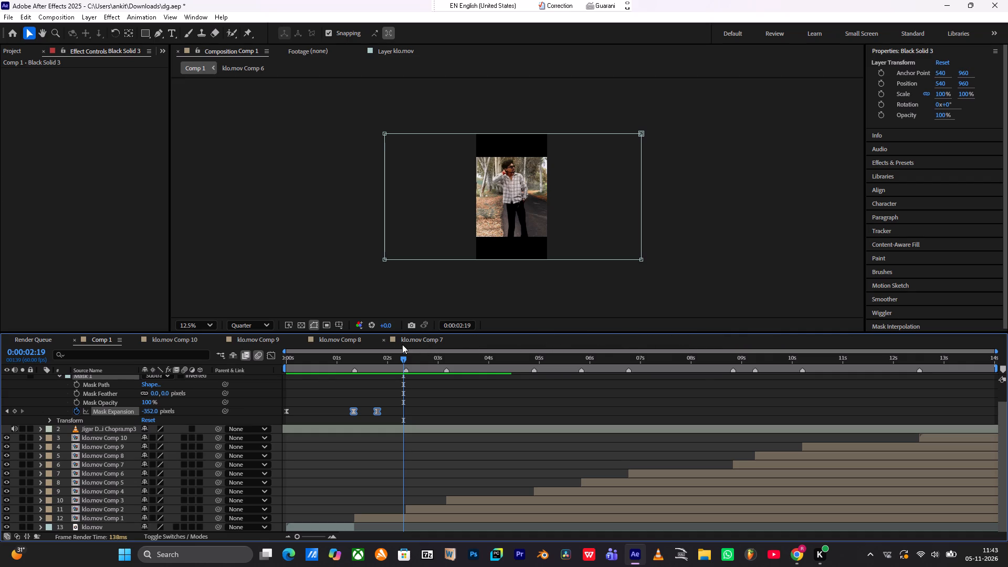
pyautogui.click(385, 340)
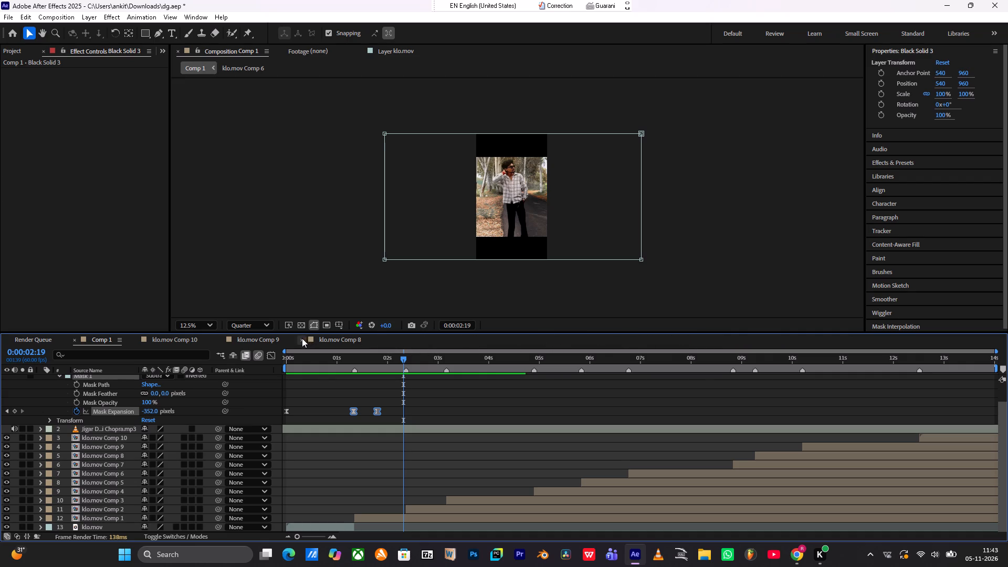
pyautogui.click(302, 338)
pyautogui.click(215, 340)
pyautogui.click(136, 343)
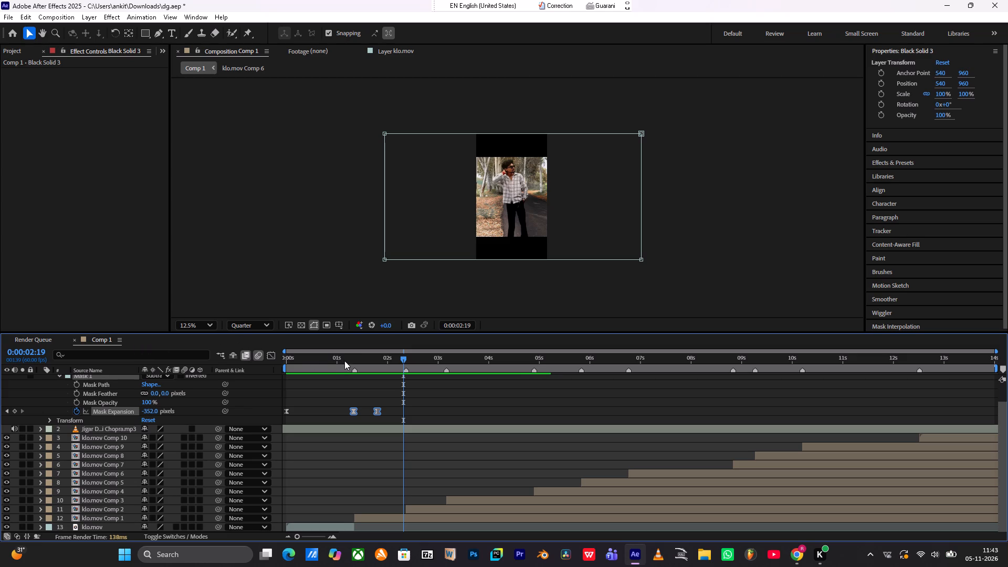
# Play Comp 1 from 0:00:01:09 to check how the black bars close in.
pyautogui.click(344, 361)
pyautogui.press('space')
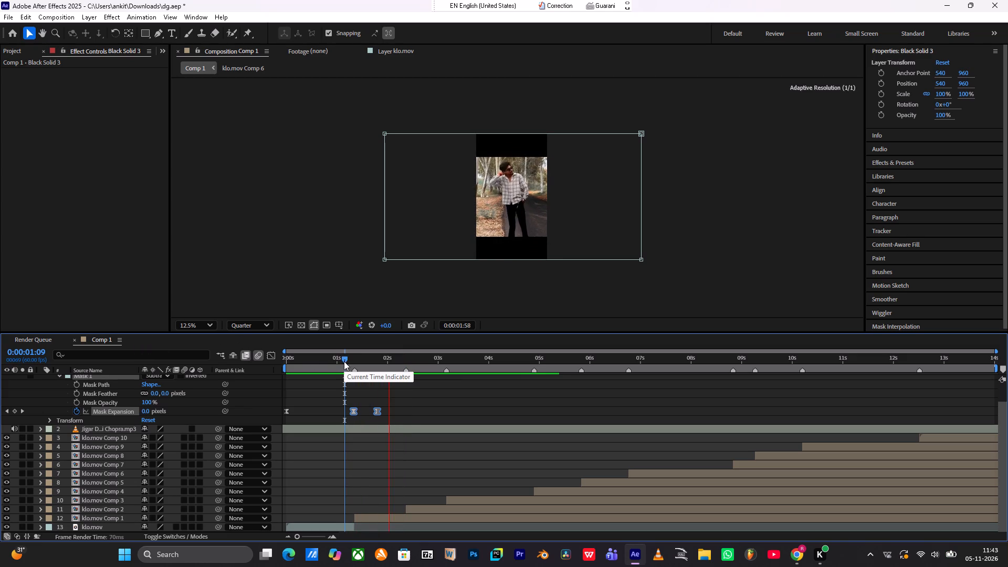
pyautogui.press('space')
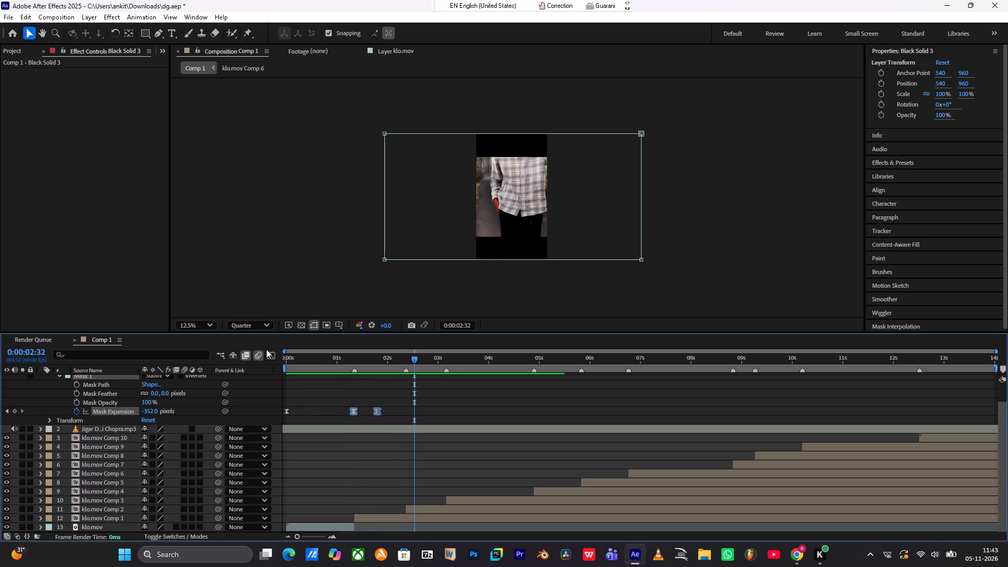
# Show the Mask Expansion value curve in the Graph Editor.
pyautogui.click(271, 355)
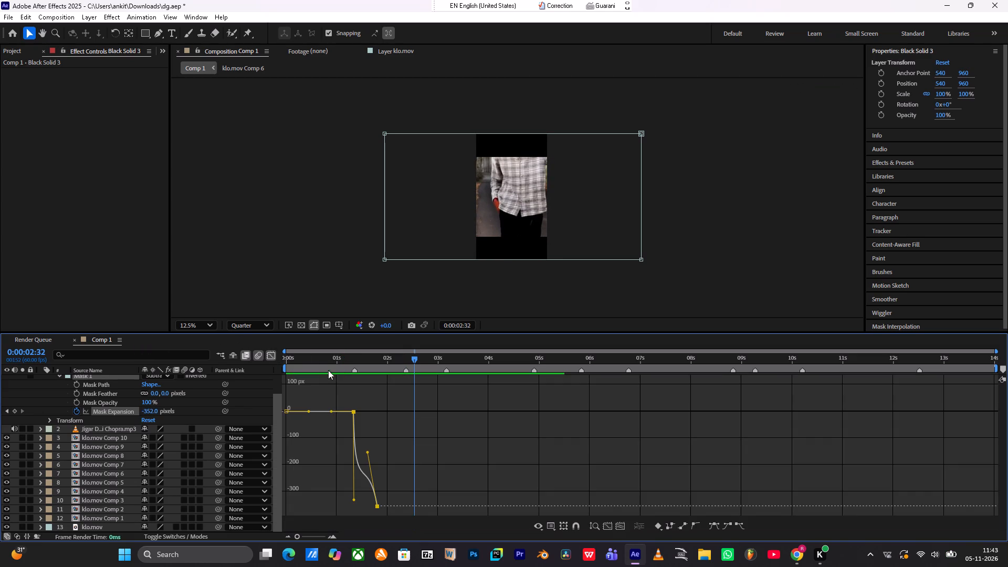
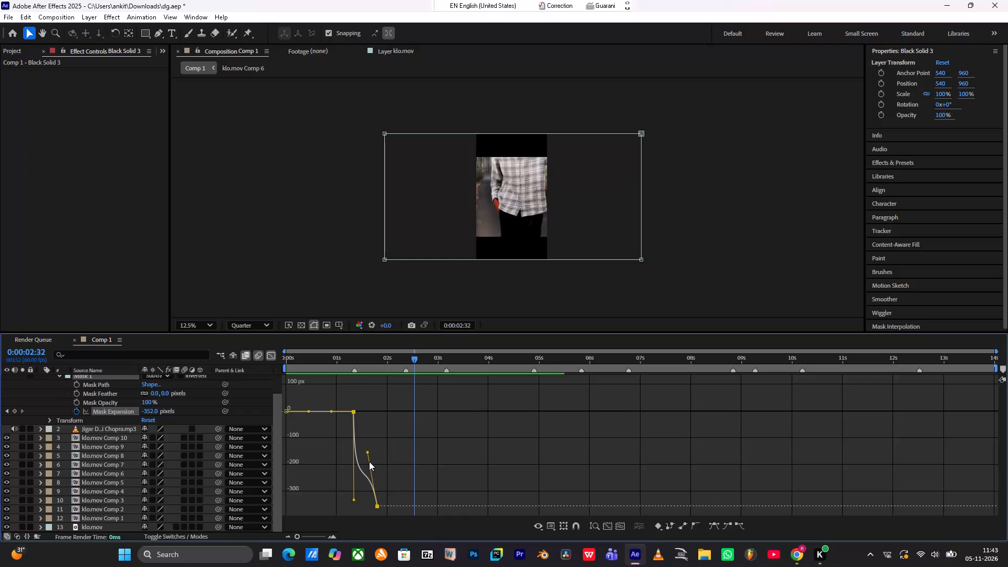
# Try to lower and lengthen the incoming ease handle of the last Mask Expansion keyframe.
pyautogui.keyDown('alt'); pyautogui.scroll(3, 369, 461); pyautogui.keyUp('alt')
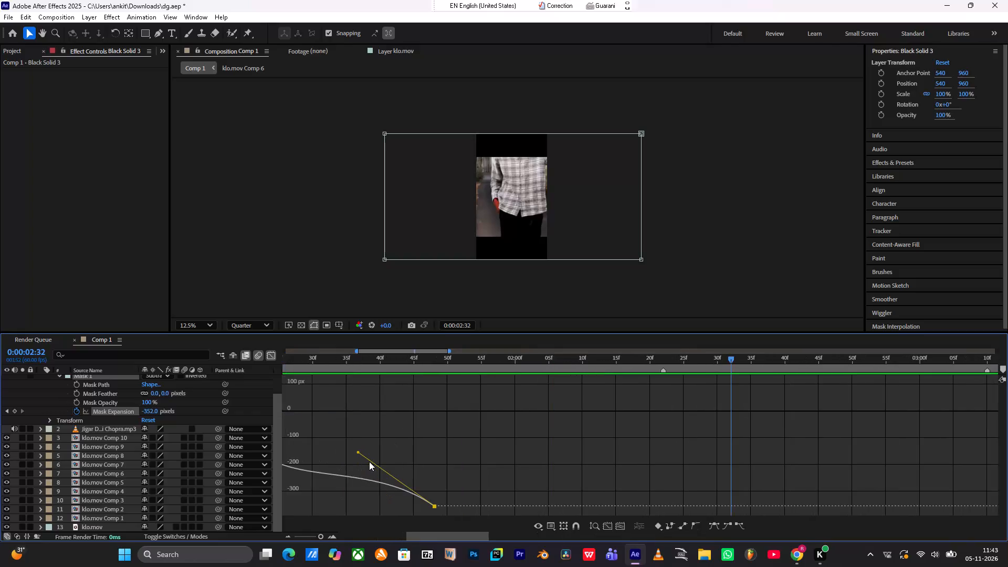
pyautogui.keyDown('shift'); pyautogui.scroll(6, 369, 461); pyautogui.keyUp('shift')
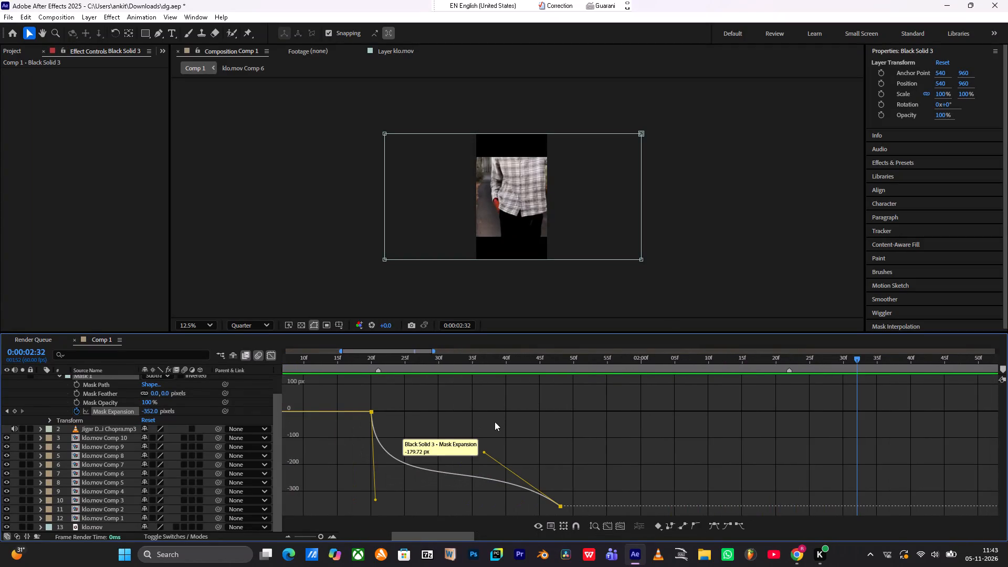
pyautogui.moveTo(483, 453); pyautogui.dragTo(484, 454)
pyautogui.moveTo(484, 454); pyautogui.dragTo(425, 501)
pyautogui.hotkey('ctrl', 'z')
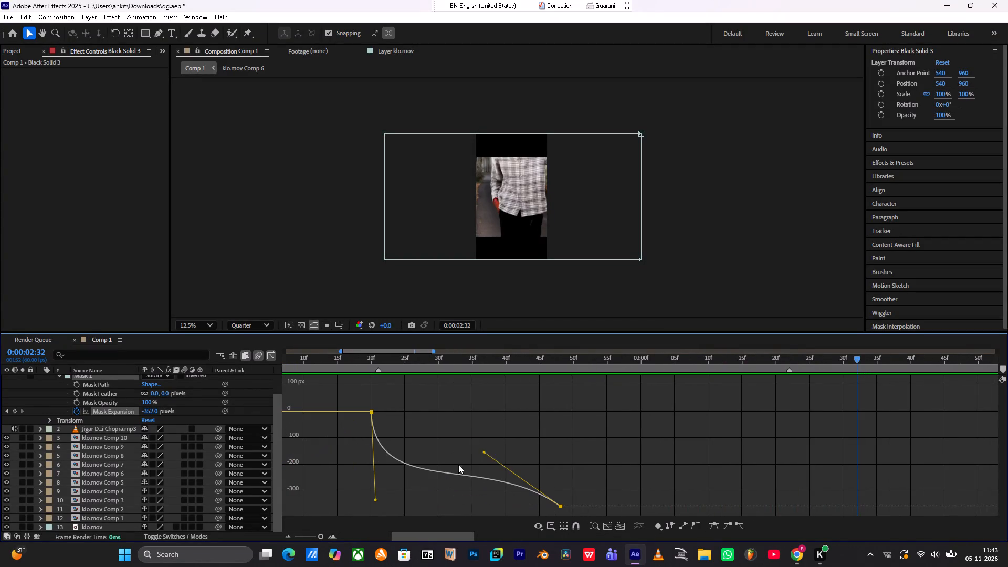
# Extend the last Mask Expansion keyframe's incoming handle back horizontally to about 0:00:01:26, flattening the curve into the keyframe.
pyautogui.click(479, 426)
pyautogui.moveTo(582, 460); pyautogui.dragTo(547, 530)
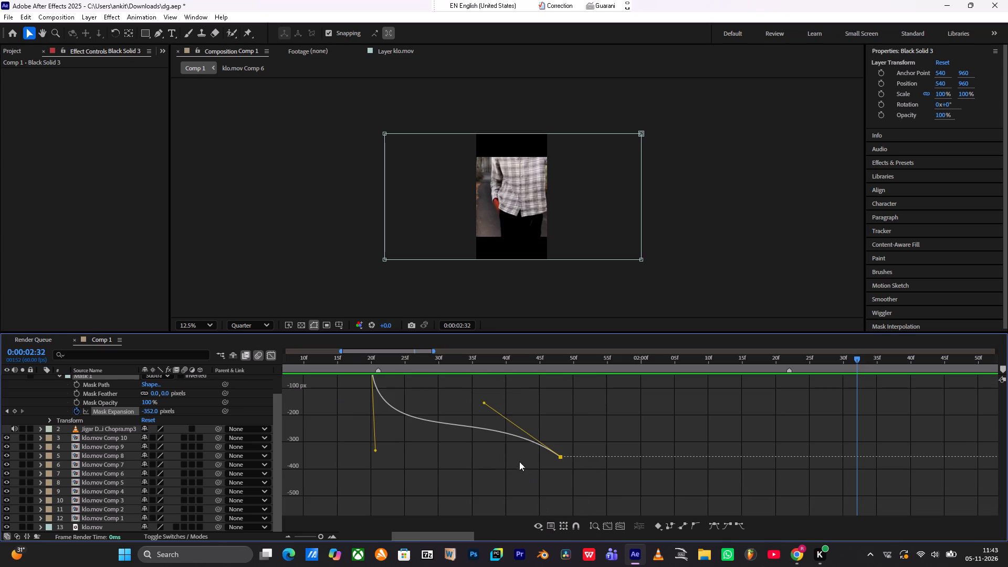
pyautogui.scroll(1, 484, 406)
pyautogui.moveTo(484, 426); pyautogui.dragTo(414, 480)
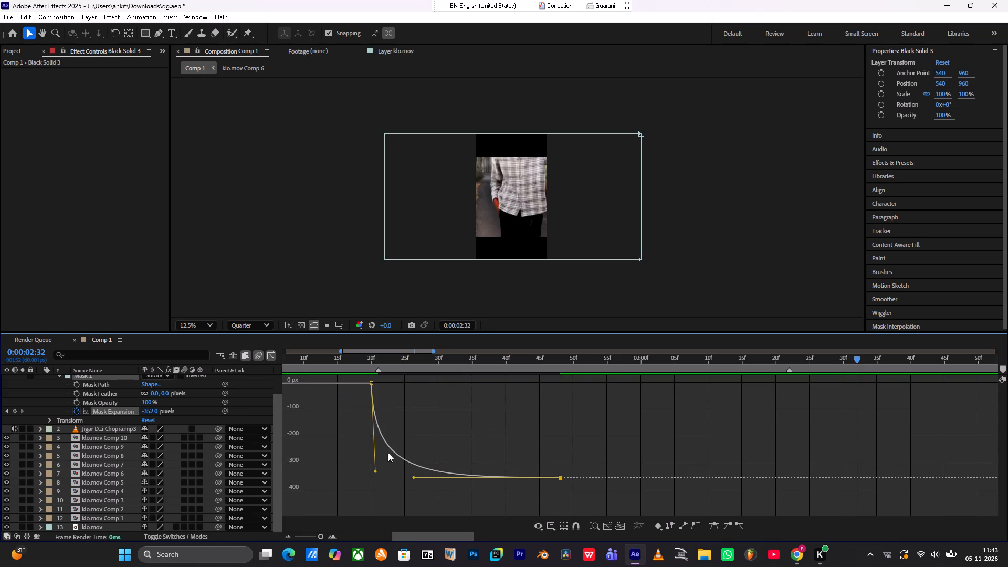
# Play Comp 1 from 0:00:01:16 to check the reshaped motion of the black bars.
pyautogui.click(343, 358)
pyautogui.press('space')
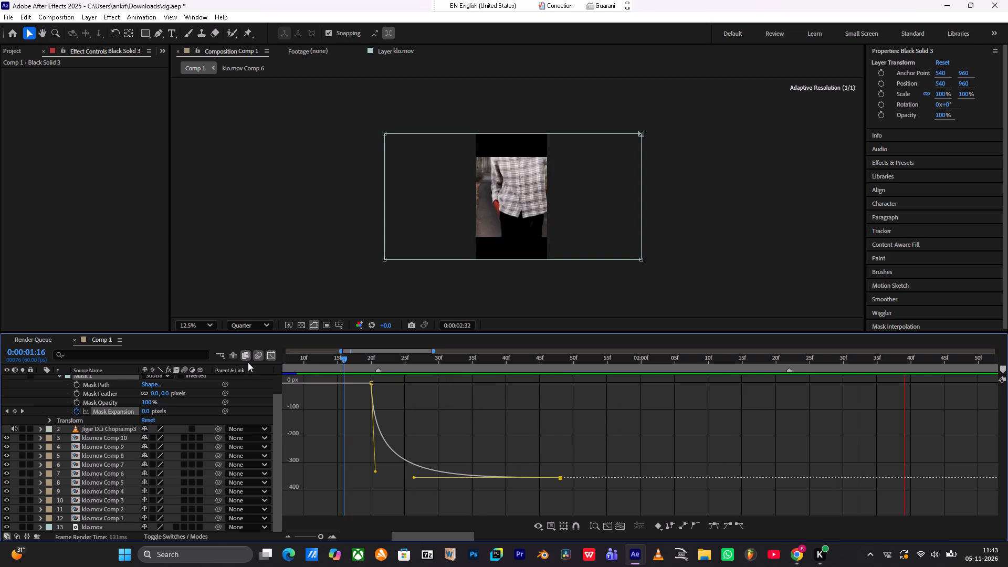
# Switch Comp 1's timeline from the Graph Editor back to the layer bars and keyframes.
pyautogui.click(273, 358)
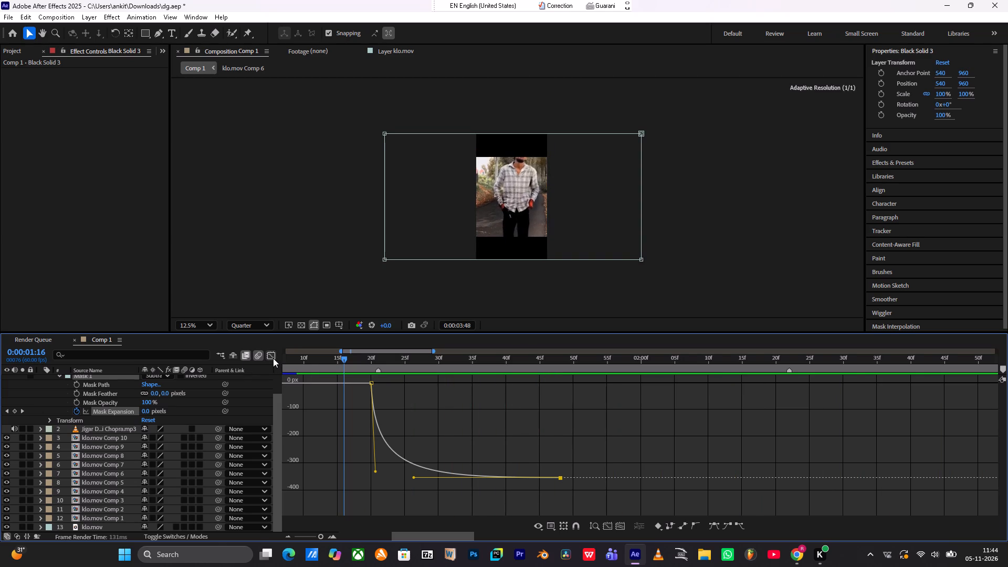
pyautogui.keyDown('alt'); pyautogui.scroll(-9, 426, 406); pyautogui.keyUp('alt')
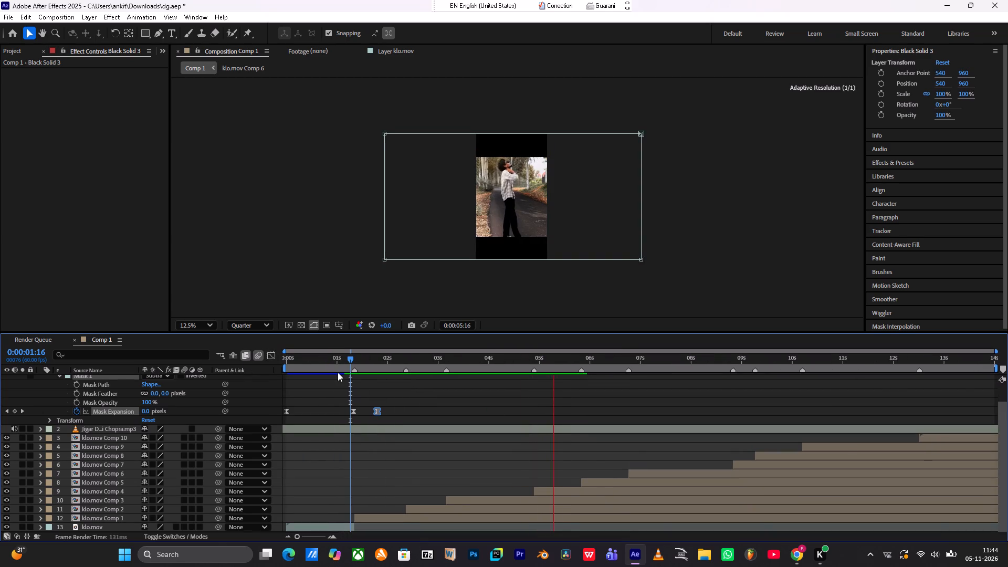
# Play Comp 1 repeatedly from 0:00:00:00 to check the black bars' closing motion and the timing of the following clips.
pyautogui.moveTo(328, 358); pyautogui.dragTo(199, 352)
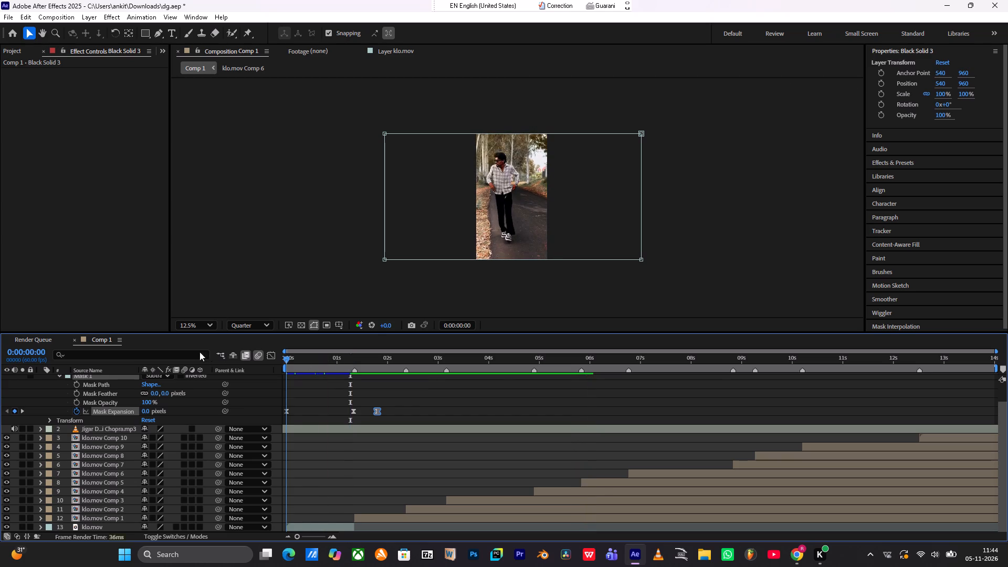
pyautogui.moveTo(199, 352); pyautogui.dragTo(196, 352)
pyautogui.click(311, 401)
pyautogui.press('space')
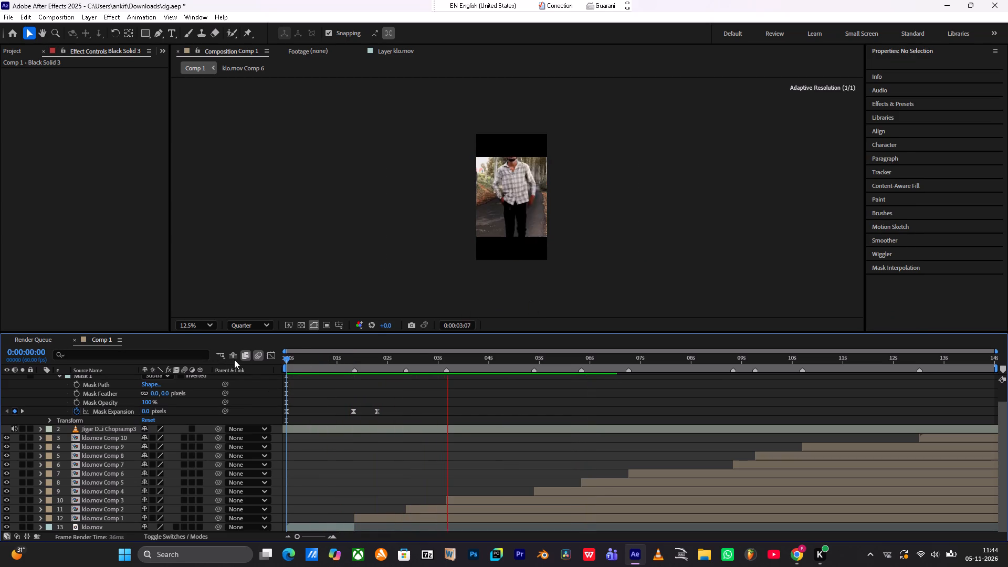
pyautogui.moveTo(320, 357); pyautogui.dragTo(205, 364)
pyautogui.press('space')
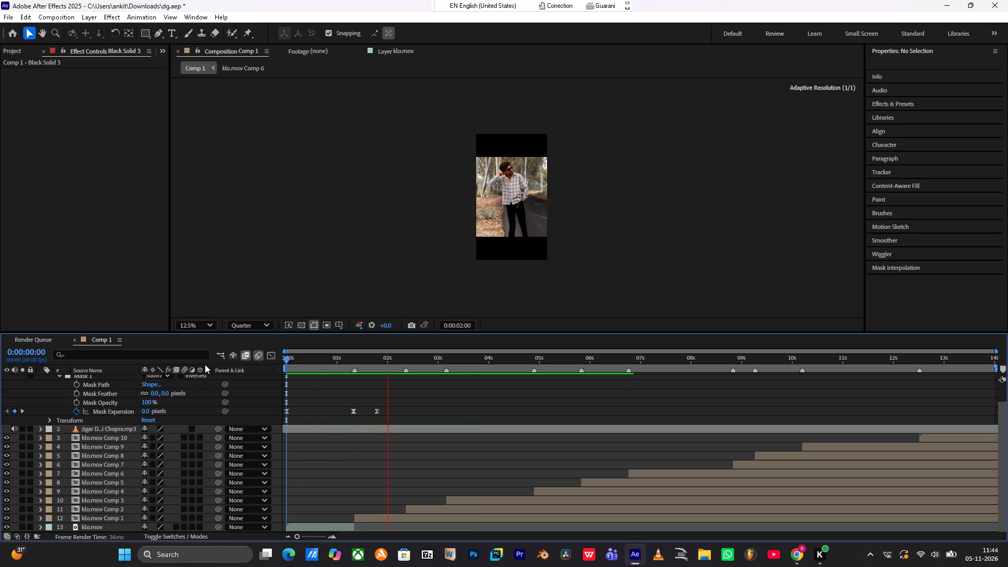
pyautogui.moveTo(311, 360); pyautogui.dragTo(296, 361)
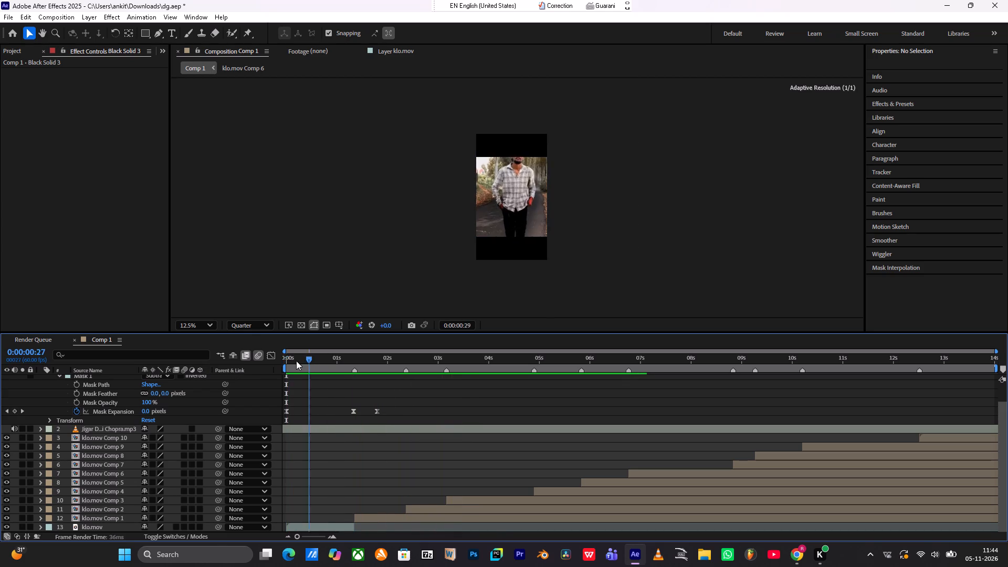
pyautogui.moveTo(296, 361); pyautogui.dragTo(218, 377)
pyautogui.press('space')
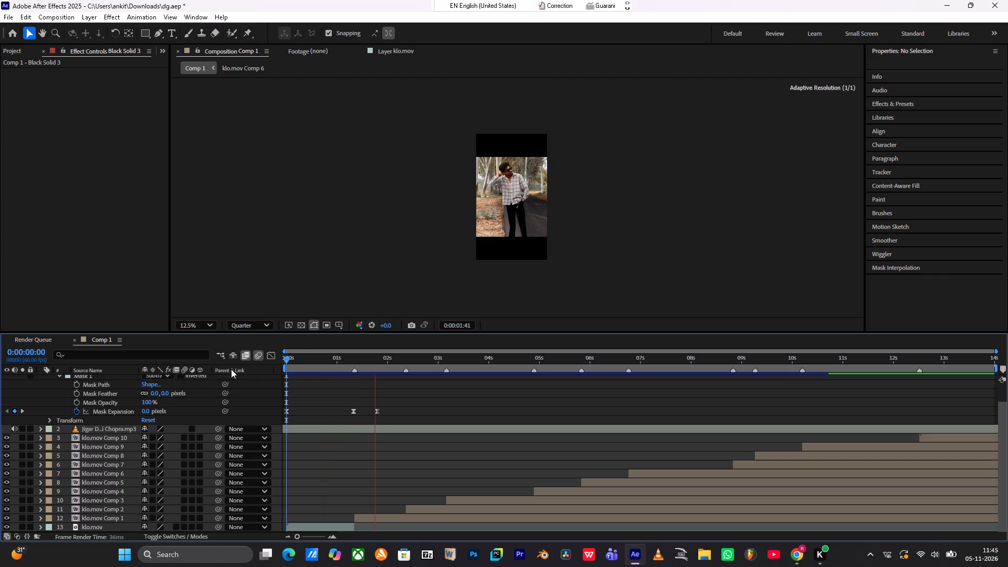
pyautogui.moveTo(301, 359); pyautogui.dragTo(233, 387)
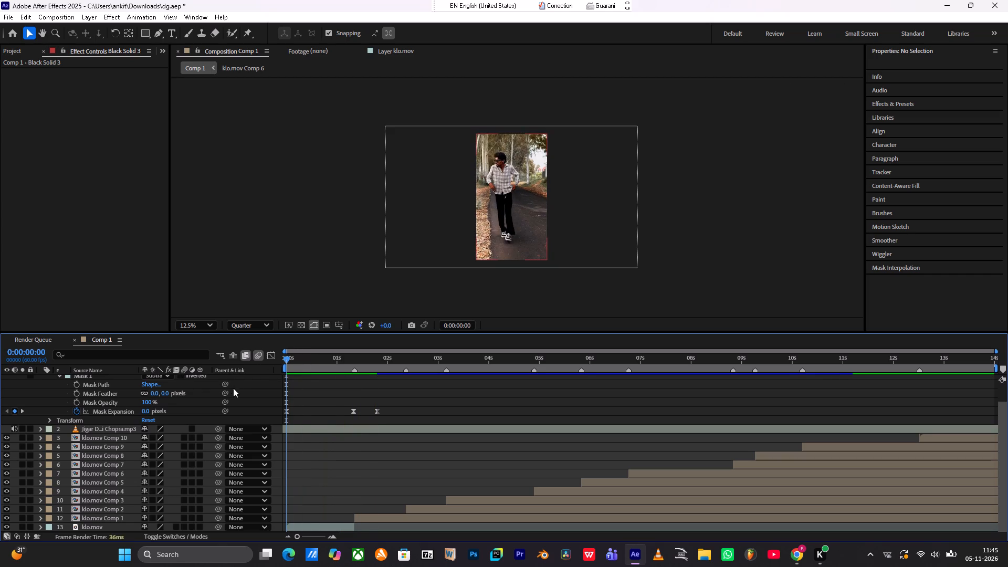
pyautogui.press('space')
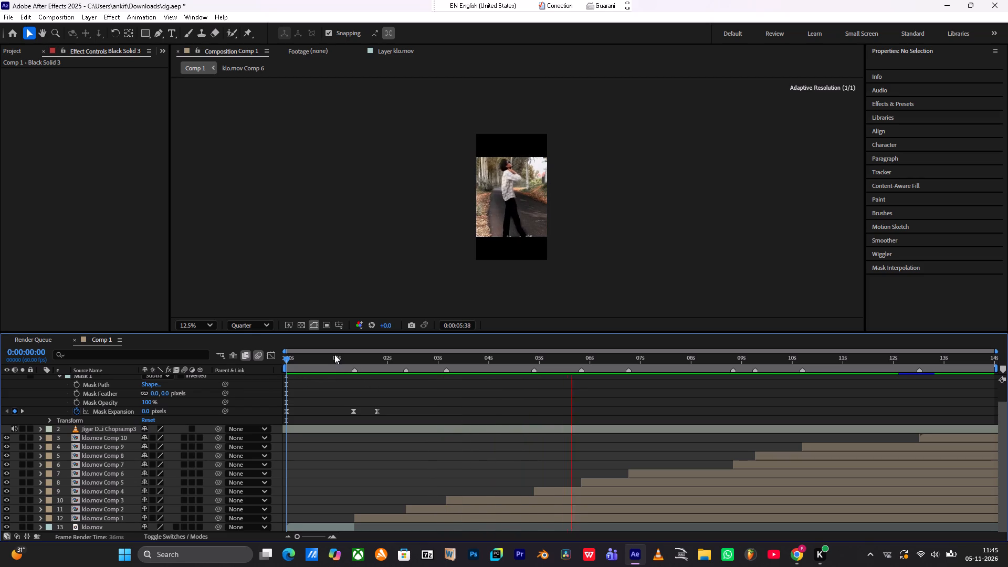
pyautogui.moveTo(334, 354); pyautogui.dragTo(205, 404)
pyautogui.press('space')
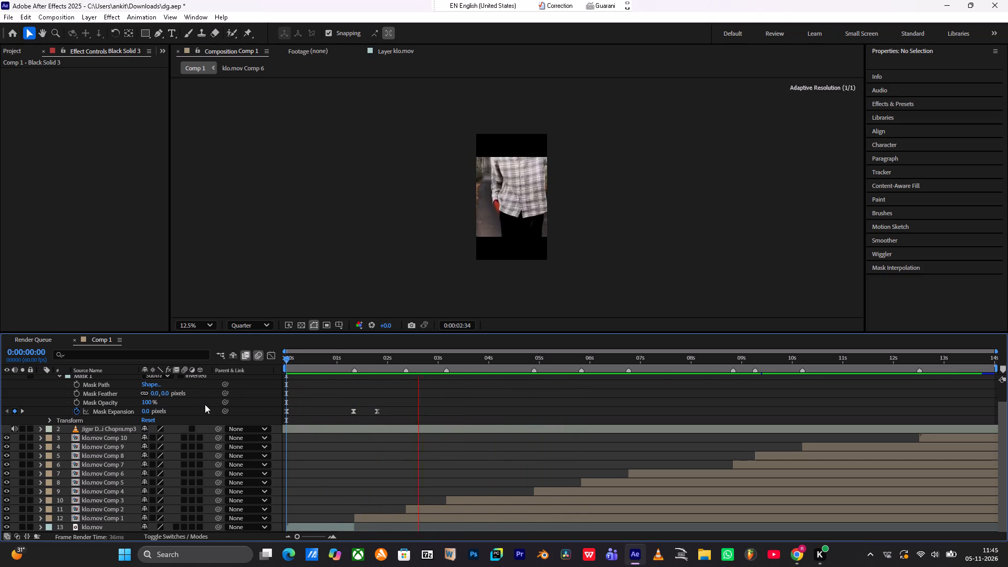
pyautogui.moveTo(304, 358); pyautogui.dragTo(252, 376)
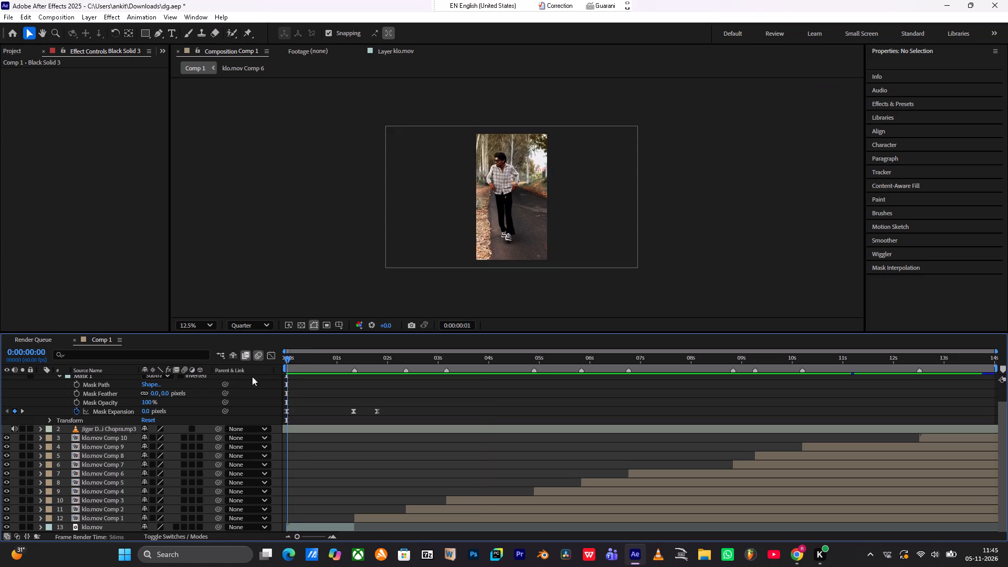
pyautogui.moveTo(252, 376); pyautogui.dragTo(235, 381)
pyautogui.press('space')
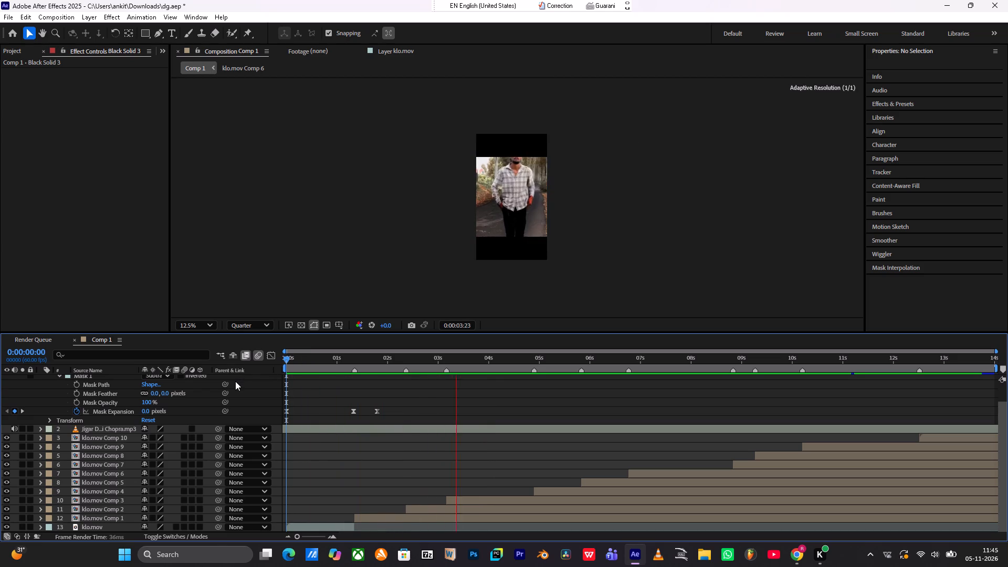
pyautogui.moveTo(306, 360); pyautogui.dragTo(186, 386)
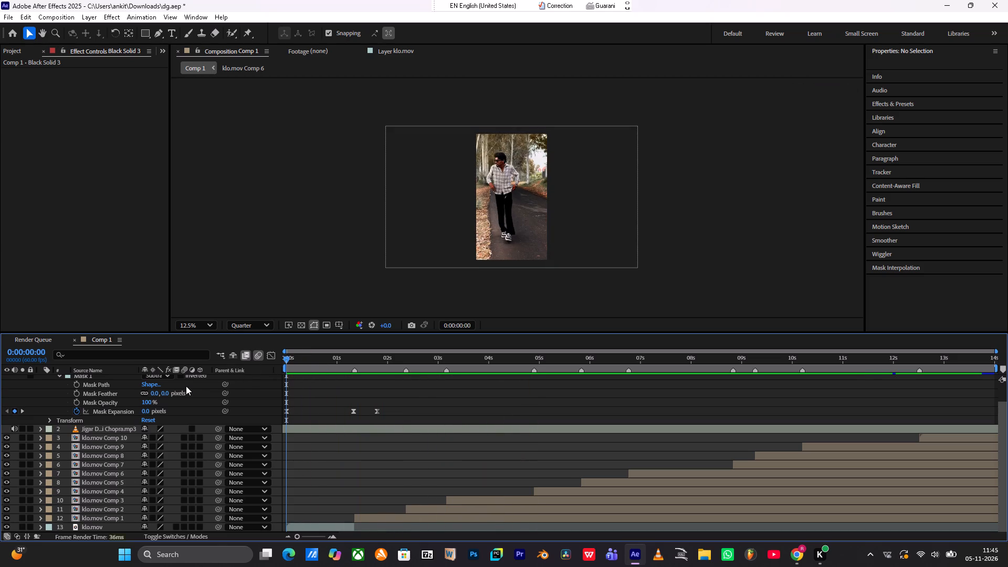
pyautogui.moveTo(186, 386); pyautogui.dragTo(185, 386)
pyautogui.press('space')
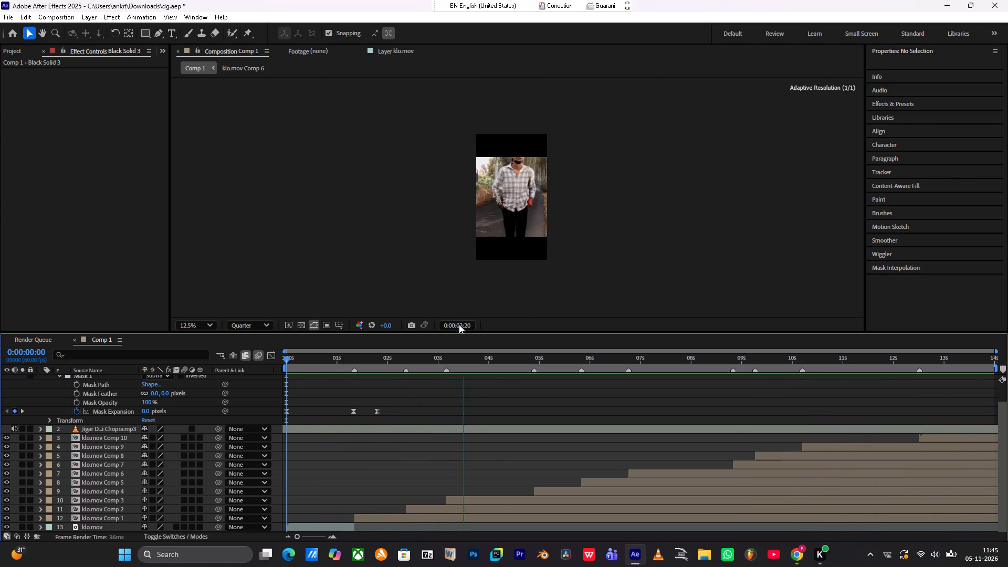
pyautogui.moveTo(349, 356); pyautogui.dragTo(216, 365)
pyautogui.press('space')
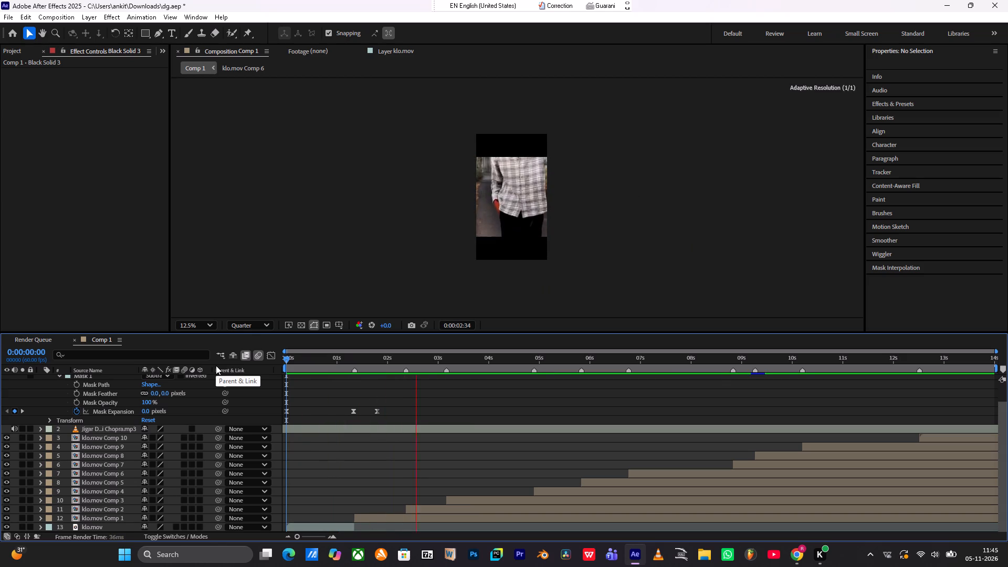
pyautogui.moveTo(311, 362); pyautogui.dragTo(225, 363)
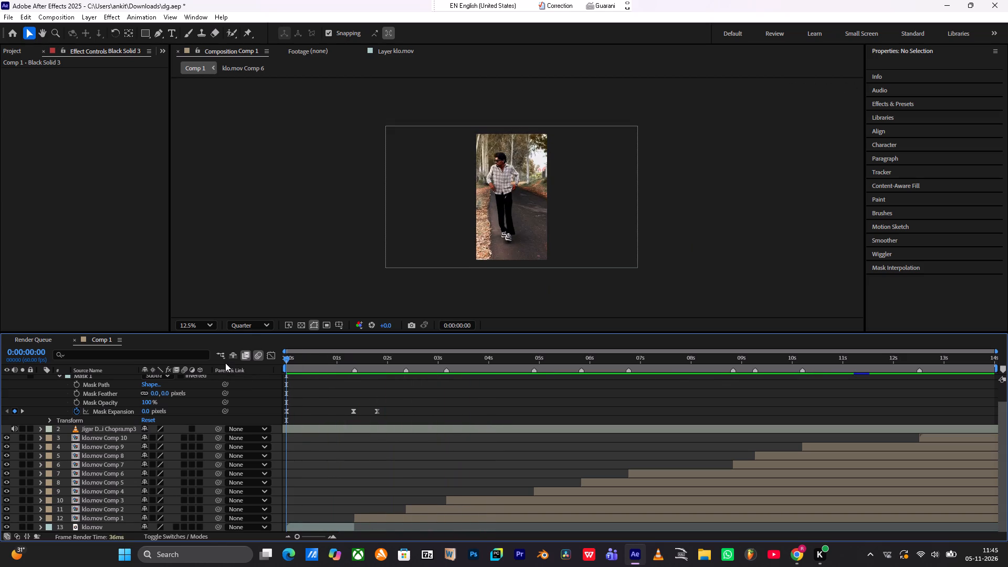
pyautogui.press('space')
pyautogui.press('space')
pyautogui.press('space')
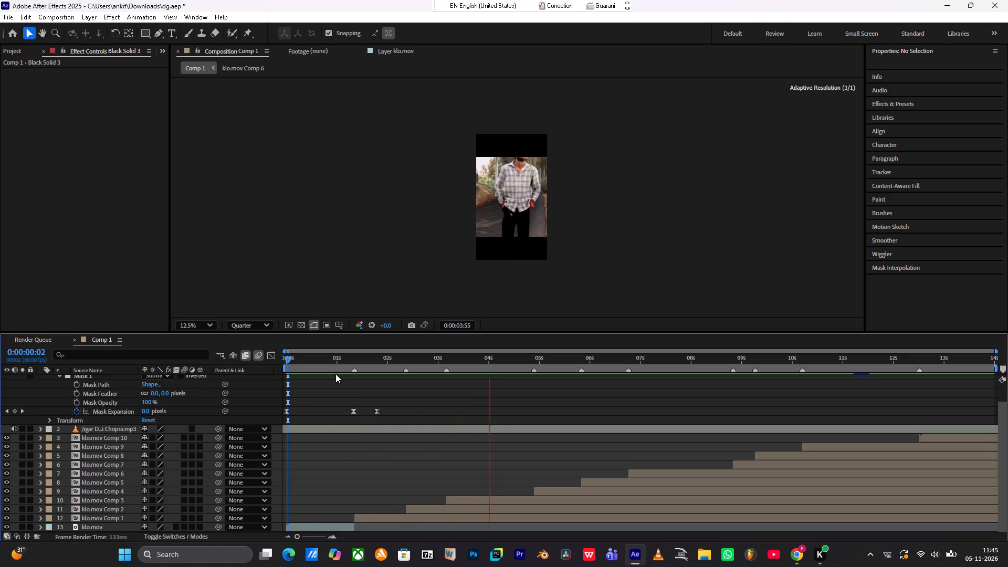
pyautogui.moveTo(316, 359); pyautogui.dragTo(241, 361)
pyautogui.press('space')
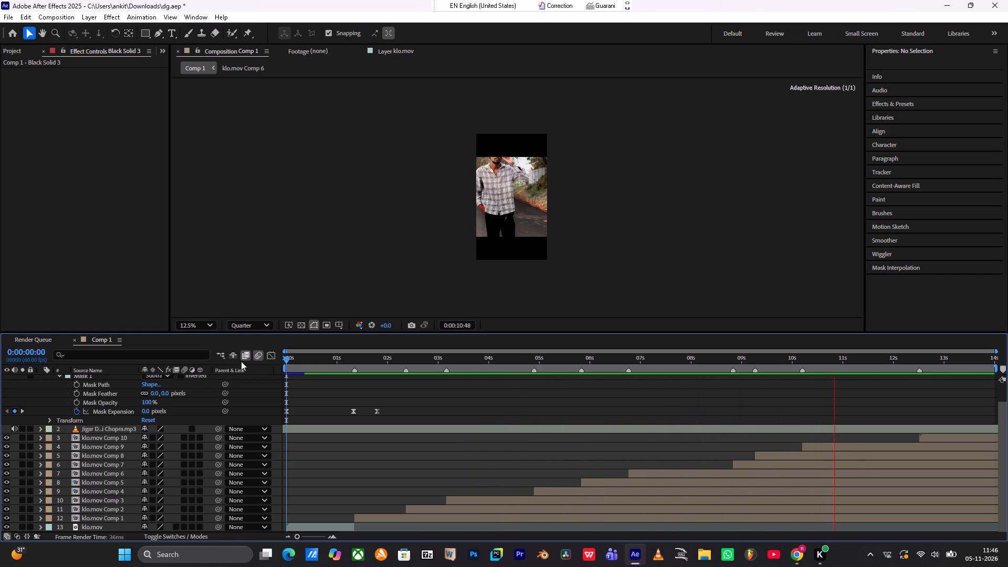
pyautogui.moveTo(311, 361); pyautogui.dragTo(255, 355)
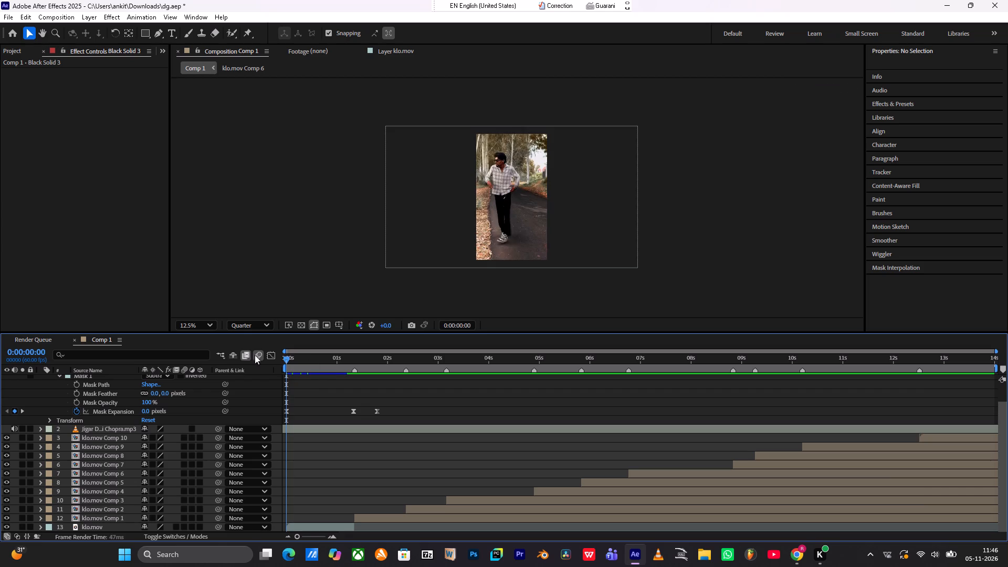
pyautogui.moveTo(255, 355); pyautogui.dragTo(224, 354)
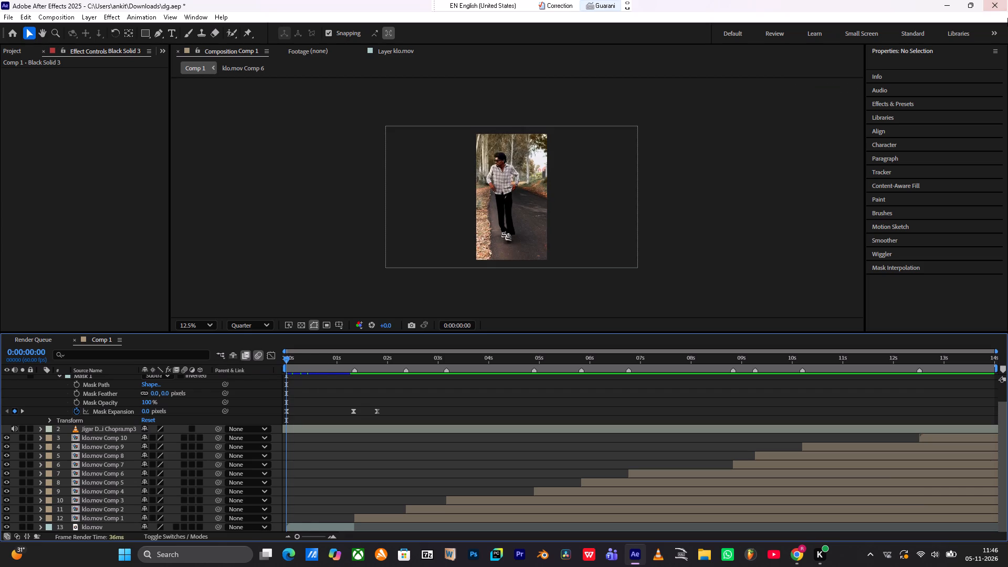
pyautogui.press('space')
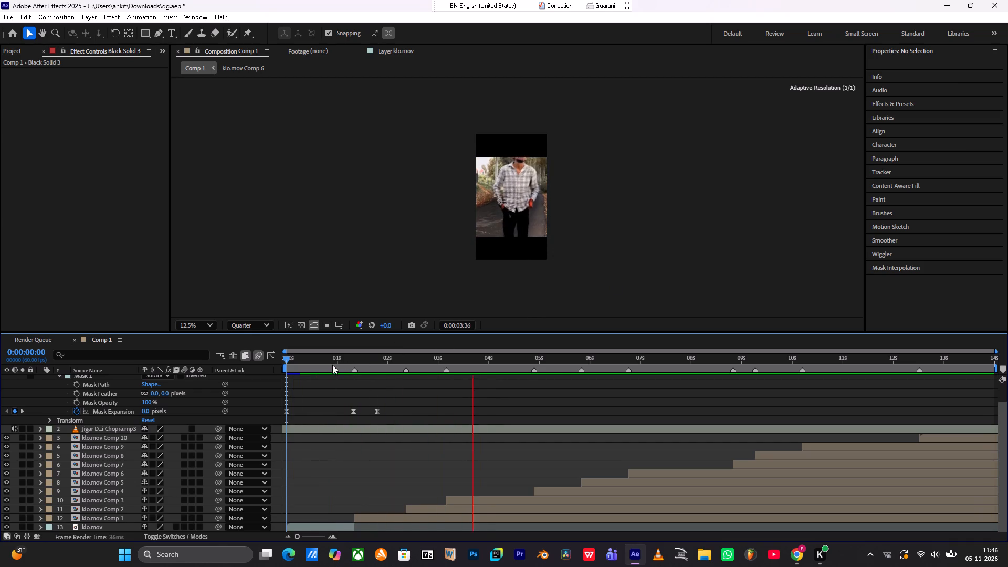
pyautogui.moveTo(334, 361); pyautogui.dragTo(311, 367)
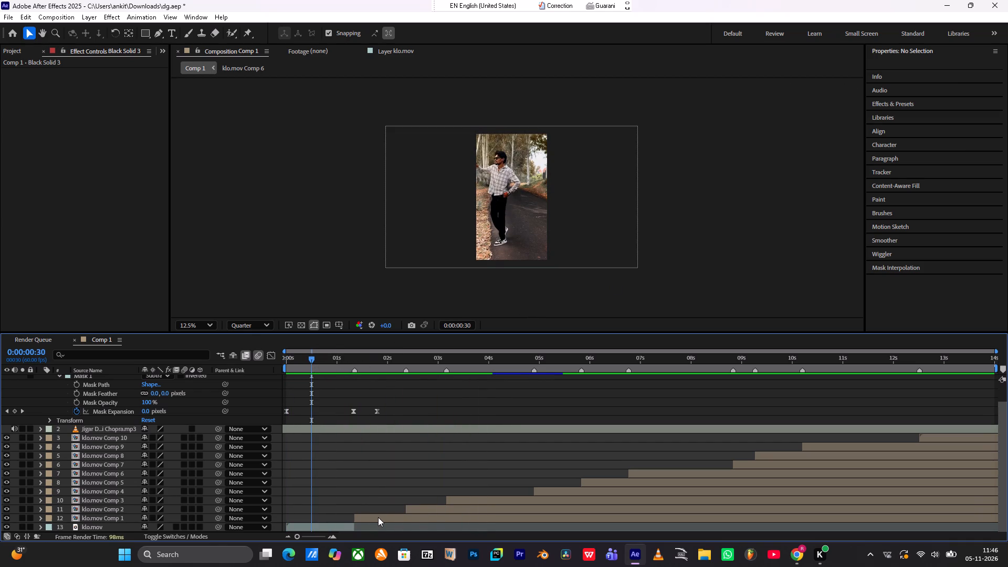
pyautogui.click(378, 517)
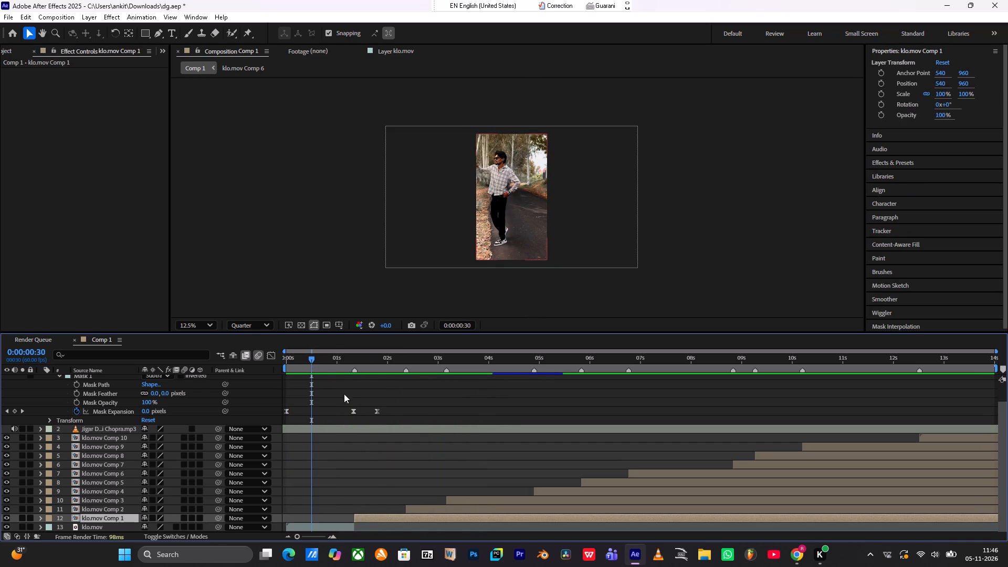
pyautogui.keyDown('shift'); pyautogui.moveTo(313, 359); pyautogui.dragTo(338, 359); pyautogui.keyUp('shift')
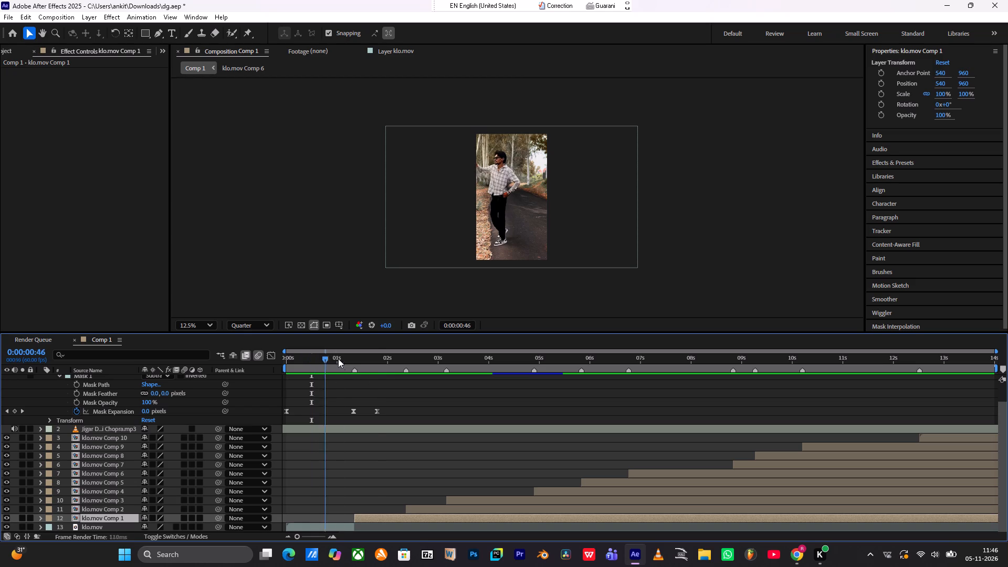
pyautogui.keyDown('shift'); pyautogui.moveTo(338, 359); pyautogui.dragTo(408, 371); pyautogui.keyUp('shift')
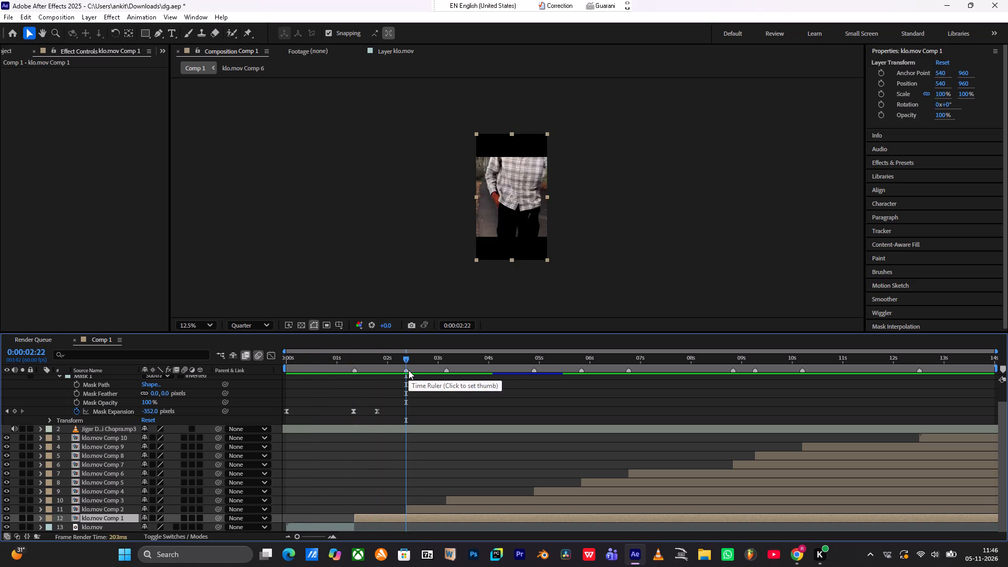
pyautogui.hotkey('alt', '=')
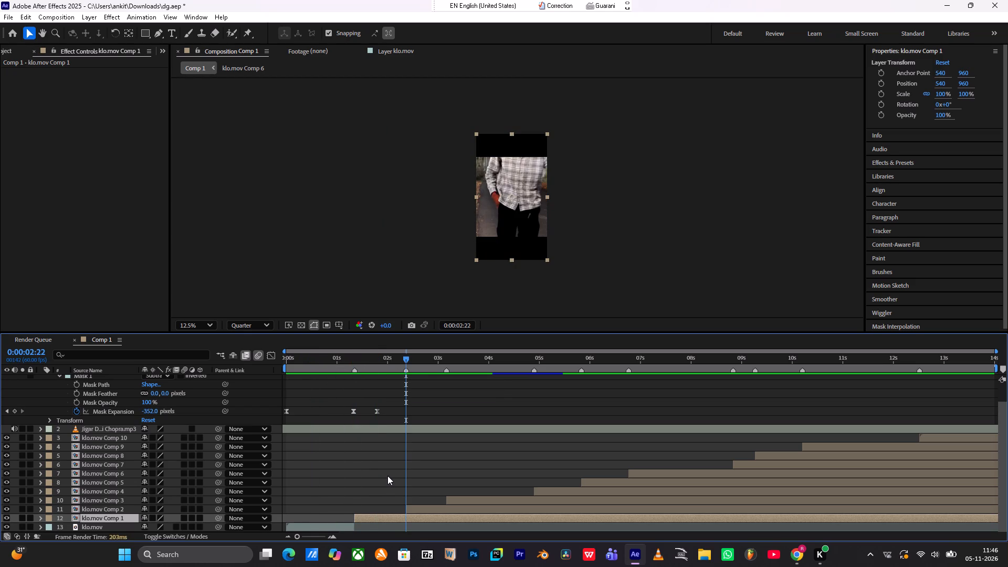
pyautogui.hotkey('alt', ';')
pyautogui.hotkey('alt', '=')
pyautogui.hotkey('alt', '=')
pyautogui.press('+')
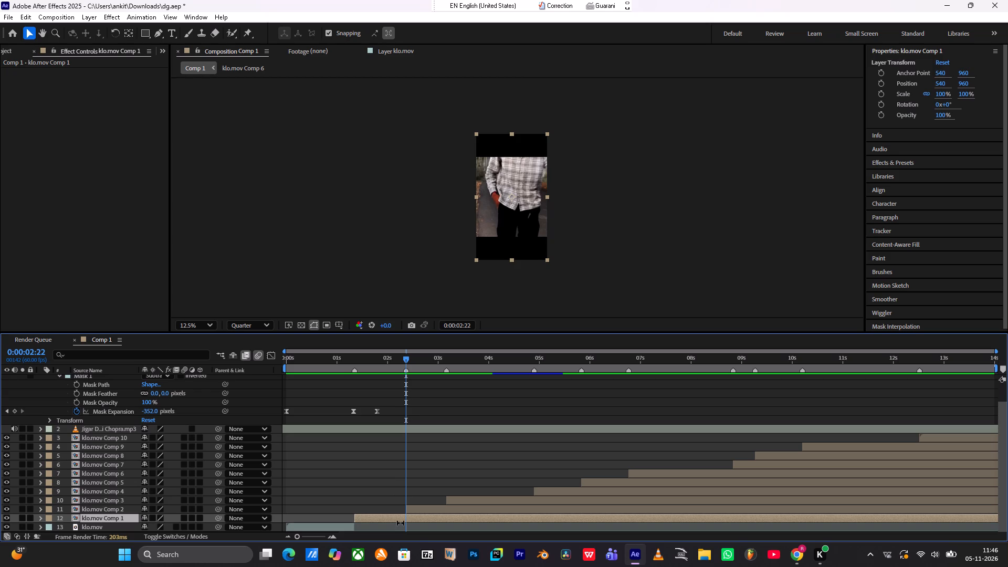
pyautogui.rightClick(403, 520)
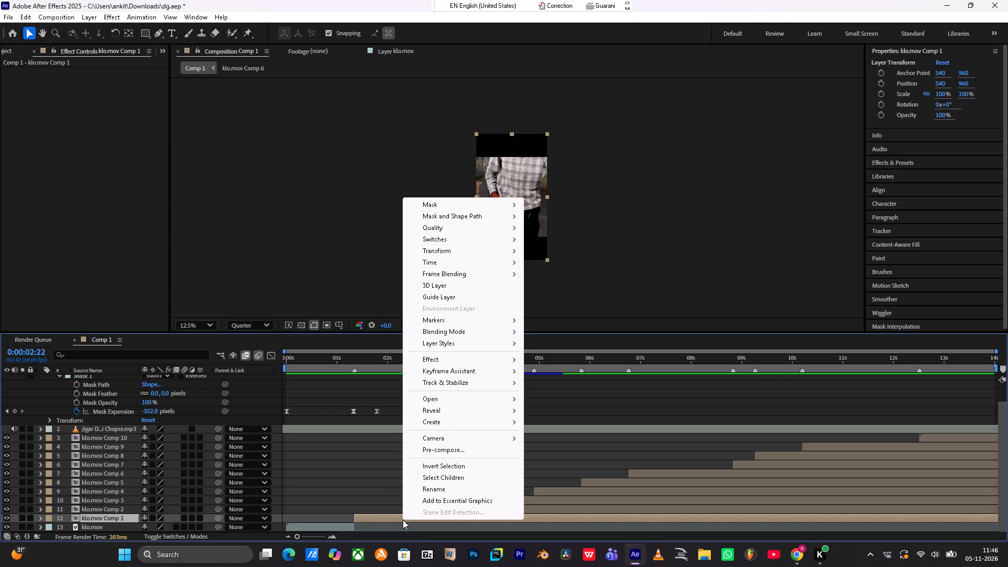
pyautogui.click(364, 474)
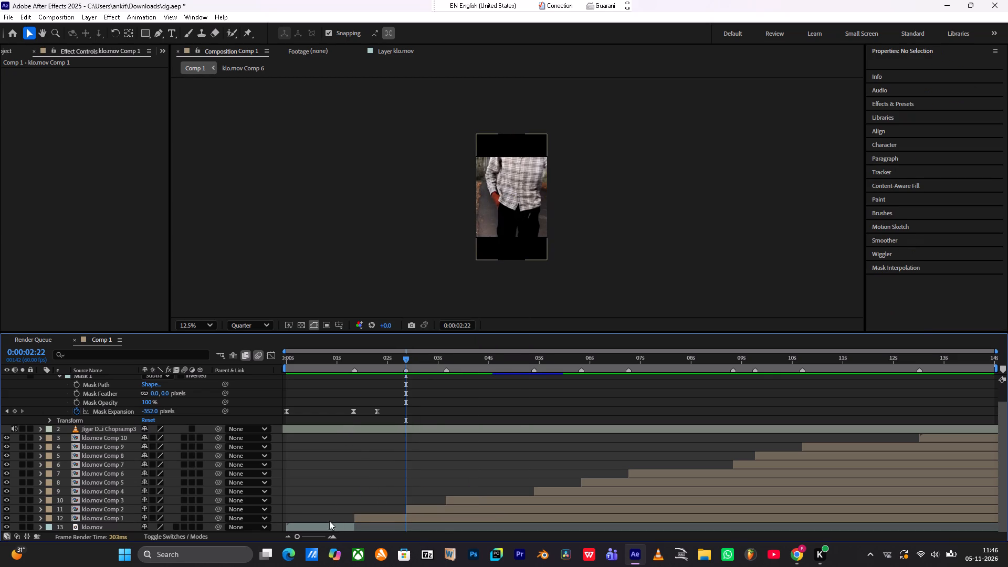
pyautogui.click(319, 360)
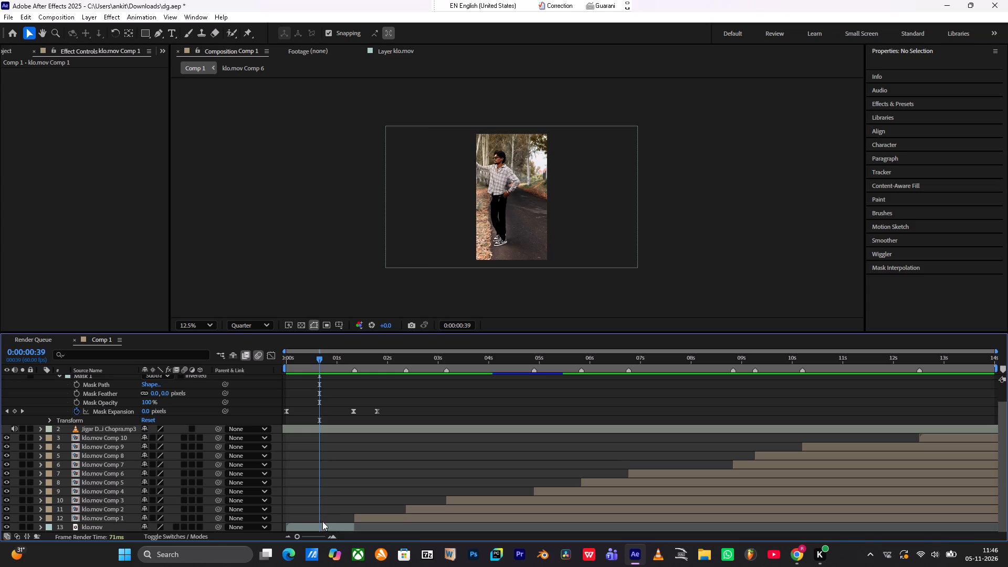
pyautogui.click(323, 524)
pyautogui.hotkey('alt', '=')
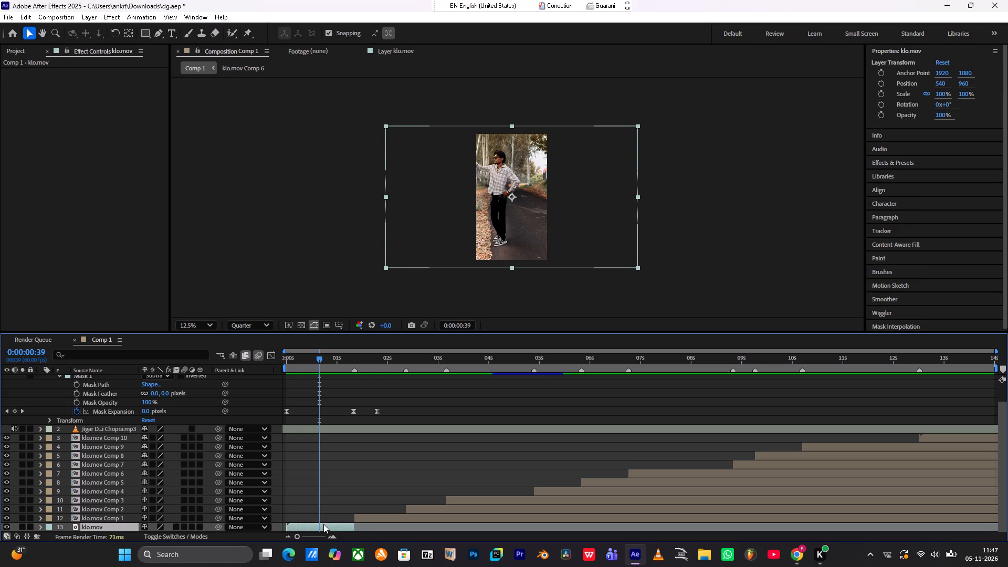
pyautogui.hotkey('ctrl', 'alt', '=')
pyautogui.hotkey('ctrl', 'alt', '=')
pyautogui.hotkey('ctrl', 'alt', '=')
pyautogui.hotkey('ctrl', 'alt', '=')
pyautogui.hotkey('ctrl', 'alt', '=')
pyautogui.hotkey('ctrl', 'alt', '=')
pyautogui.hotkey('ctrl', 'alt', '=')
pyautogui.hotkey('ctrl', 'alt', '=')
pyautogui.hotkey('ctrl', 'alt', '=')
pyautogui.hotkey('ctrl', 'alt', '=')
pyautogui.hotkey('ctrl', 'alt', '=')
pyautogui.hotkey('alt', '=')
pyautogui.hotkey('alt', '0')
# Split the klo.mov Comp 1 layer at 0:00:02:22, where klo.mov Comp 2 starts, and delete the part after the cut.
pyautogui.keyDown('shift'); pyautogui.moveTo(338, 363); pyautogui.dragTo(370, 361); pyautogui.keyUp('shift')
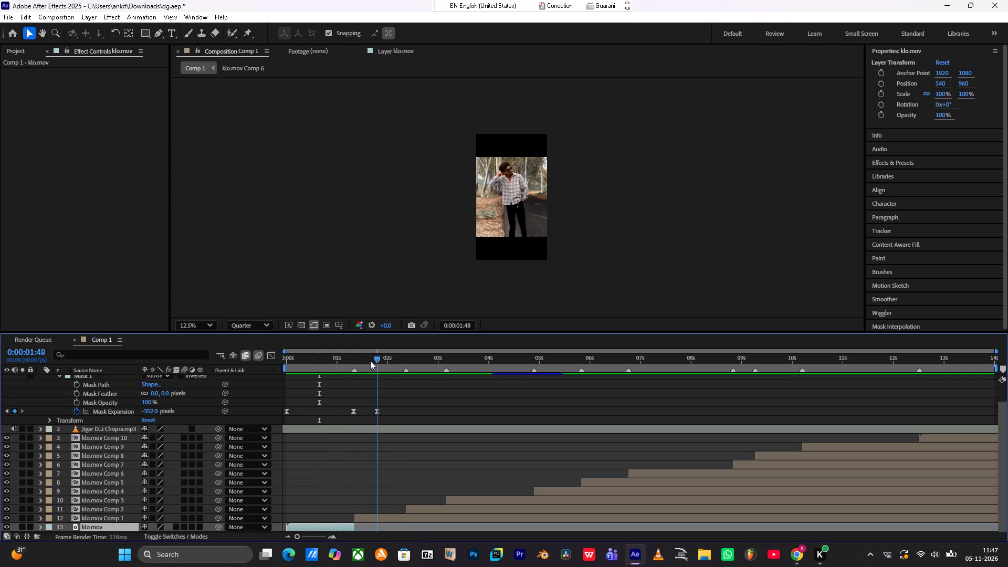
pyautogui.keyDown('shift'); pyautogui.moveTo(370, 361); pyautogui.dragTo(418, 365); pyautogui.keyUp('shift')
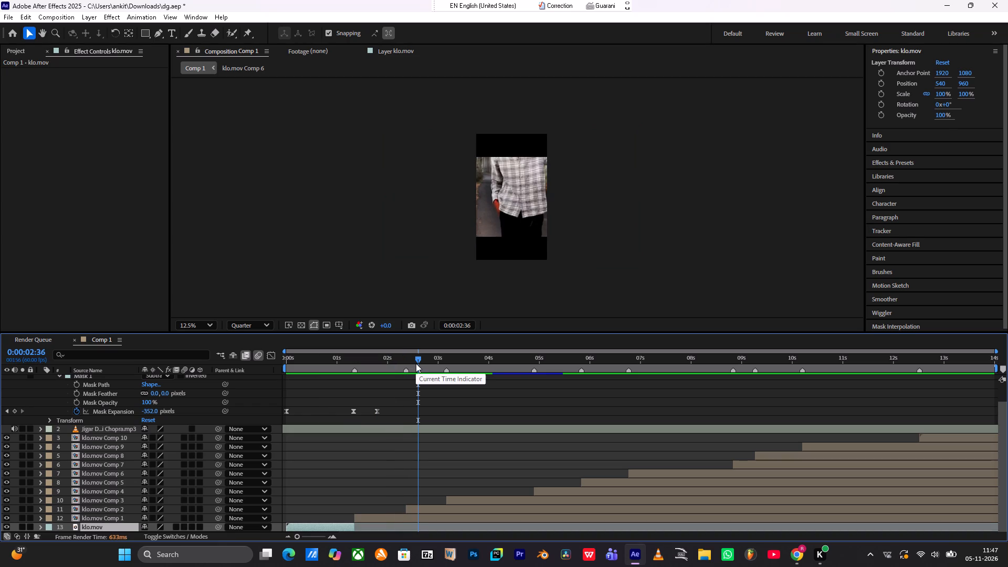
pyautogui.keyDown('shift'); pyautogui.moveTo(419, 364); pyautogui.dragTo(405, 373); pyautogui.keyUp('shift')
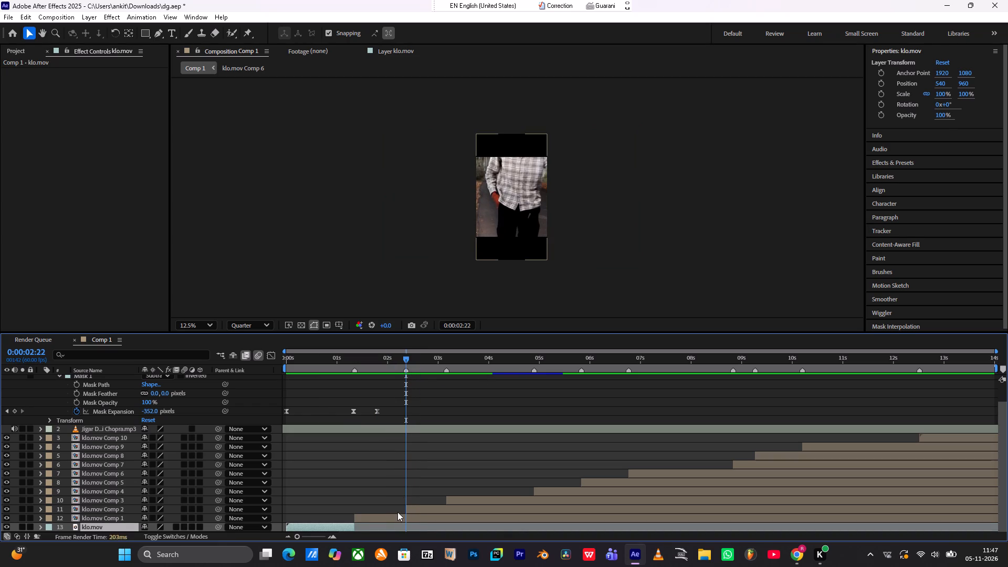
pyautogui.click(397, 516)
pyautogui.hotkey('ctrl', 'd')
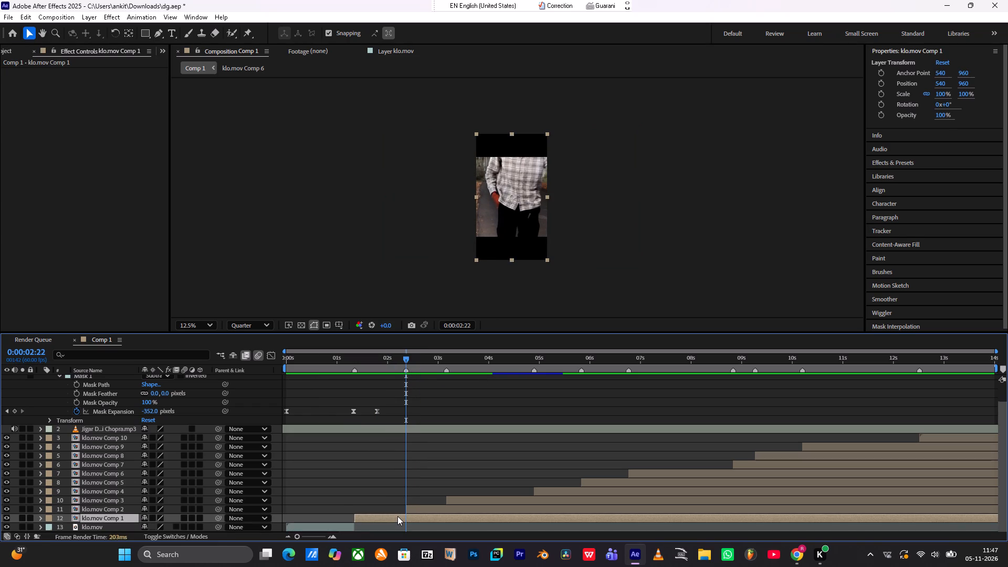
pyautogui.hotkey('ctrl', 'z')
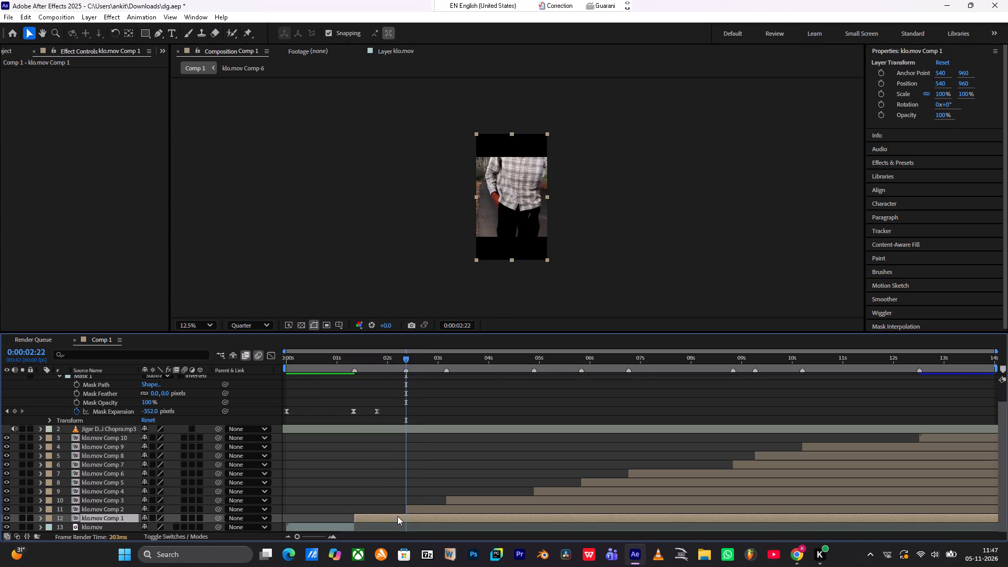
pyautogui.hotkey('ctrl', 'shift', 'd')
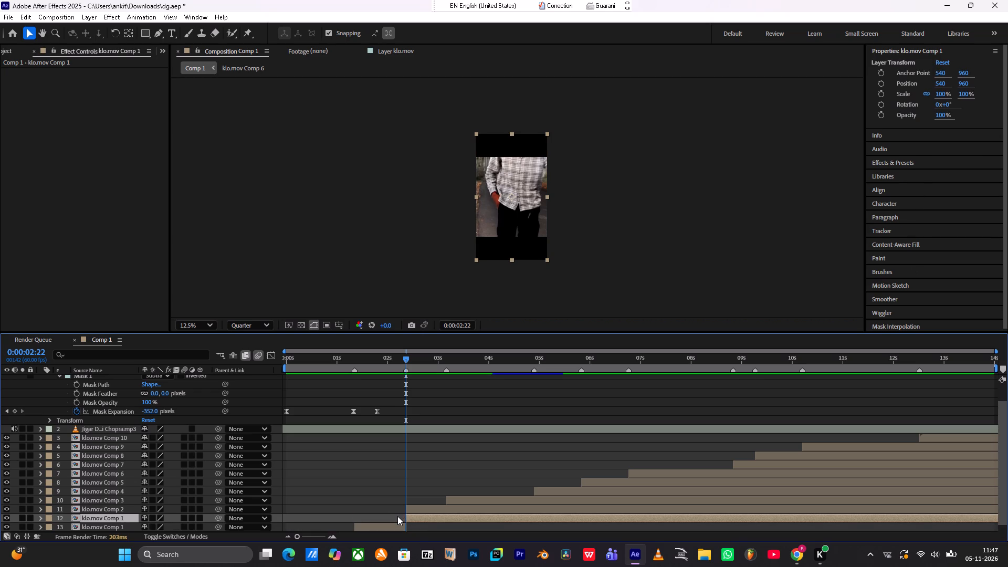
pyautogui.click(427, 518)
pyautogui.press('BackSpace')
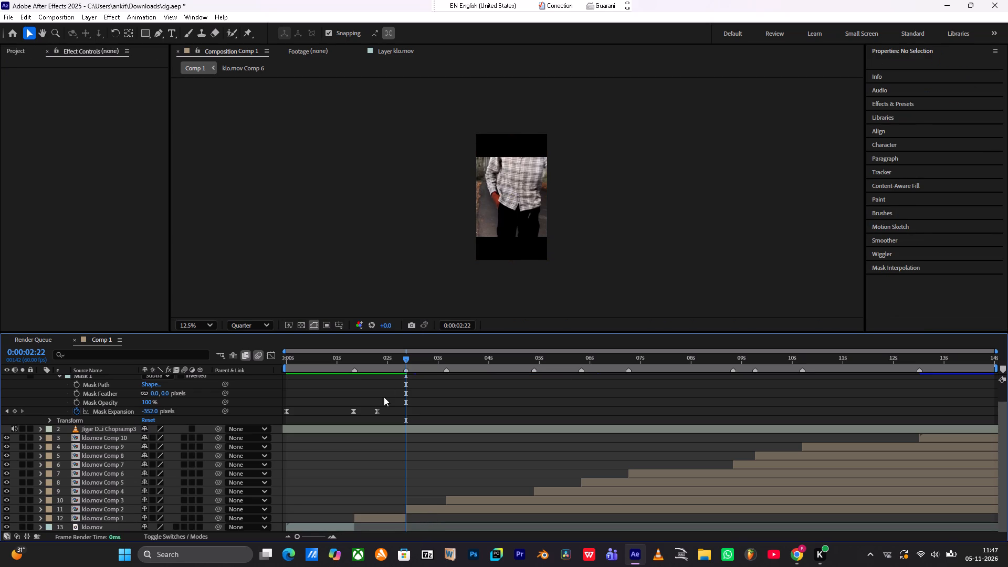
# Split the klo.mov Comp 2 layer at 0:00:03:10, where klo.mov Comp 3 starts, and delete the part after the cut.
pyautogui.keyDown('shift'); pyautogui.click(405, 364); pyautogui.keyUp('shift')
pyautogui.keyDown('shift'); pyautogui.moveTo(406, 361); pyautogui.dragTo(448, 380); pyautogui.keyUp('shift')
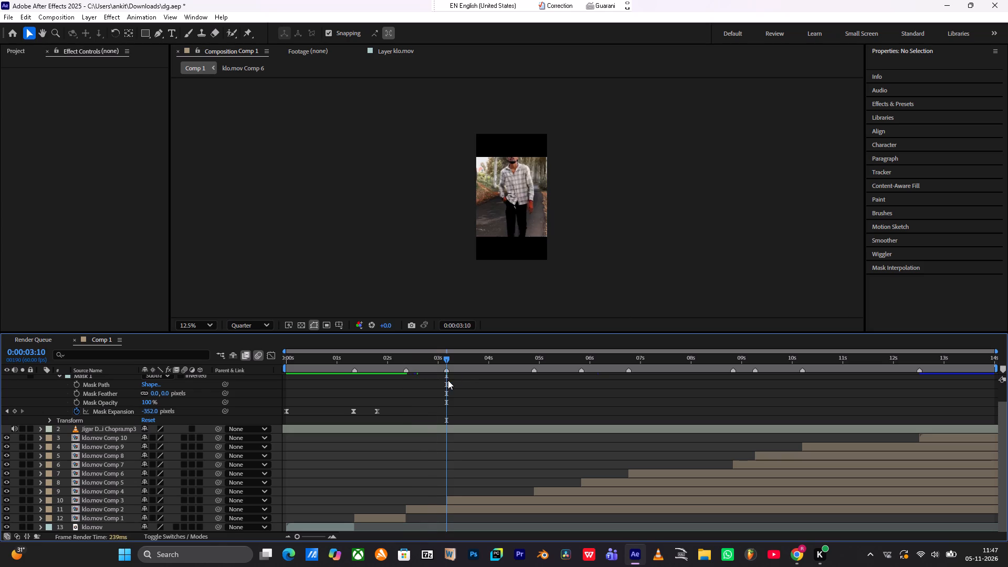
pyautogui.click(440, 511)
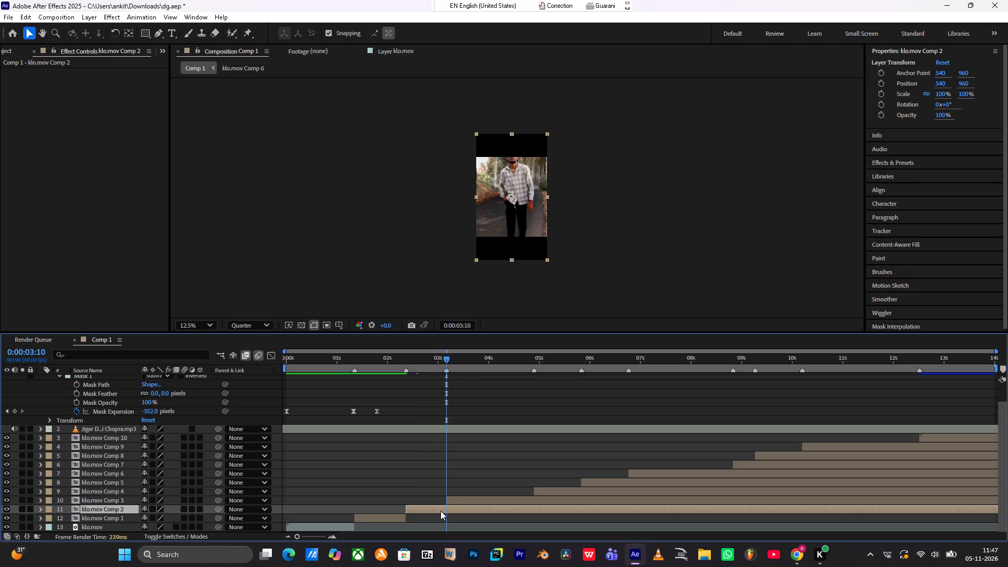
pyautogui.hotkey('alt', '=')
pyautogui.hotkey('alt', '.')
pyautogui.hotkey('alt', '.')
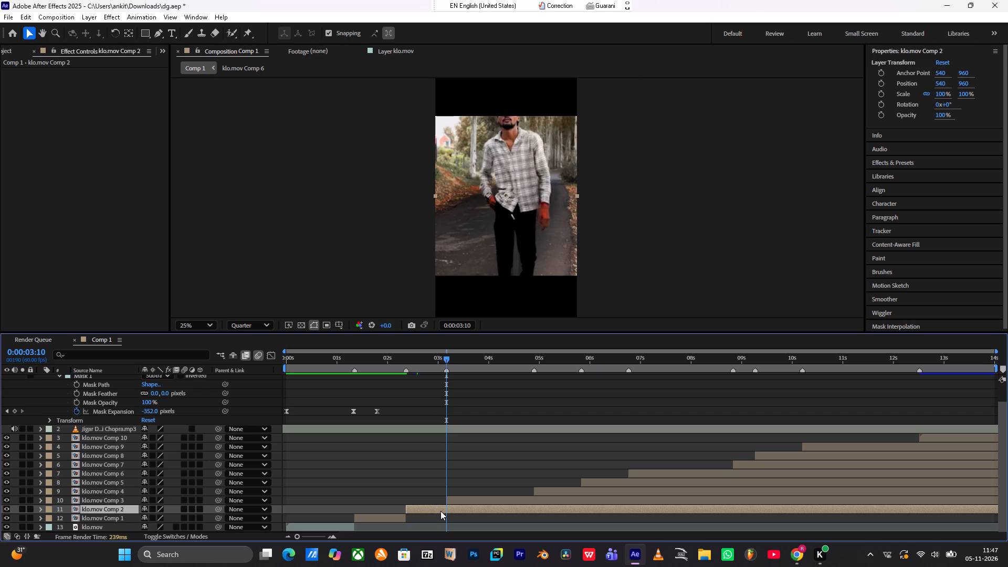
pyautogui.hotkey('alt', ',')
pyautogui.hotkey('alt', ',')
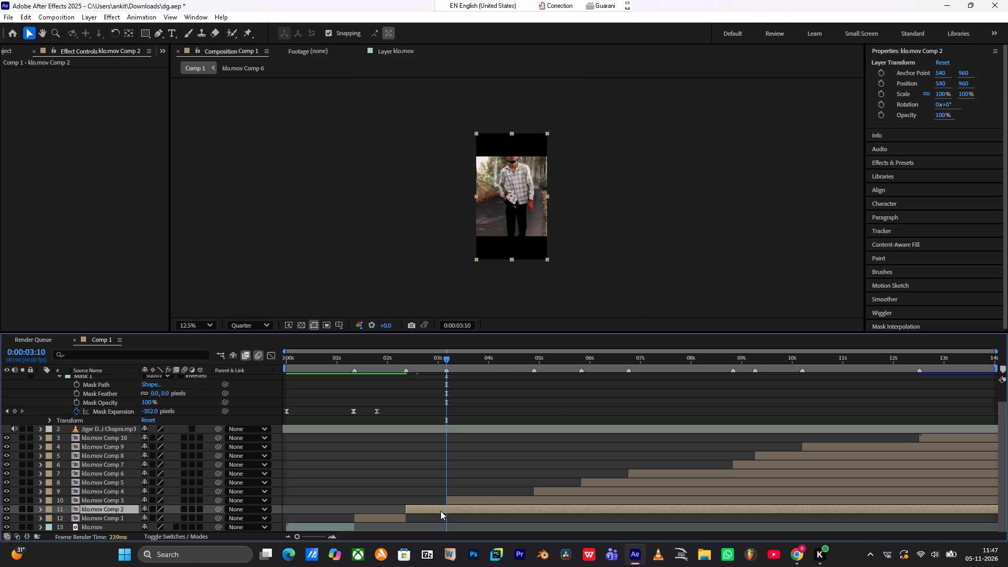
pyautogui.press('.')
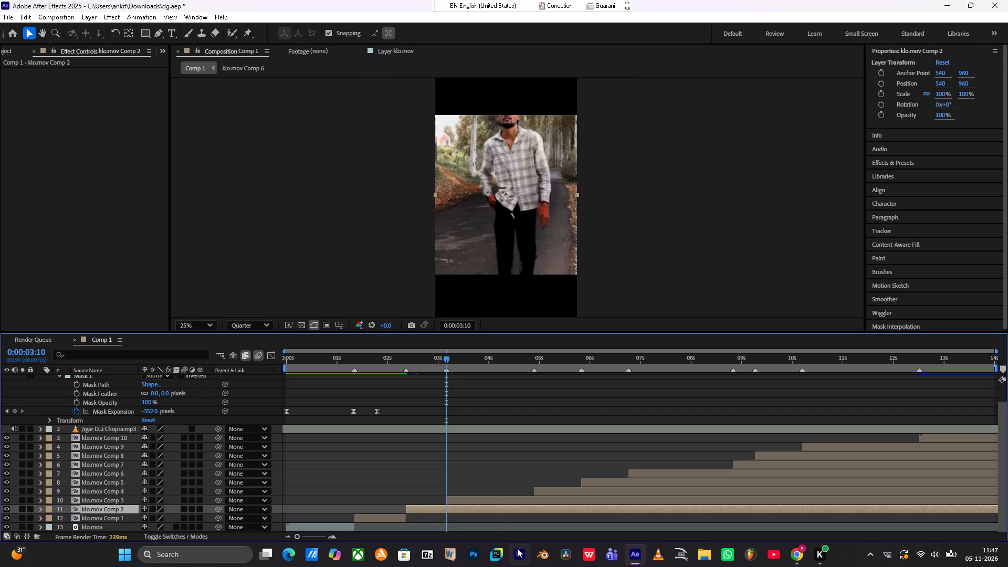
pyautogui.hotkey('ctrl', 'shift', 'd')
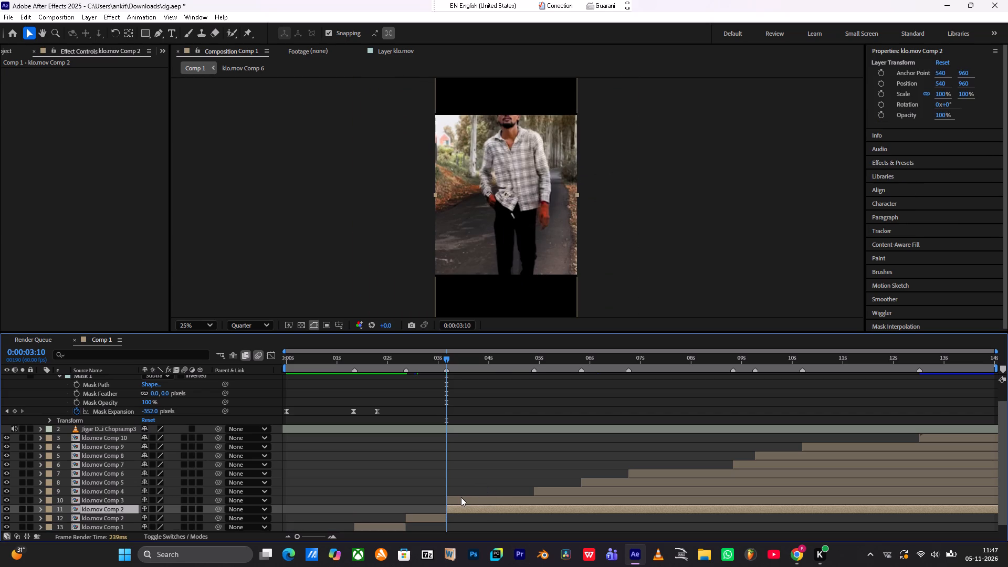
pyautogui.press('BackSpace')
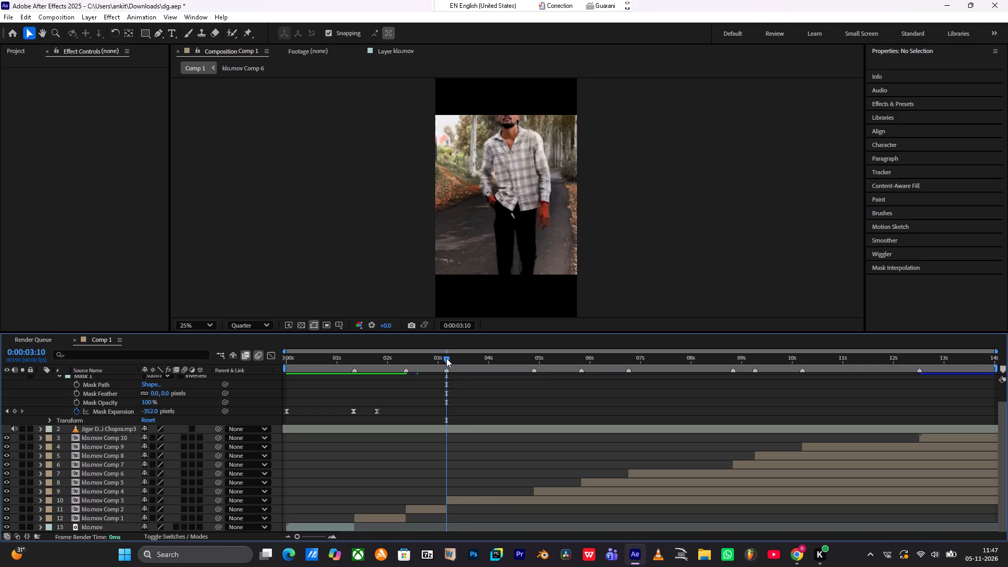
# Split the klo.mov Comp 3 layer at 0:00:04:54, where klo.mov Comp 4 starts, and delete the part after the cut.
pyautogui.keyDown('shift'); pyautogui.moveTo(446, 358); pyautogui.dragTo(533, 377); pyautogui.keyUp('shift')
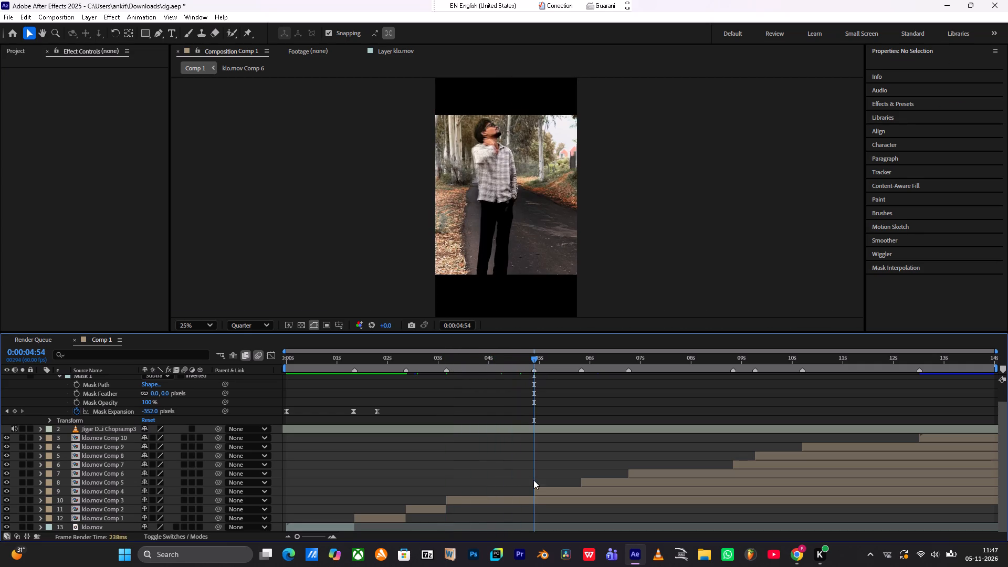
pyautogui.click(522, 499)
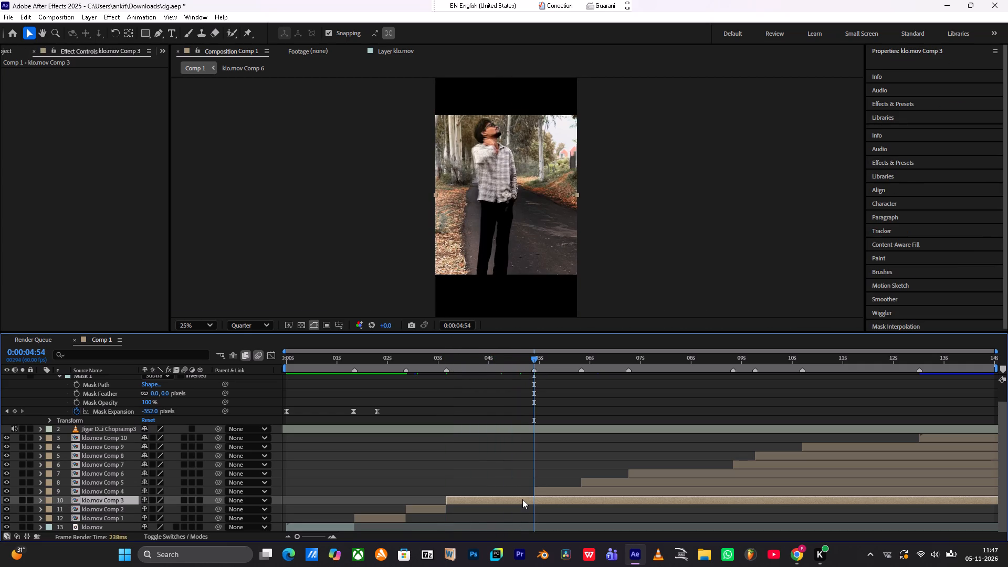
pyautogui.hotkey('ctrl', 'shift', 'd')
pyautogui.press('BackSpace')
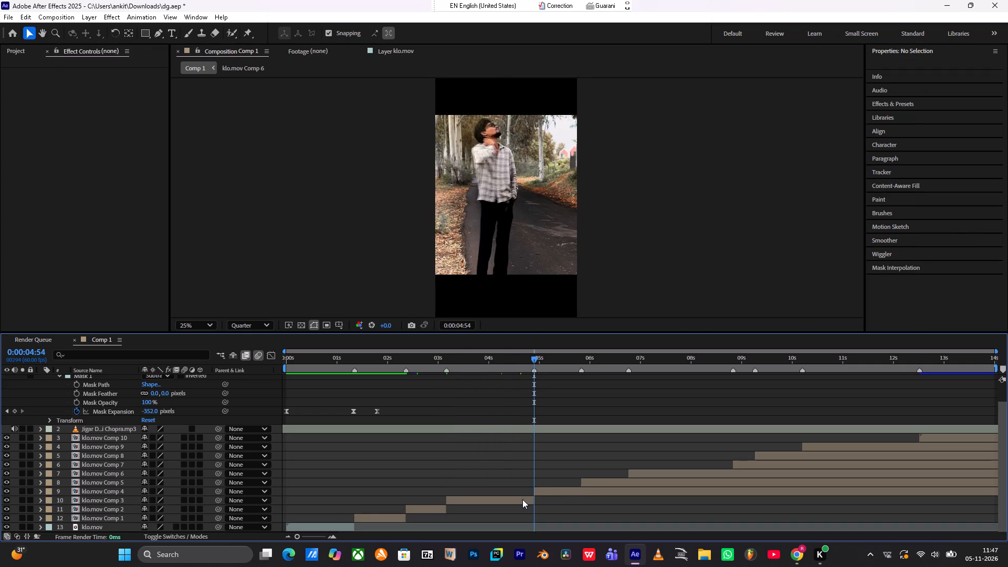
# Split the klo.mov Comp 4 layer at 0:00:05:50, where klo.mov Comp 5 starts, and delete the part after the cut.
pyautogui.moveTo(534, 361); pyautogui.dragTo(538, 360)
pyautogui.moveTo(538, 360); pyautogui.dragTo(593, 362)
pyautogui.moveTo(593, 363); pyautogui.dragTo(582, 366)
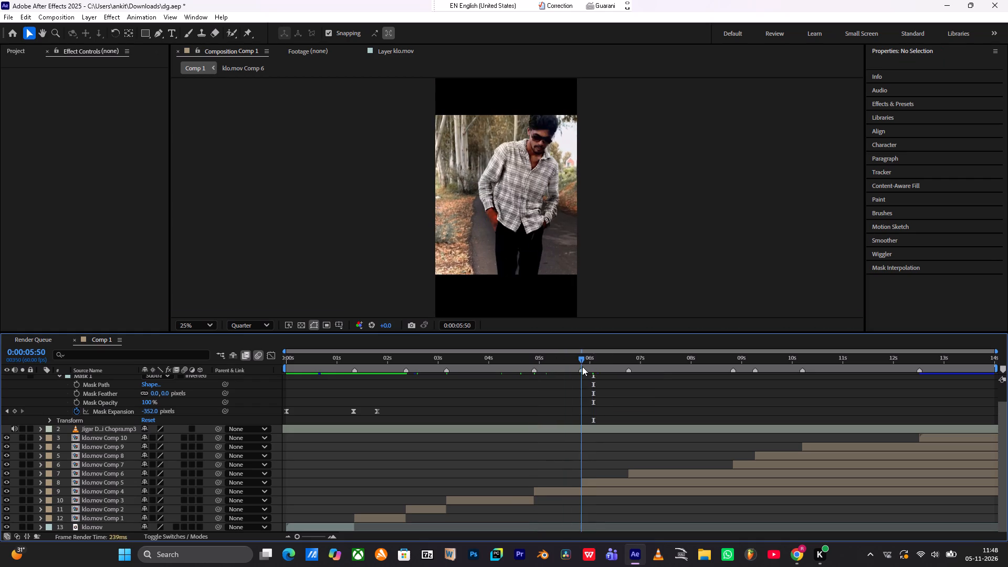
pyautogui.moveTo(582, 366); pyautogui.dragTo(582, 366)
pyautogui.click(581, 490)
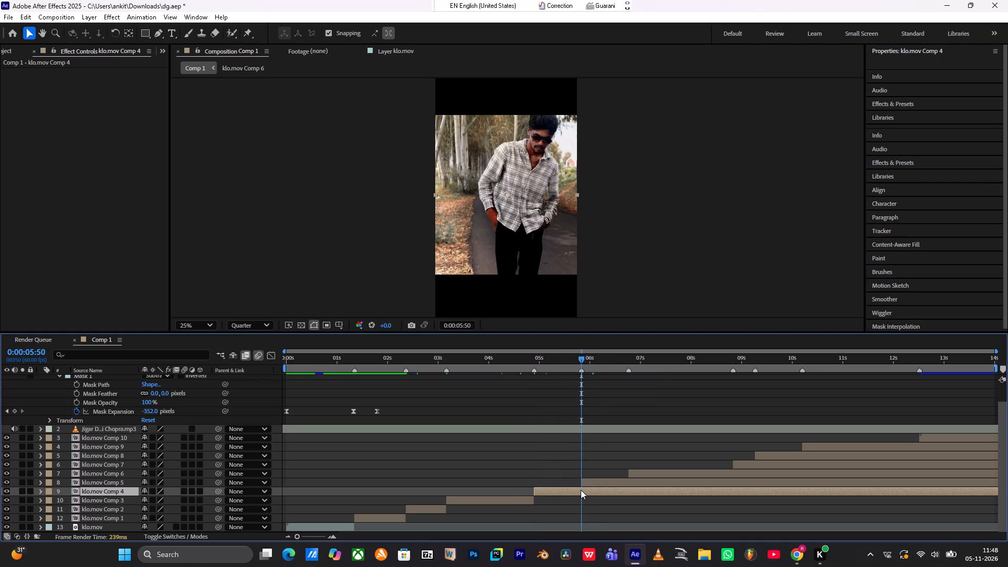
pyautogui.hotkey('ctrl', 'shift', 'd')
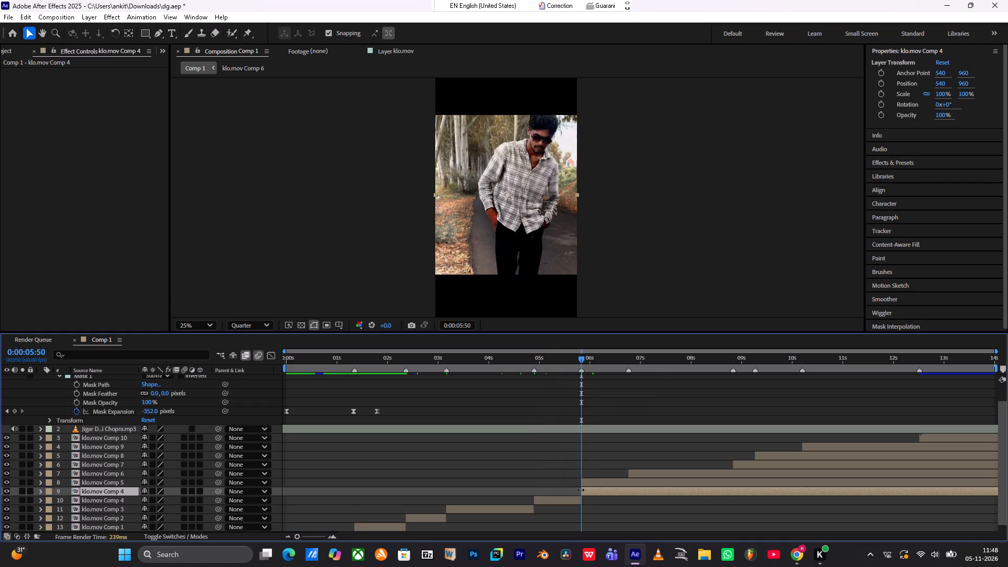
pyautogui.press('BackSpace')
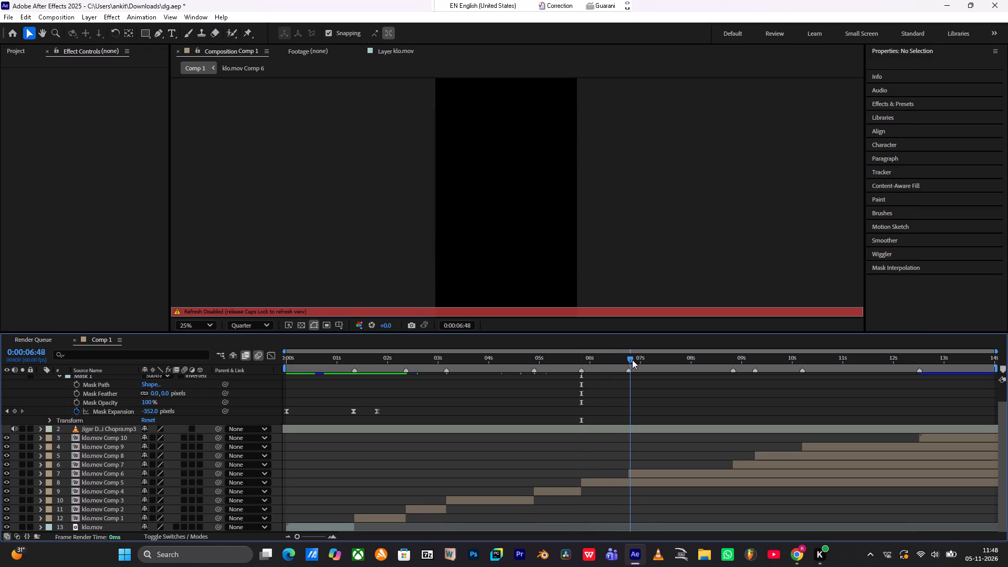
# Split the klo.mov Comp 5 layer at 0:00:06:46, where klo.mov Comp 6 starts, and delete the part after the cut.
pyautogui.keyDown('shift'); pyautogui.click(632, 360); pyautogui.keyUp('shift')
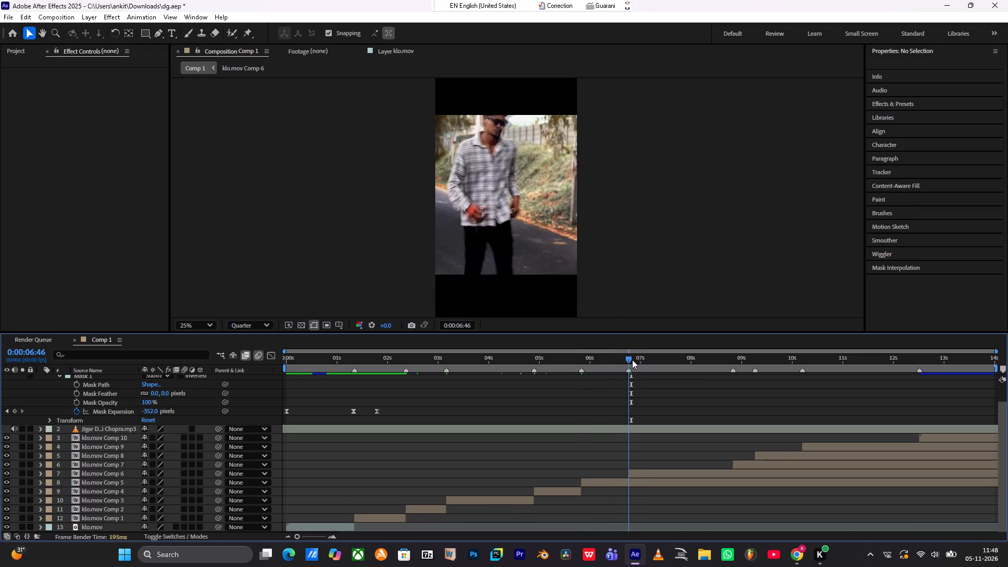
pyautogui.click(627, 482)
pyautogui.hotkey('ctrl', 'shift', 'd')
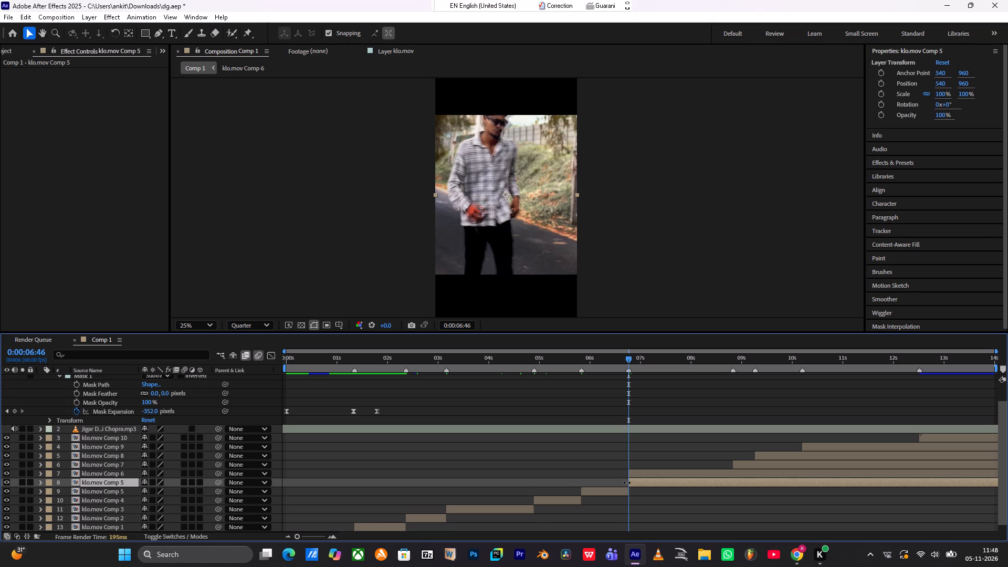
pyautogui.press('BackSpace')
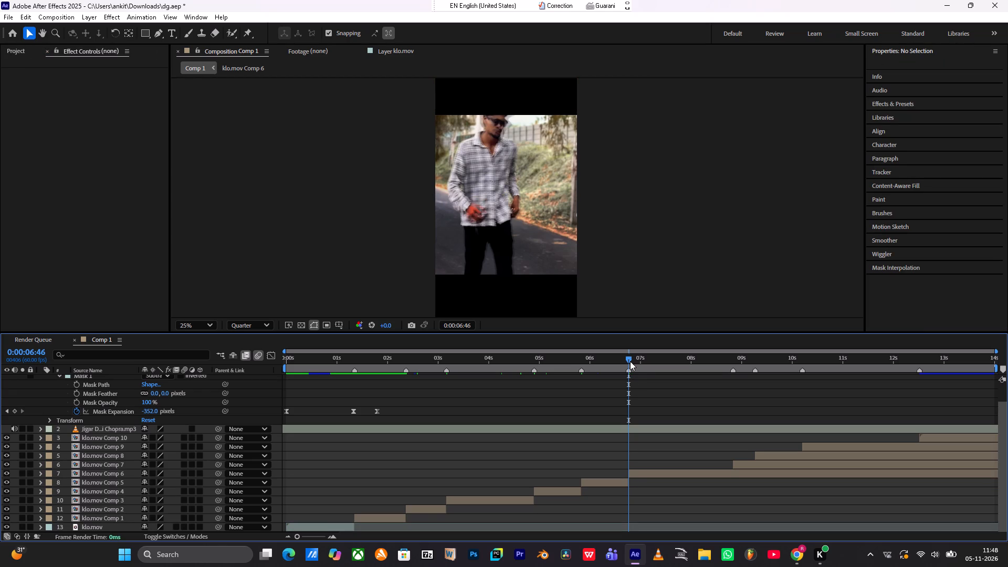
# Split the klo.mov Comp 6 layer at 0:00:08:50, where klo.mov Comp 7 starts, and delete the part after the cut.
pyautogui.keyDown('shift'); pyautogui.moveTo(630, 361); pyautogui.dragTo(738, 367); pyautogui.keyUp('shift')
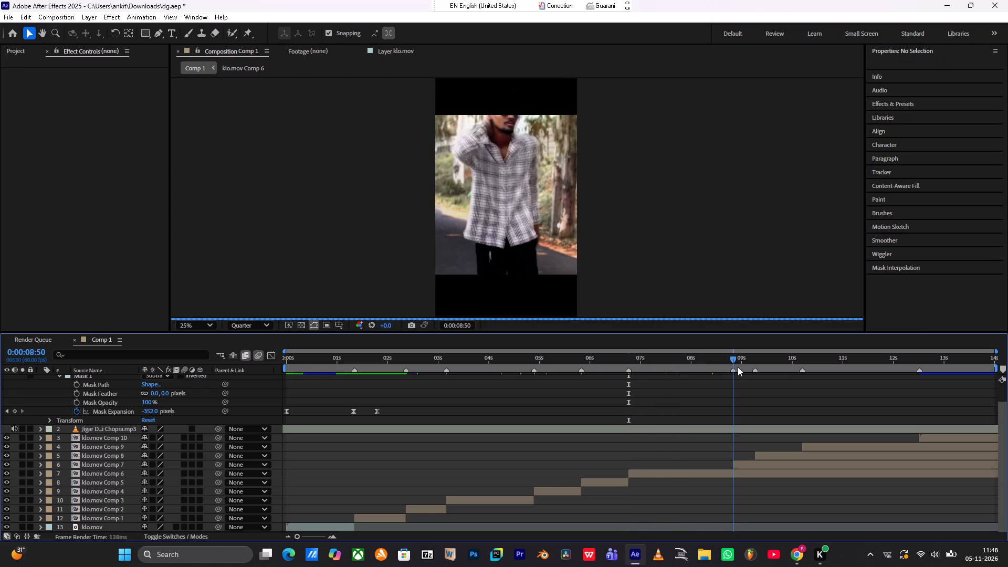
pyautogui.click(719, 473)
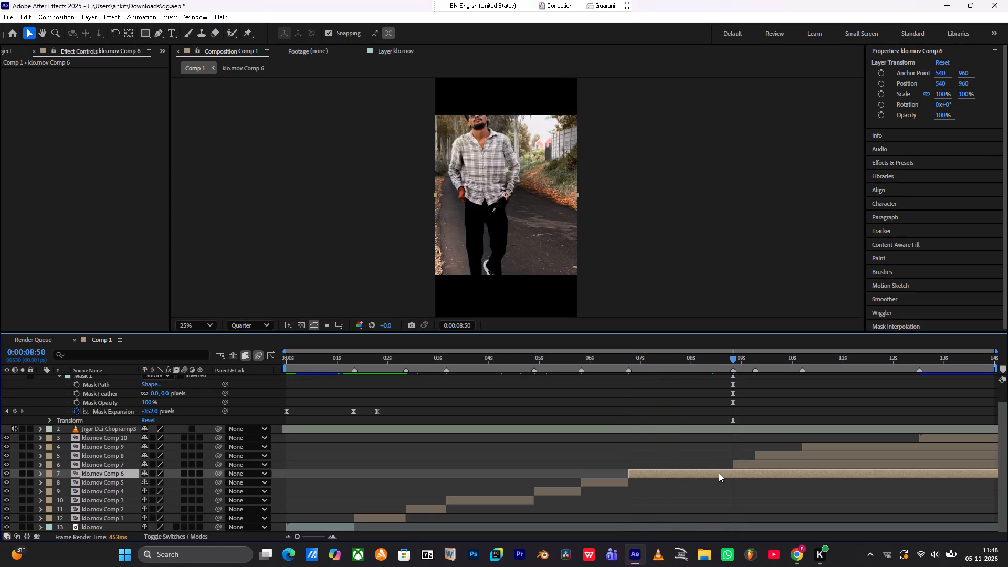
pyautogui.hotkey('ctrl', 'shift', 'd')
pyautogui.press('BackSpace')
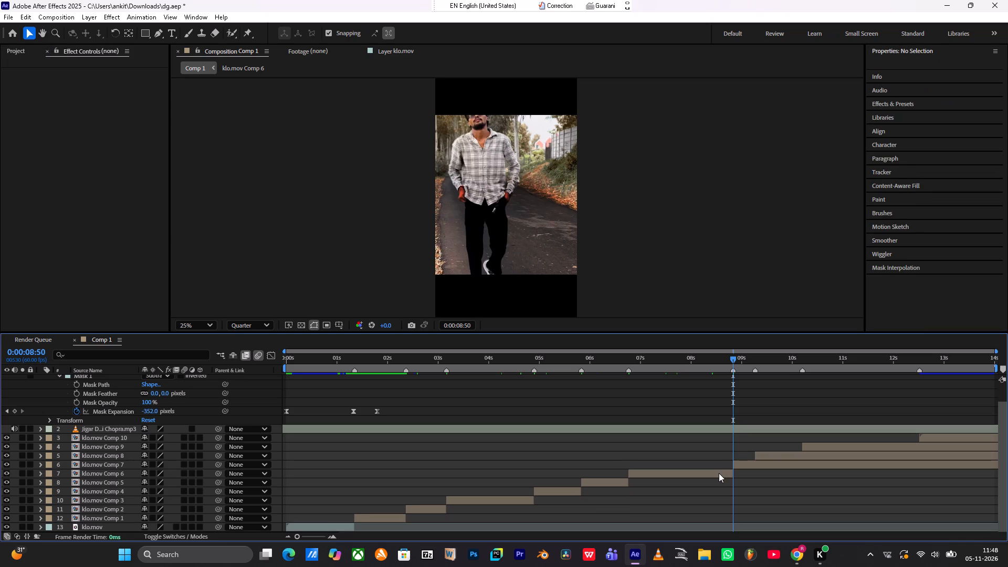
# Split the klo.mov Comp 7 layer at 0:00:09:16, where klo.mov Comp 8 starts, and delete the part after the cut.
pyautogui.click(732, 364)
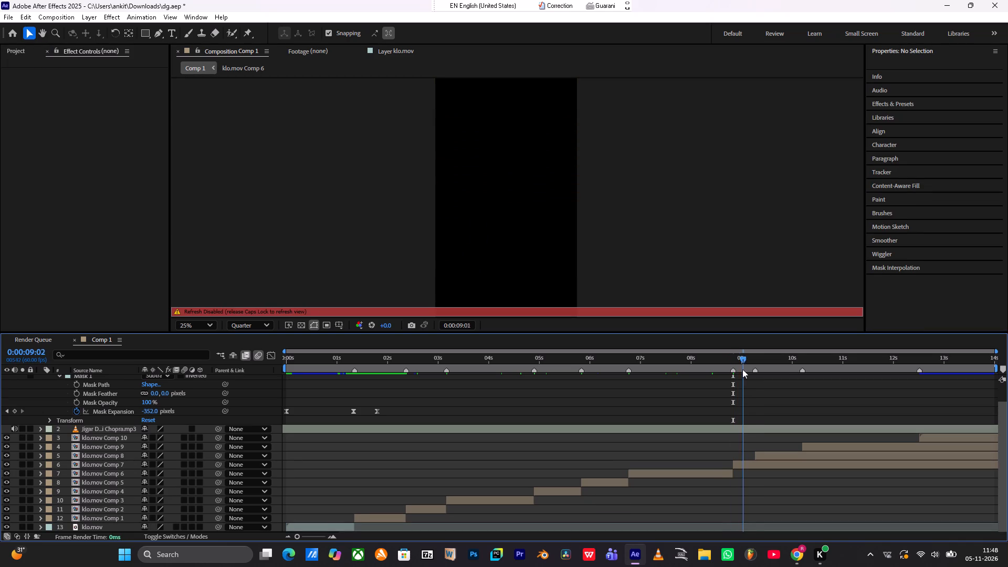
pyautogui.keyDown('shift'); pyautogui.moveTo(753, 370); pyautogui.dragTo(748, 370); pyautogui.keyUp('shift')
pyautogui.keyDown('shift'); pyautogui.moveTo(755, 360); pyautogui.dragTo(747, 363); pyautogui.keyUp('shift')
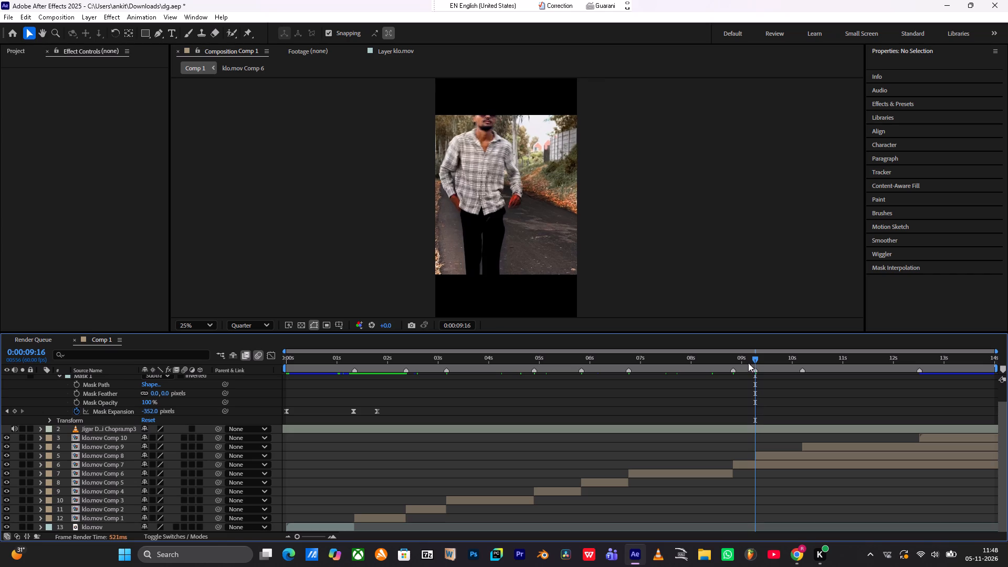
pyautogui.click(747, 462)
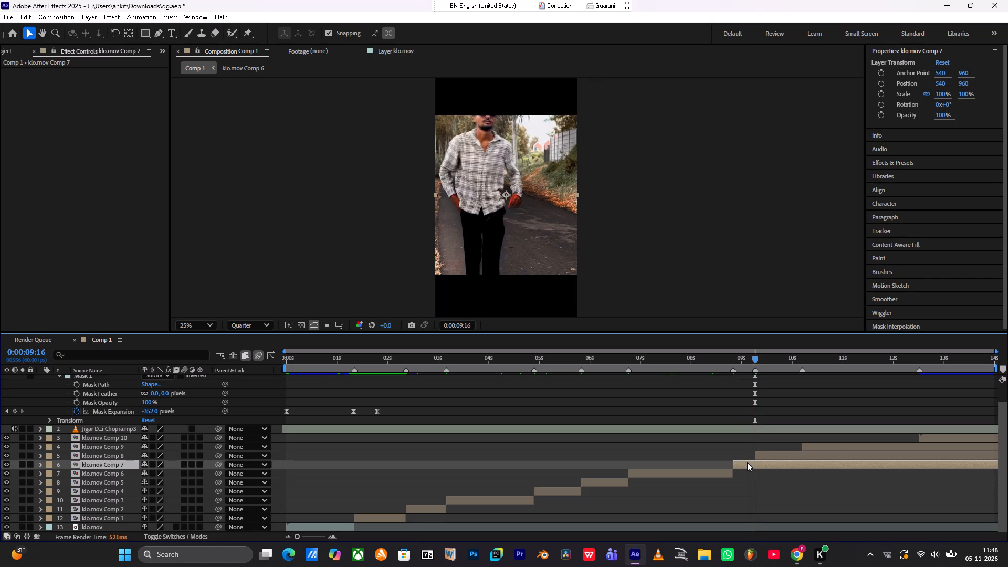
pyautogui.hotkey('ctrl', 'shift', 'd')
pyautogui.press('BackSpace')
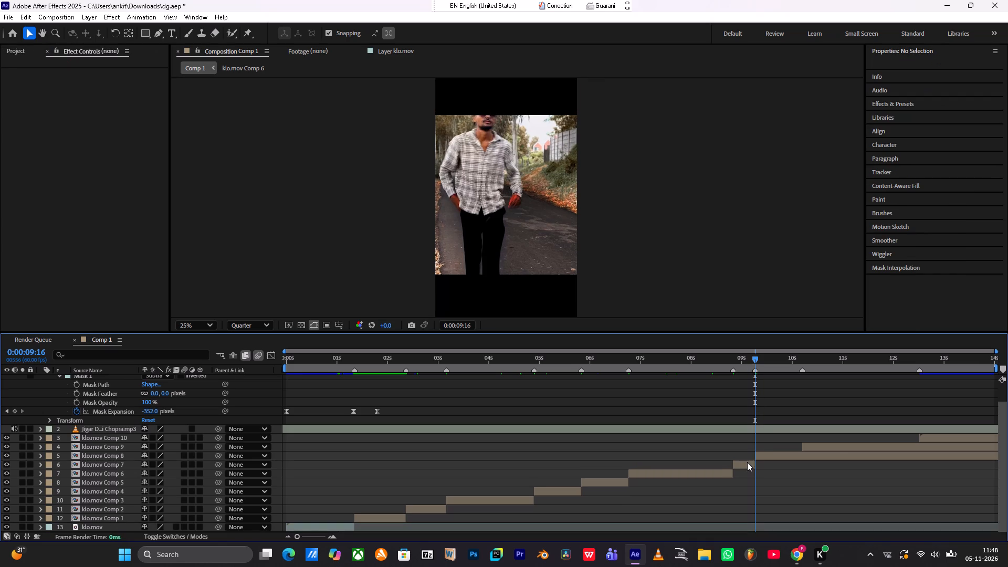
# Split the klo.mov Comp 8 layer at 0:00:10:12, where klo.mov Comp 9 starts, and delete the part after the cut.
pyautogui.moveTo(755, 359); pyautogui.dragTo(773, 362)
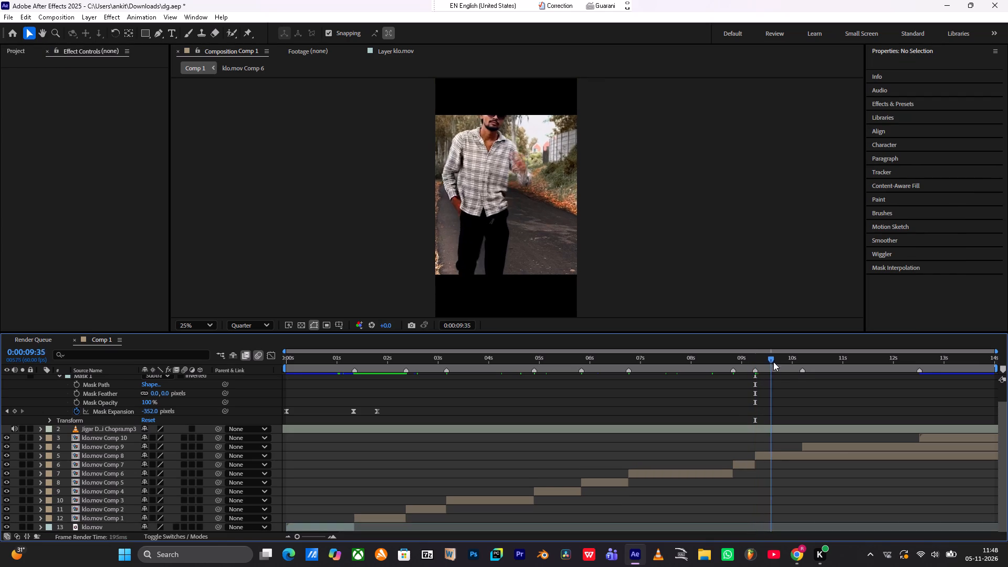
pyautogui.moveTo(773, 362); pyautogui.dragTo(805, 376)
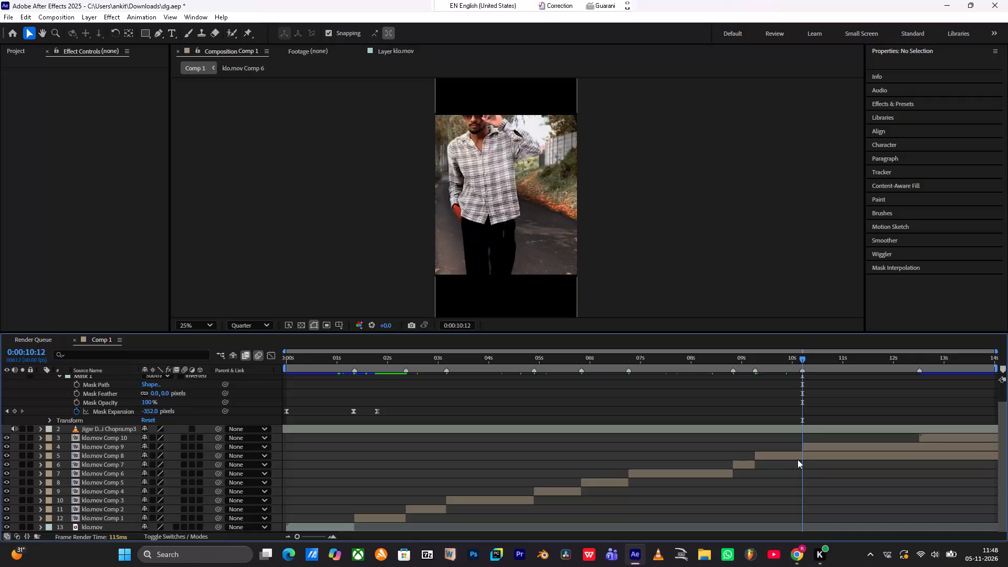
pyautogui.click(797, 457)
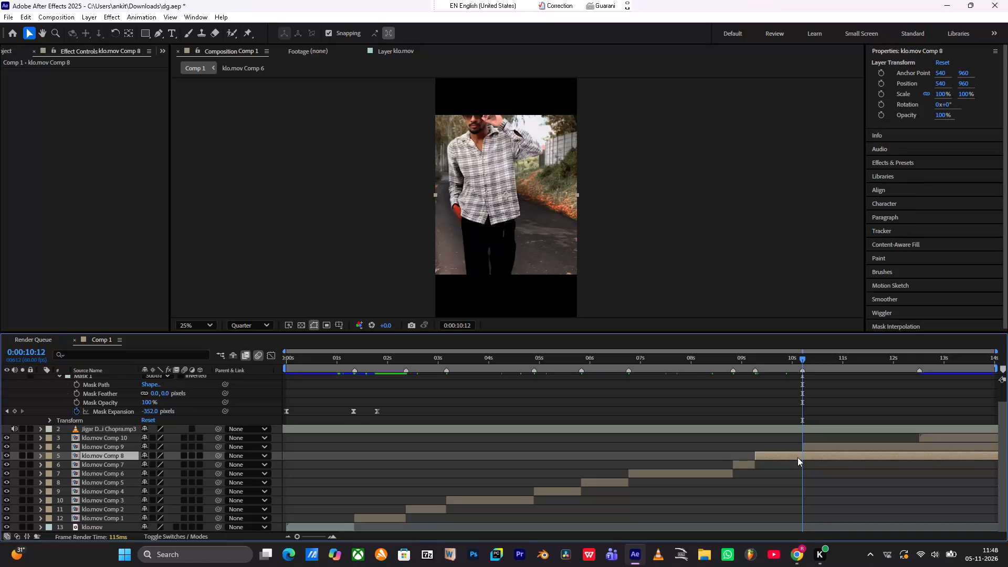
pyautogui.hotkey('ctrl', 'shift', 'd')
pyautogui.press('BackSpace')
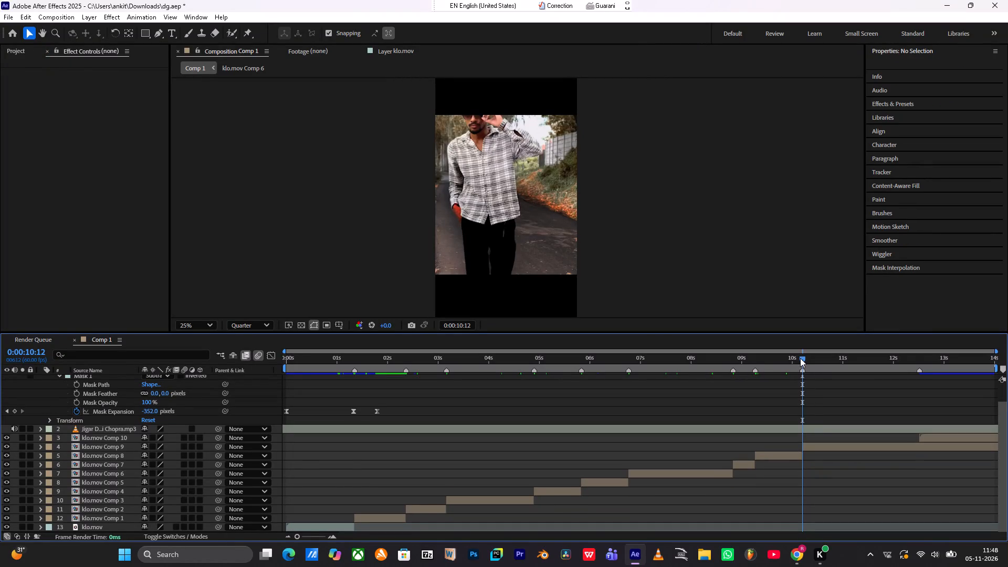
# Split the klo.mov Comp 9 layer at 0:00:12:31, where klo.mov Comp 10 starts, and delete the part after the cut.
pyautogui.keyDown('shift'); pyautogui.moveTo(801, 362); pyautogui.dragTo(920, 371); pyautogui.keyUp('shift')
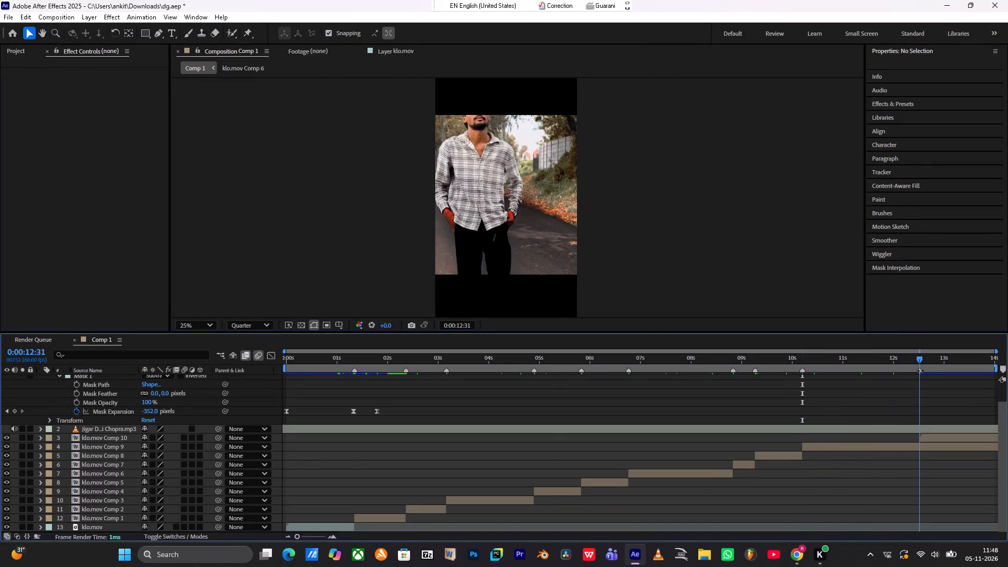
pyautogui.click(917, 444)
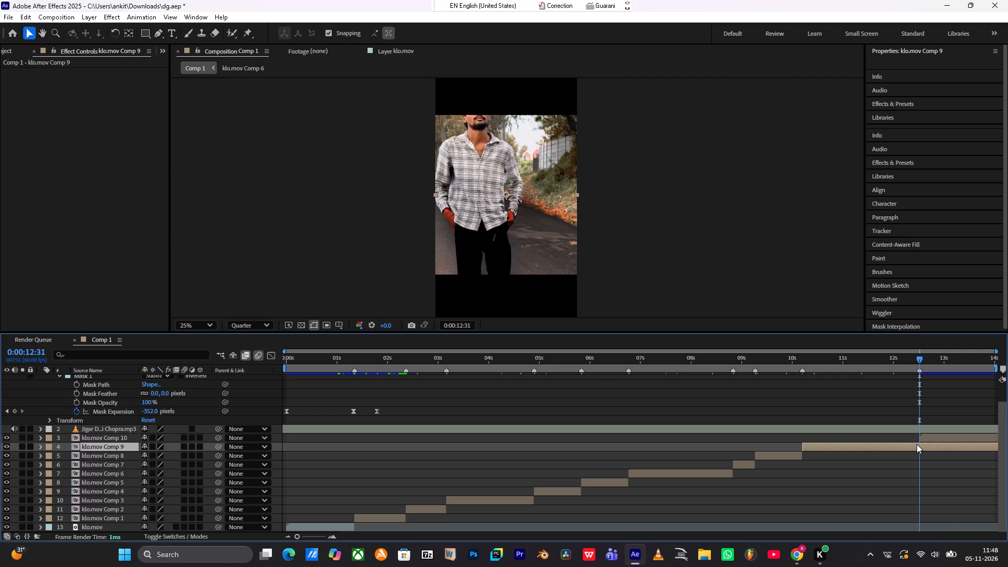
pyautogui.hotkey('ctrl', 'shift', 'd')
pyautogui.press('BackSpace')
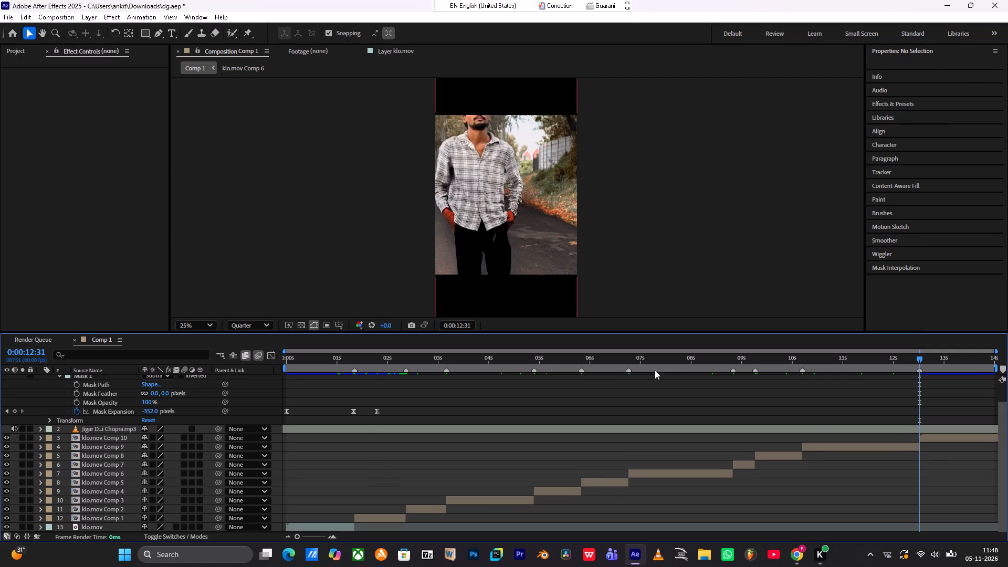
# Play Comp 1 twice from 0:00:00:00 to check the black bars' motion and the cuts between the trimmed clips.
pyautogui.moveTo(617, 358); pyautogui.dragTo(166, 387)
pyautogui.press('space')
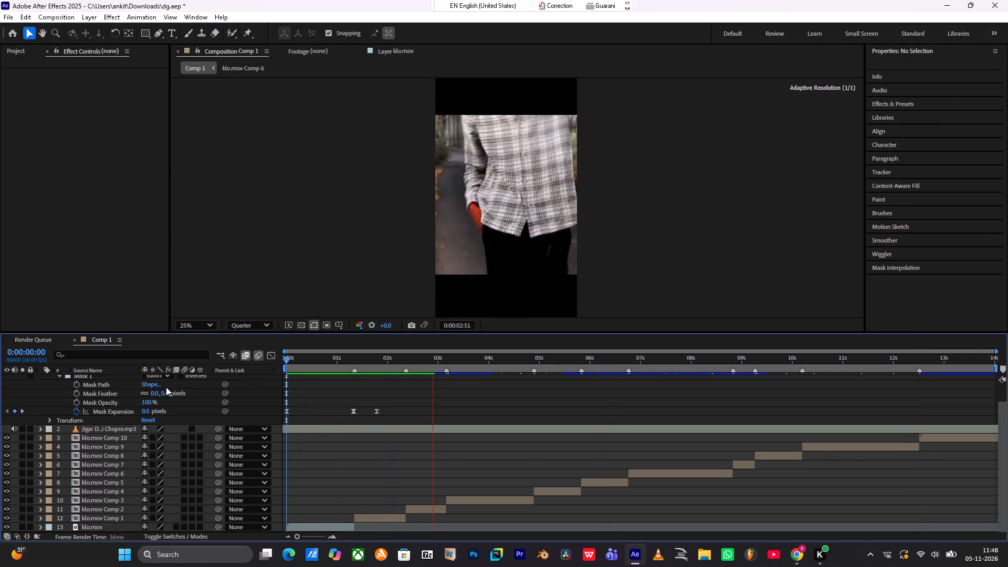
pyautogui.moveTo(323, 363); pyautogui.dragTo(320, 363)
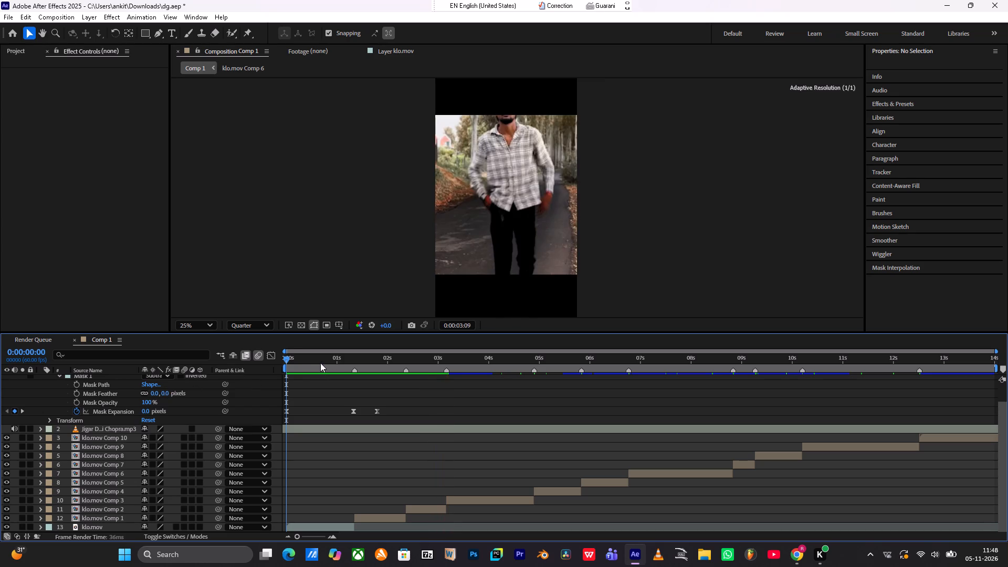
pyautogui.moveTo(320, 363); pyautogui.dragTo(228, 361)
pyautogui.press('space')
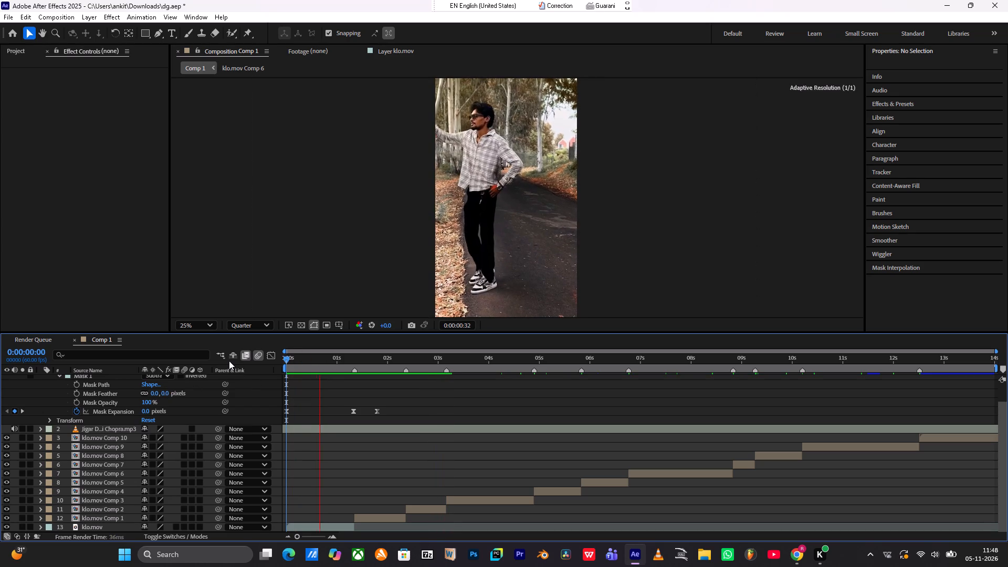
pyautogui.press('space')
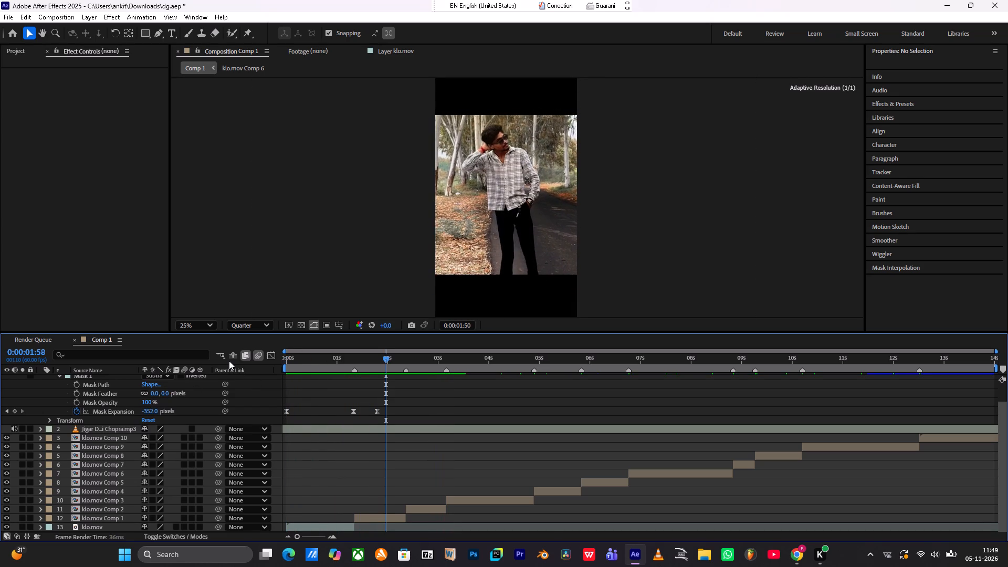
# Set the composition's preview resolution to Full.
pyautogui.click(257, 323)
pyautogui.click(261, 359)
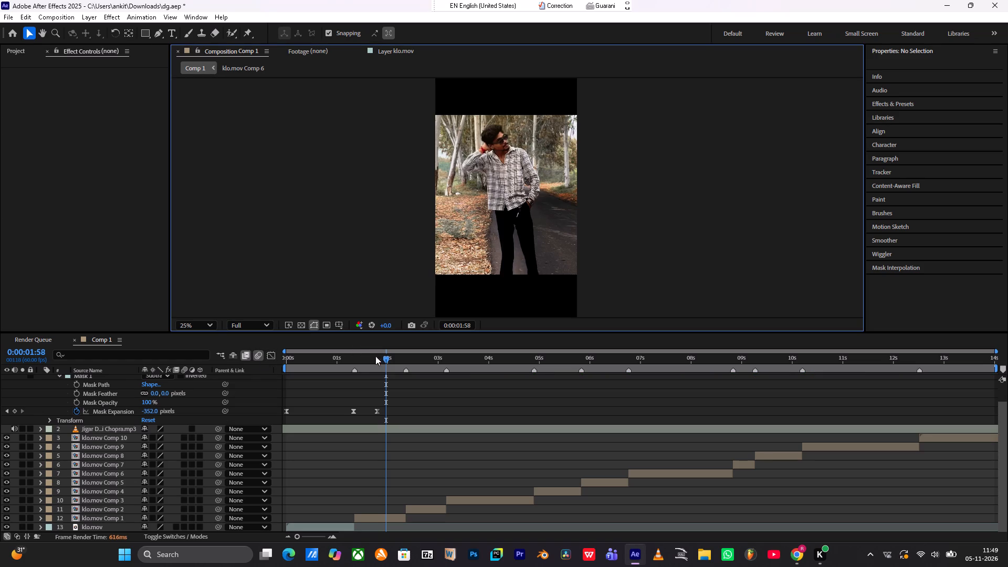
# Play Comp 1 from 0:00:00:00 to review the edit at full resolution.
pyautogui.moveTo(374, 357); pyautogui.dragTo(267, 358)
pyautogui.press('space')
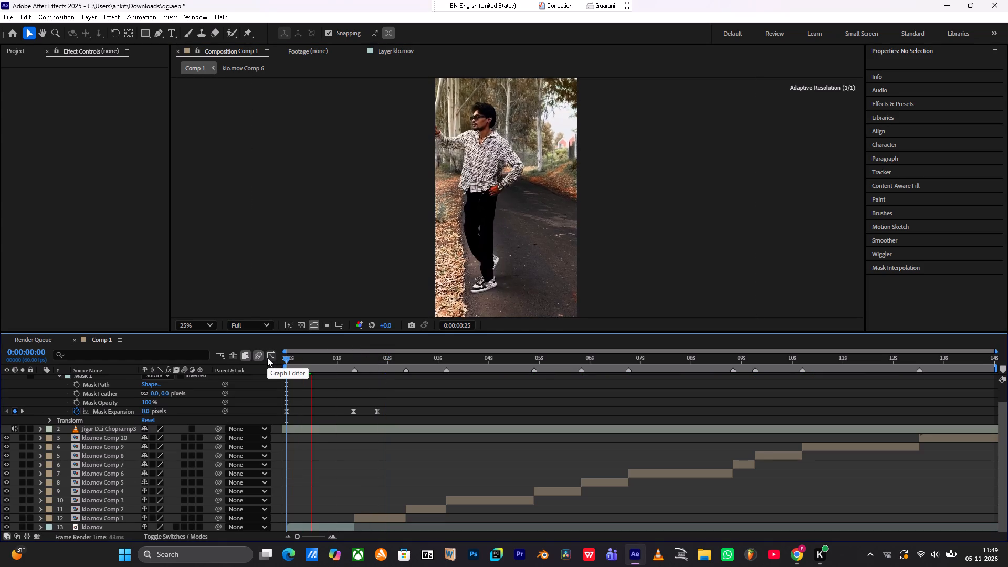
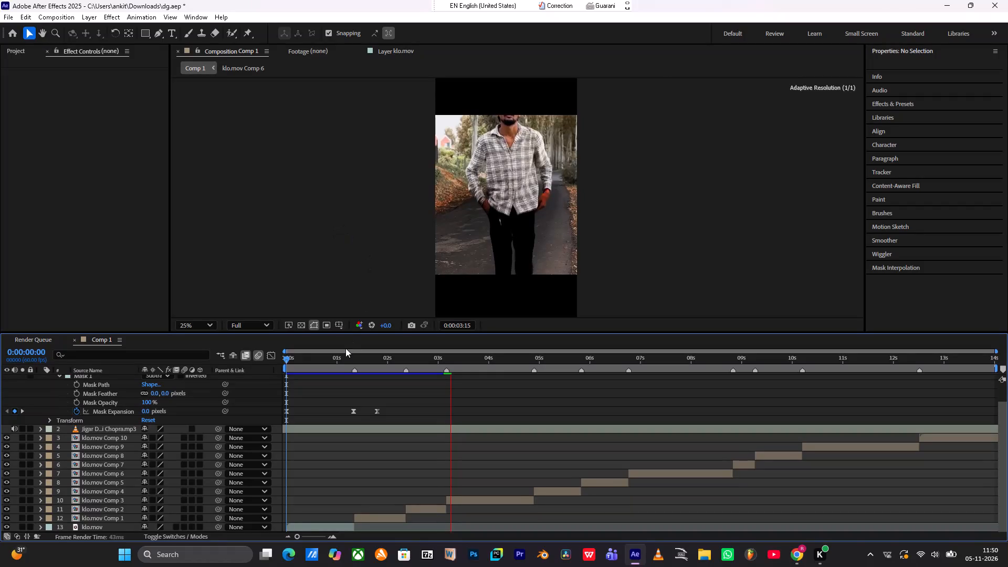
# Replay the opening of Comp 1 repeatedly from 0:00:00:00 to check the black bars' motion and the first clips' framing.
pyautogui.moveTo(345, 353); pyautogui.dragTo(278, 362)
pyautogui.moveTo(307, 359); pyautogui.dragTo(302, 359)
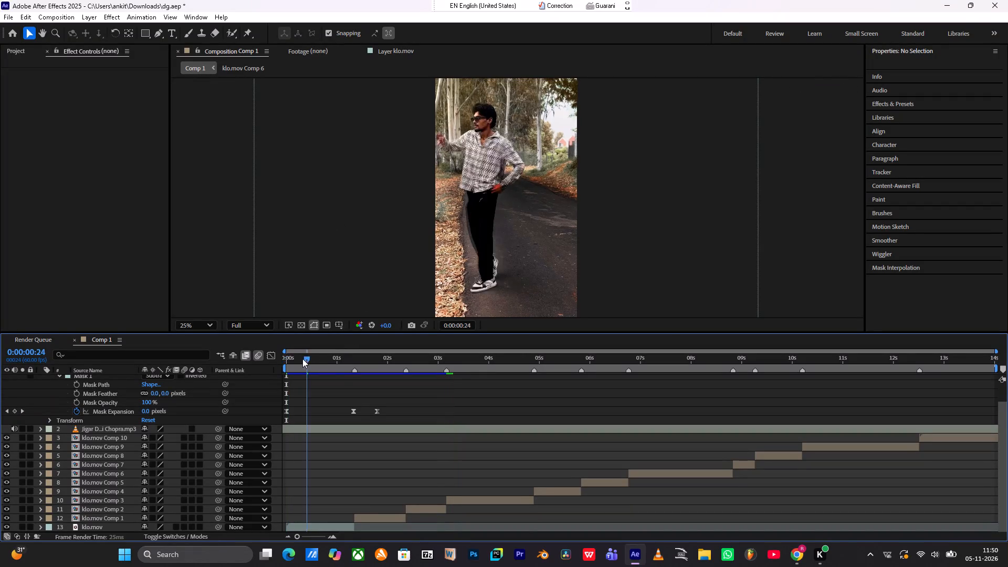
pyautogui.moveTo(302, 359); pyautogui.dragTo(275, 359)
pyautogui.press('space')
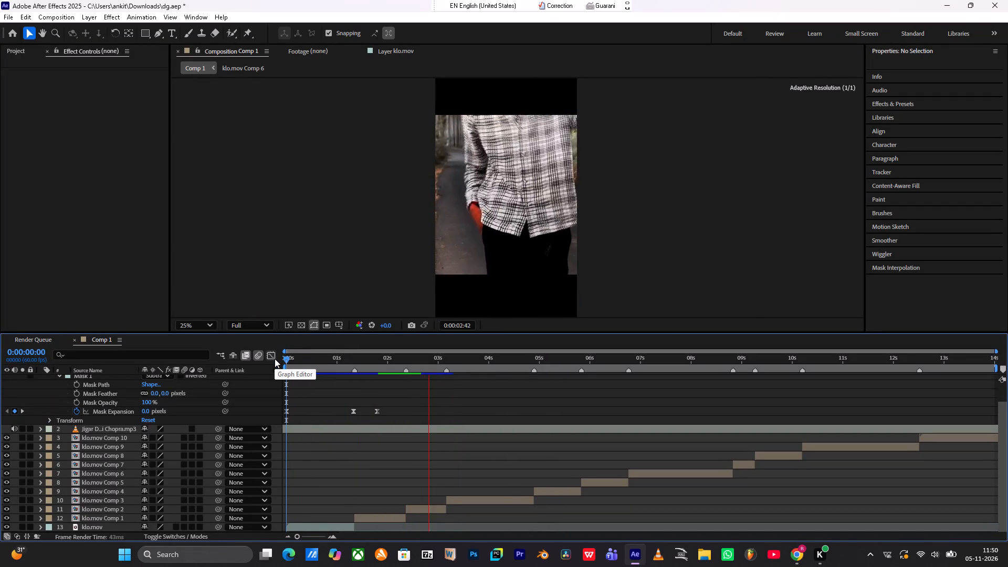
pyautogui.moveTo(302, 361); pyautogui.dragTo(243, 364)
pyautogui.press('space')
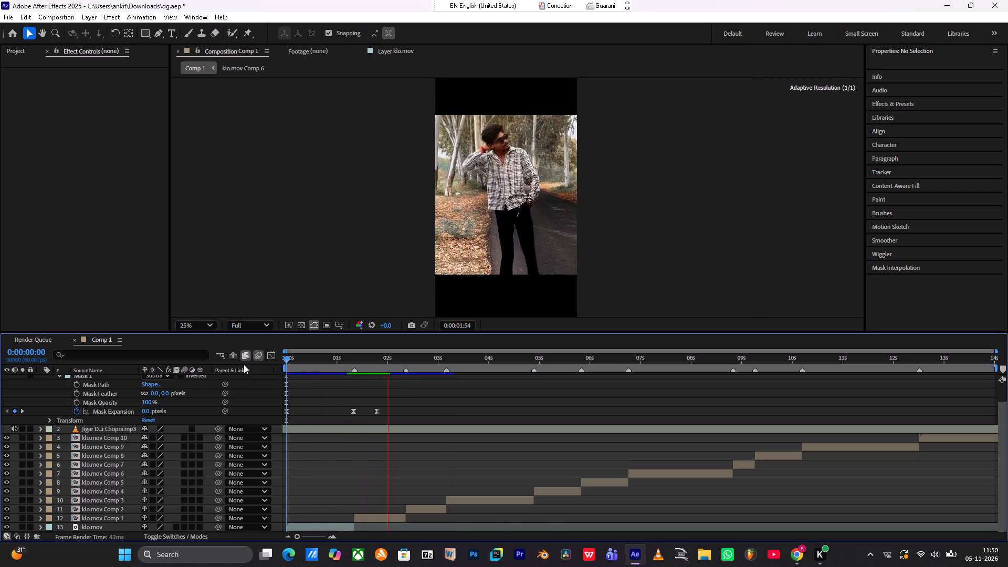
pyautogui.moveTo(292, 364); pyautogui.dragTo(266, 363)
pyautogui.press('space')
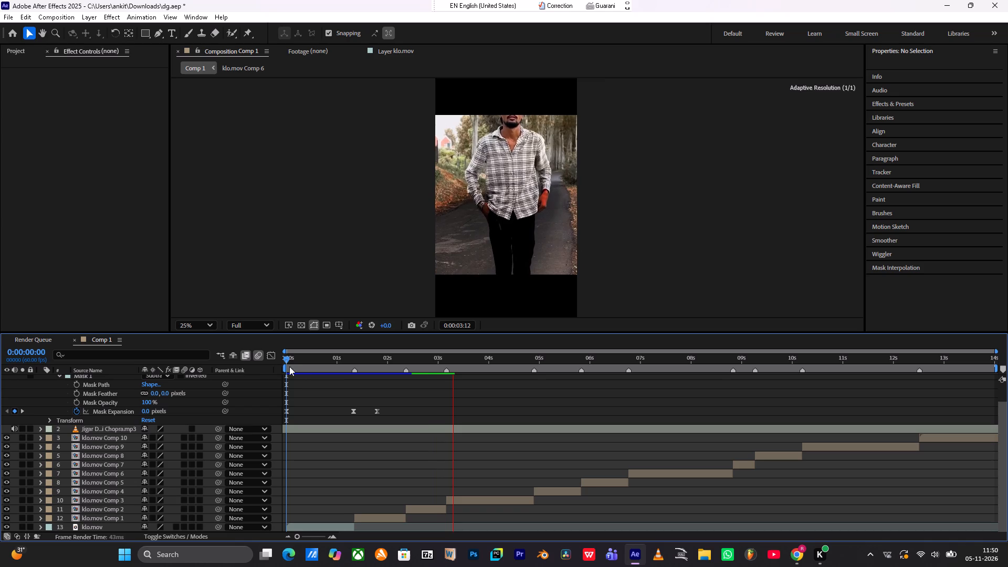
pyautogui.moveTo(304, 358); pyautogui.dragTo(256, 362)
pyautogui.press('space')
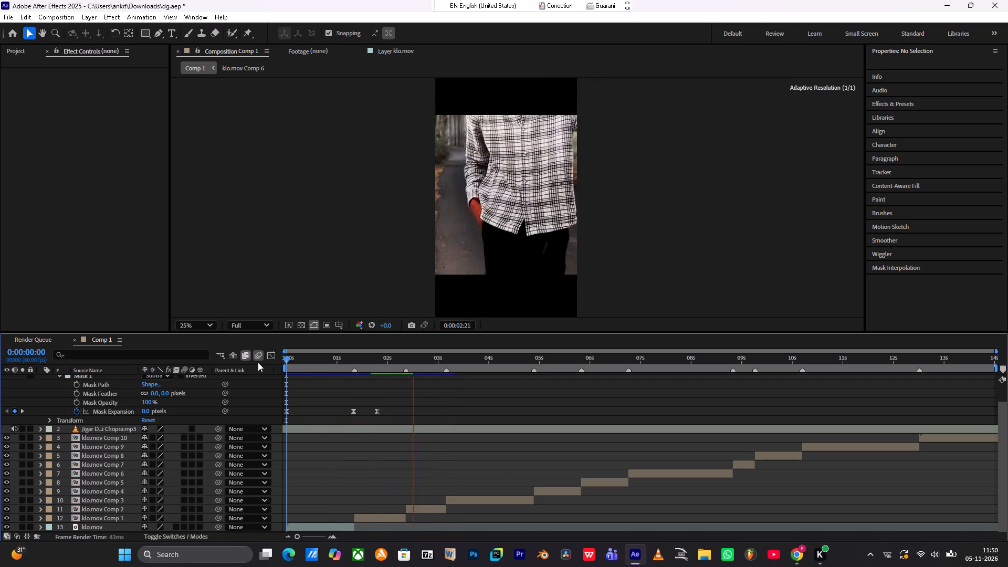
pyautogui.moveTo(304, 363); pyautogui.dragTo(273, 365)
pyautogui.press('space')
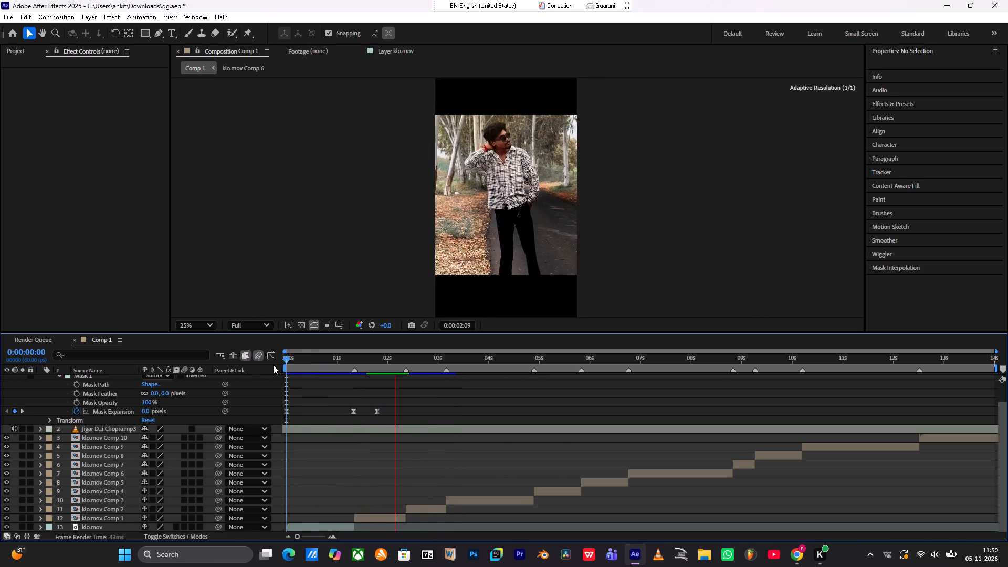
pyautogui.moveTo(292, 354); pyautogui.dragTo(267, 355)
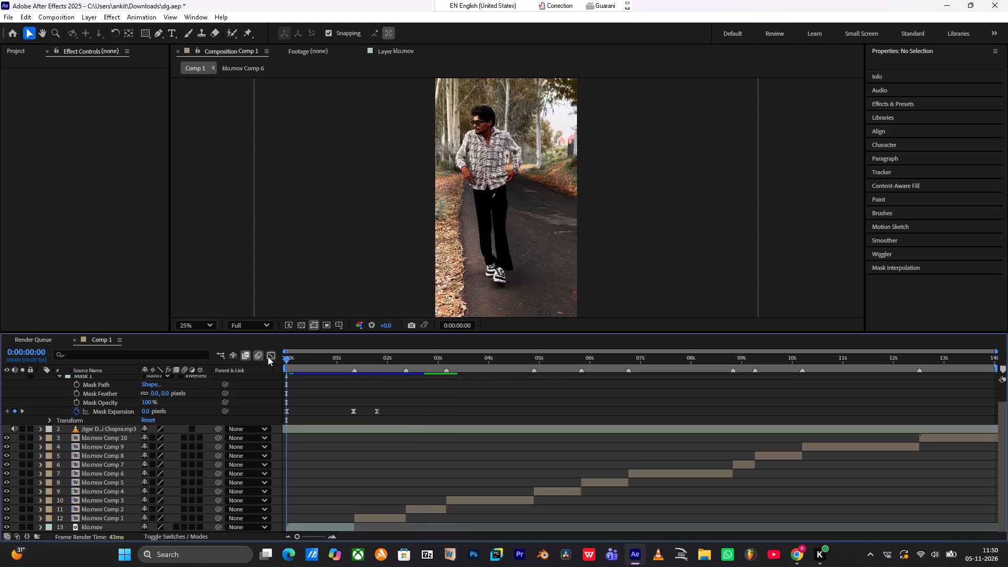
pyautogui.press('space')
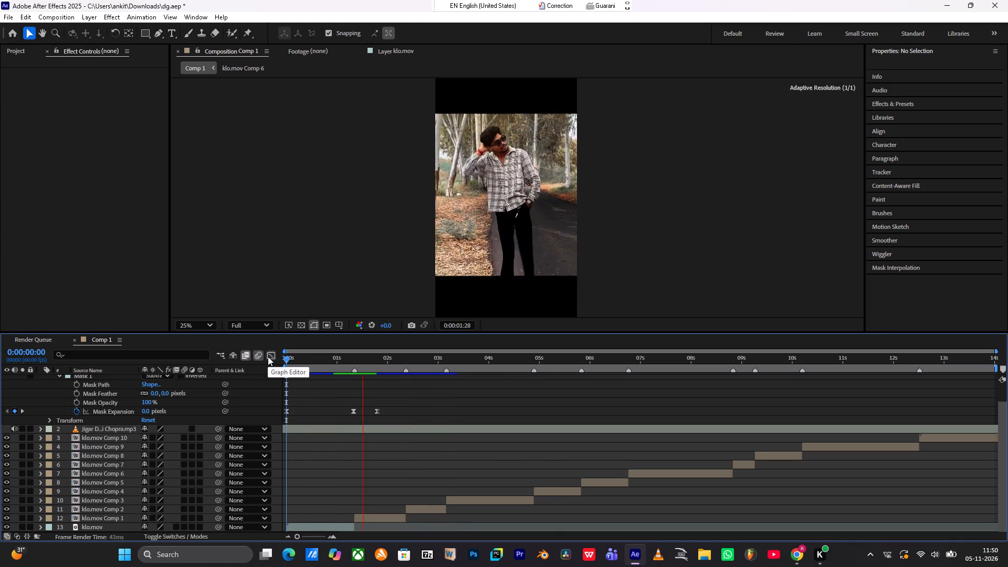
pyautogui.press('space')
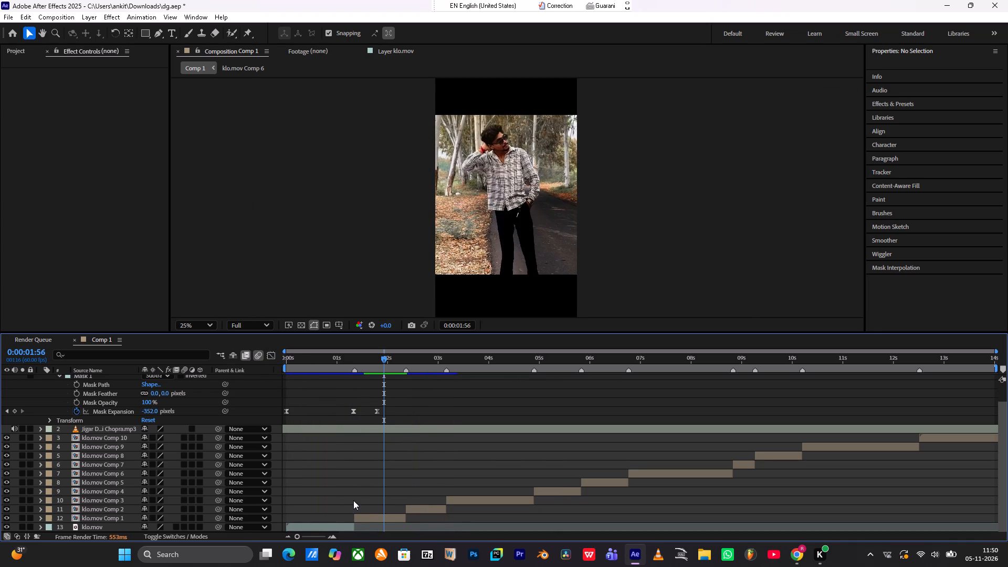
# Reposition the klo.mov layer to 704, 1136 at 0:00:01:02 so the man sits closer to the frame's centre.
pyautogui.click(329, 525)
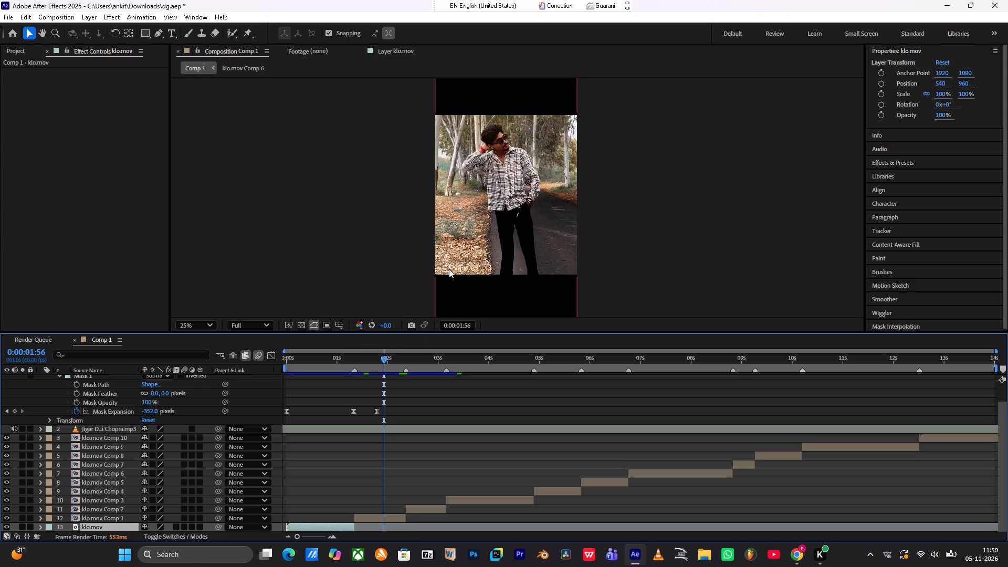
pyautogui.click(338, 363)
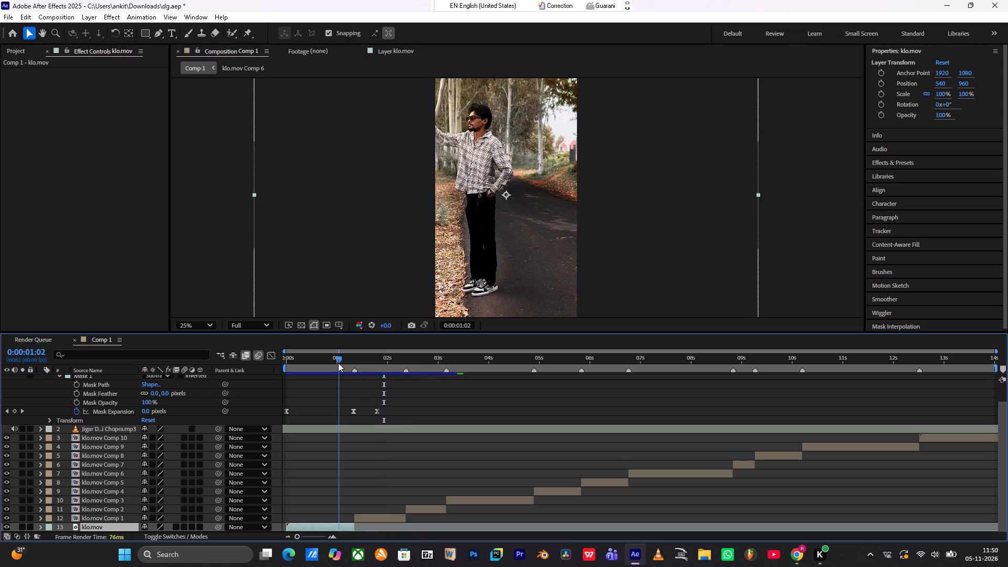
pyautogui.moveTo(359, 196); pyautogui.dragTo(380, 217)
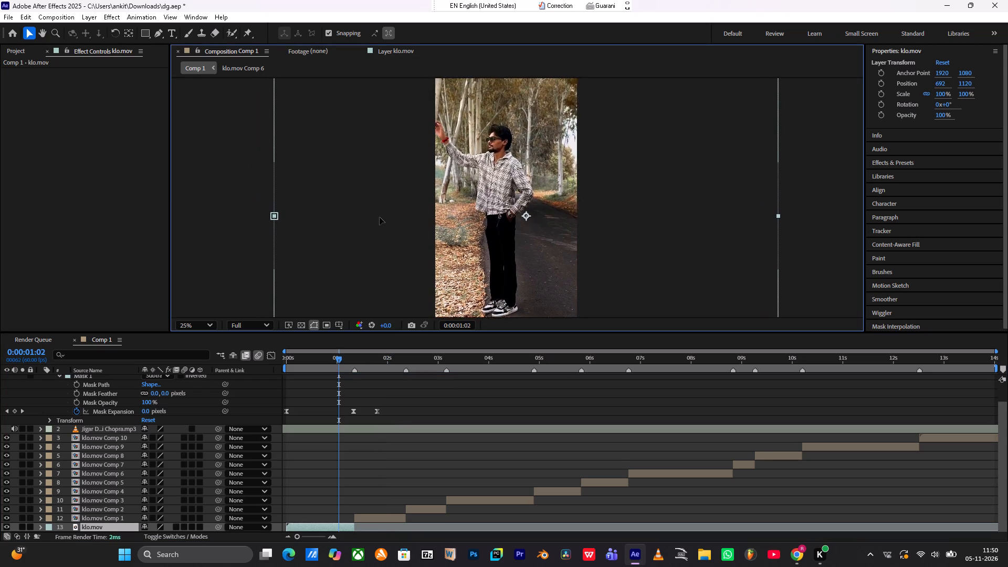
pyautogui.moveTo(380, 217); pyautogui.dragTo(381, 219)
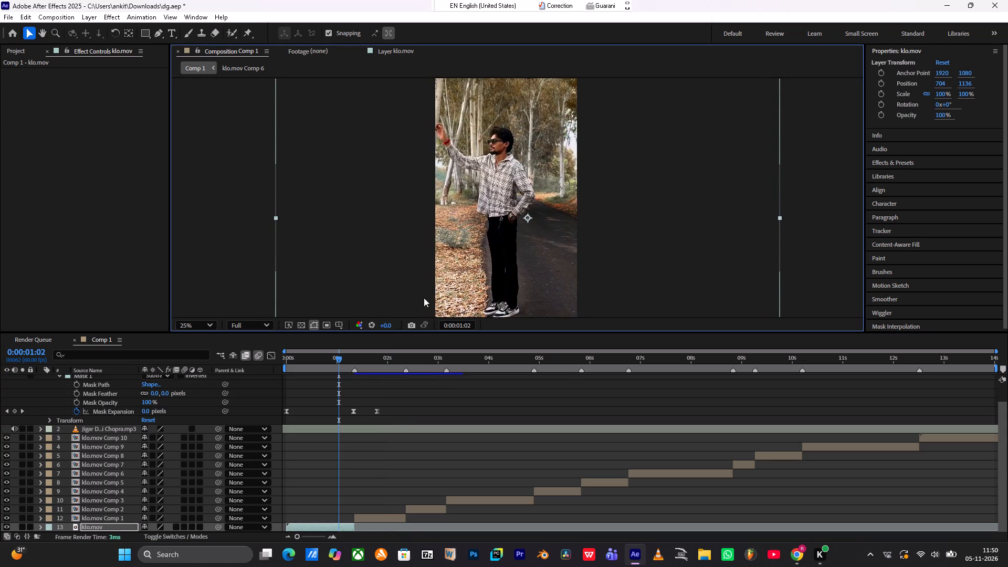
# Replay Comp 1 repeatedly from 0:00:00:00 to check the repositioned klo.mov clip and its cut to the following clips.
pyautogui.moveTo(342, 359); pyautogui.dragTo(251, 361)
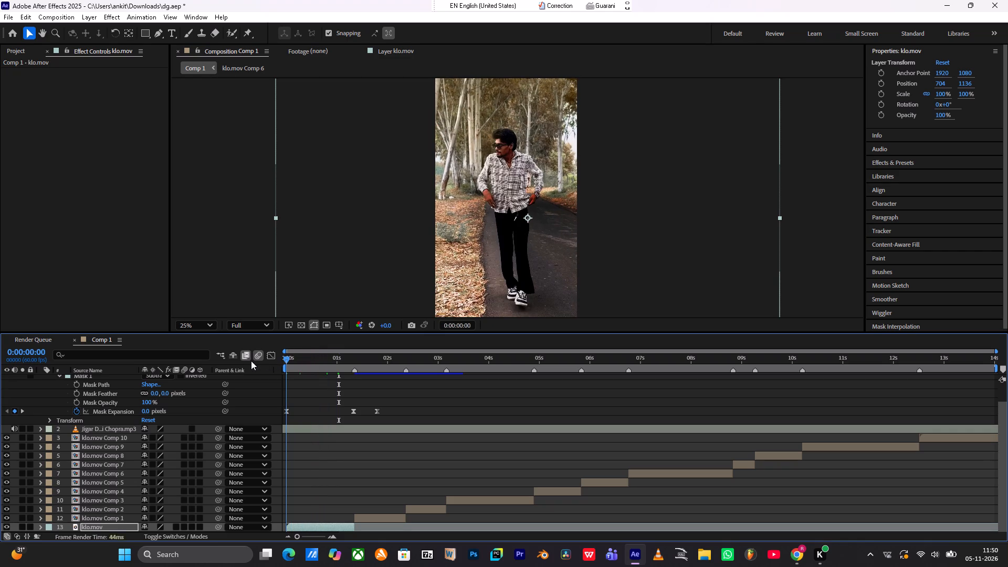
pyautogui.moveTo(251, 361); pyautogui.dragTo(248, 361)
pyautogui.press('space')
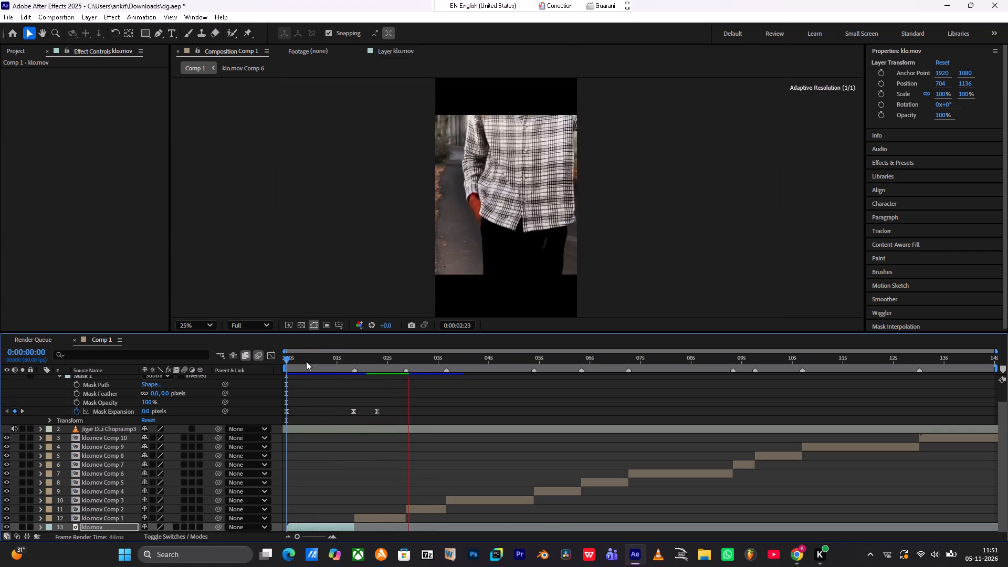
pyautogui.moveTo(326, 362); pyautogui.dragTo(264, 368)
pyautogui.press('space')
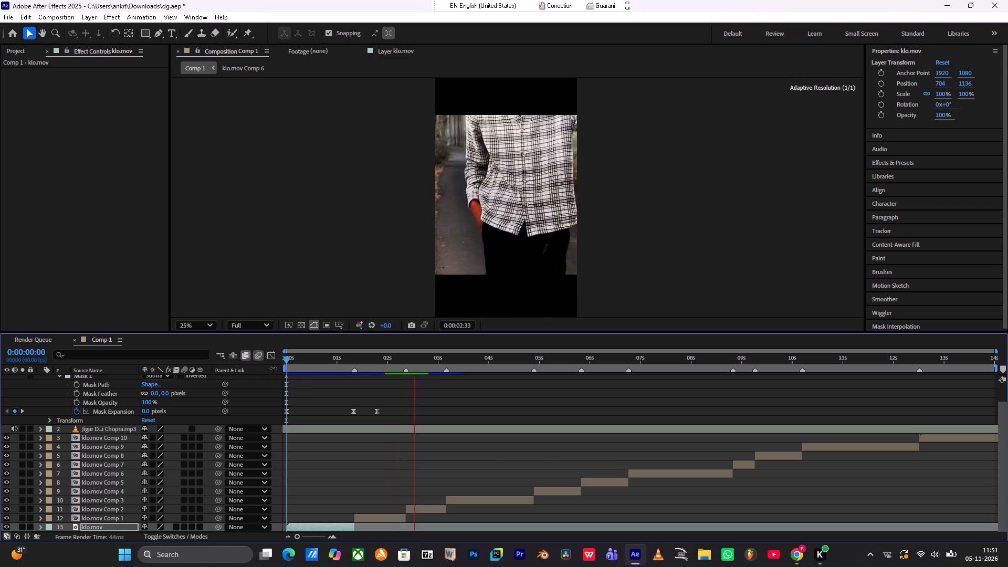
pyautogui.moveTo(300, 361); pyautogui.dragTo(254, 366)
pyautogui.press('space')
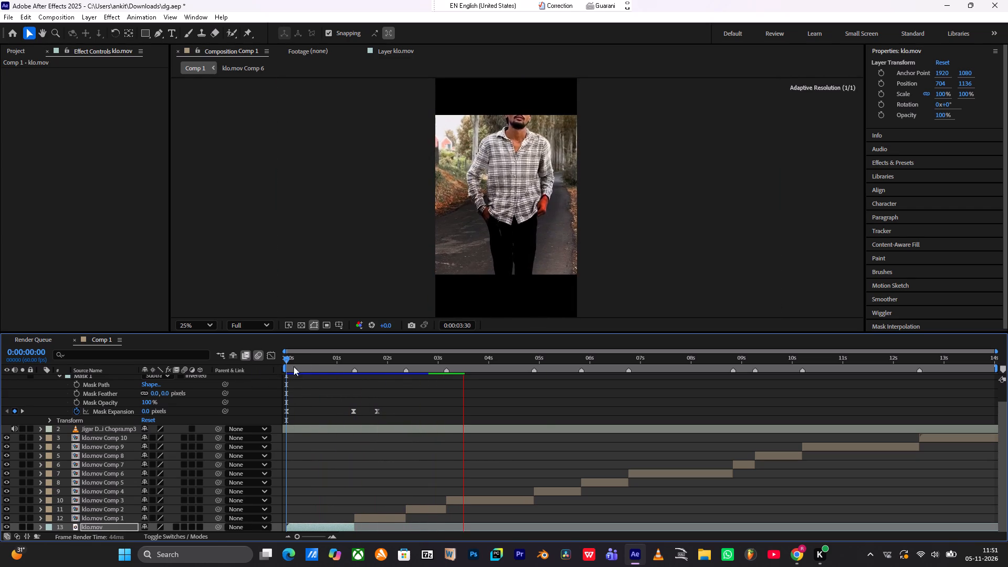
pyautogui.press('space')
pyautogui.moveTo(388, 362); pyautogui.dragTo(249, 370)
pyautogui.press('space')
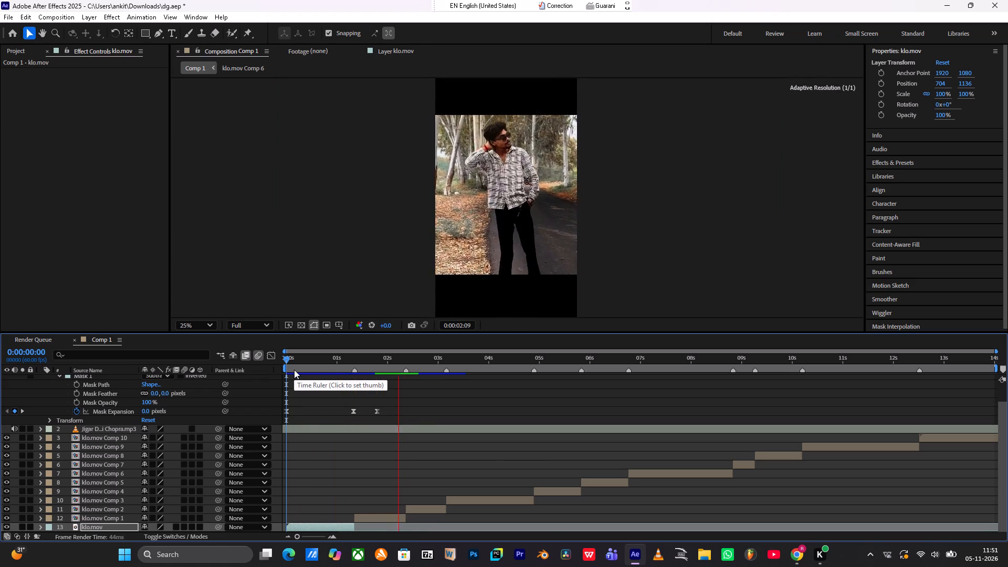
pyautogui.moveTo(321, 360); pyautogui.dragTo(268, 362)
pyautogui.press('space')
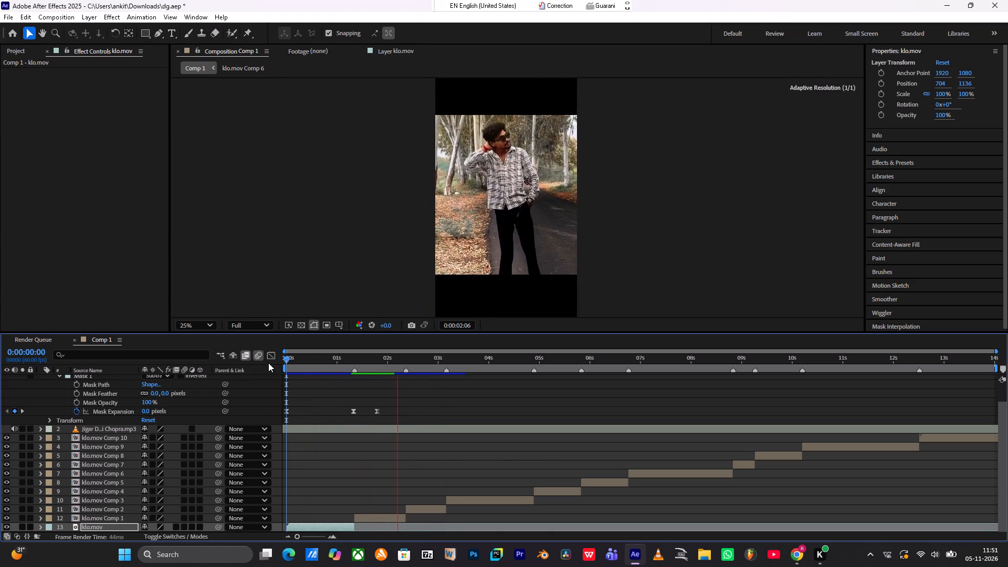
pyautogui.press('space')
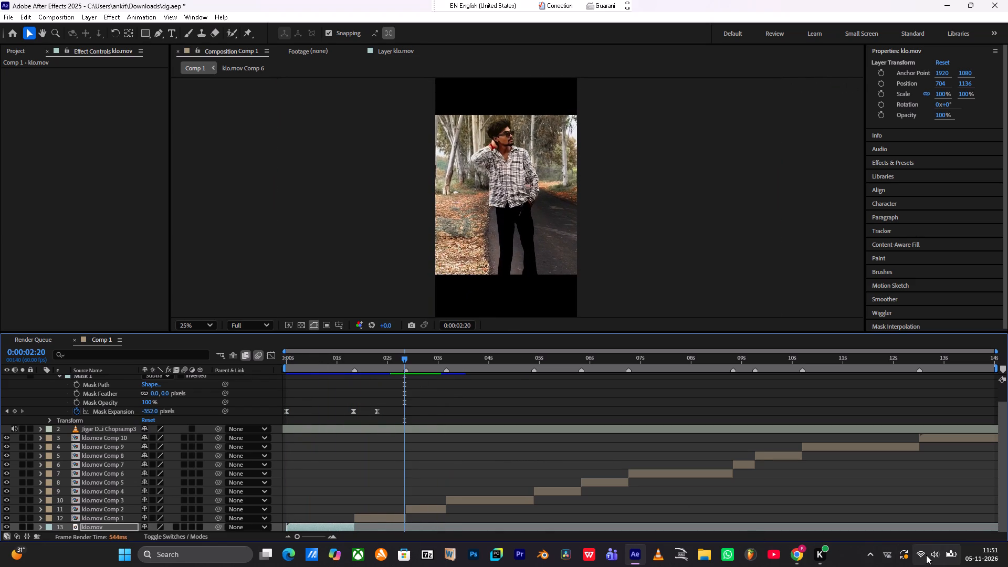
# Open the Bluetooth device list in the Windows quick settings.
pyautogui.click(927, 556)
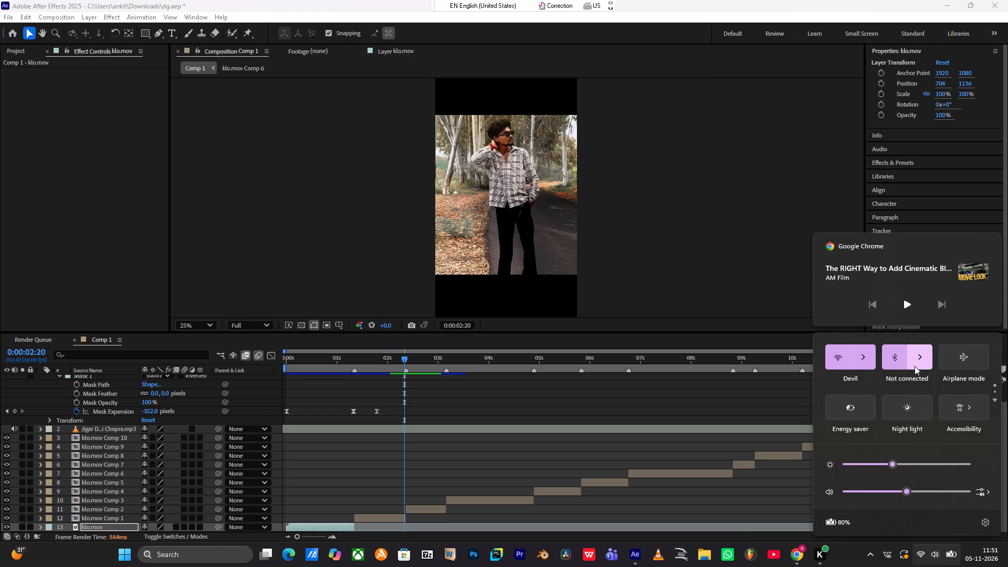
pyautogui.click(915, 366)
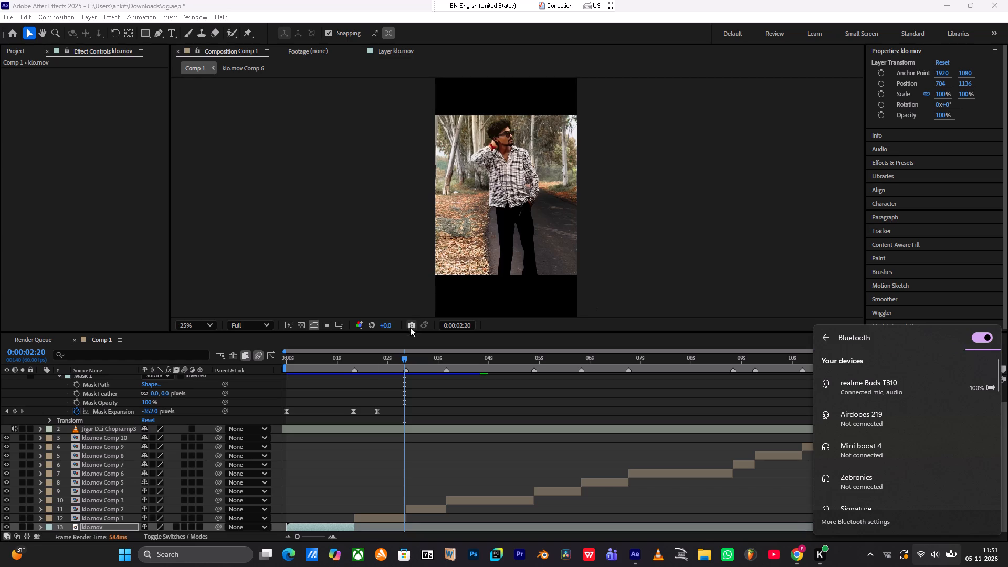
# Play Comp 1 three times from 0:00:00:00 to review the opening clips and black bars, and return to the start.
pyautogui.moveTo(361, 359); pyautogui.dragTo(226, 364)
pyautogui.press('space')
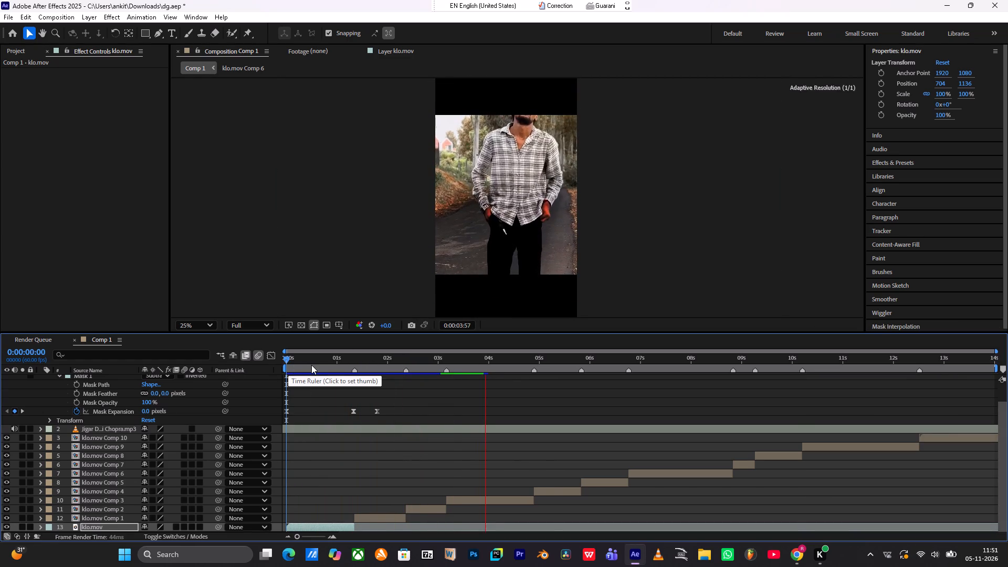
pyautogui.moveTo(311, 363); pyautogui.dragTo(231, 360)
pyautogui.press('space')
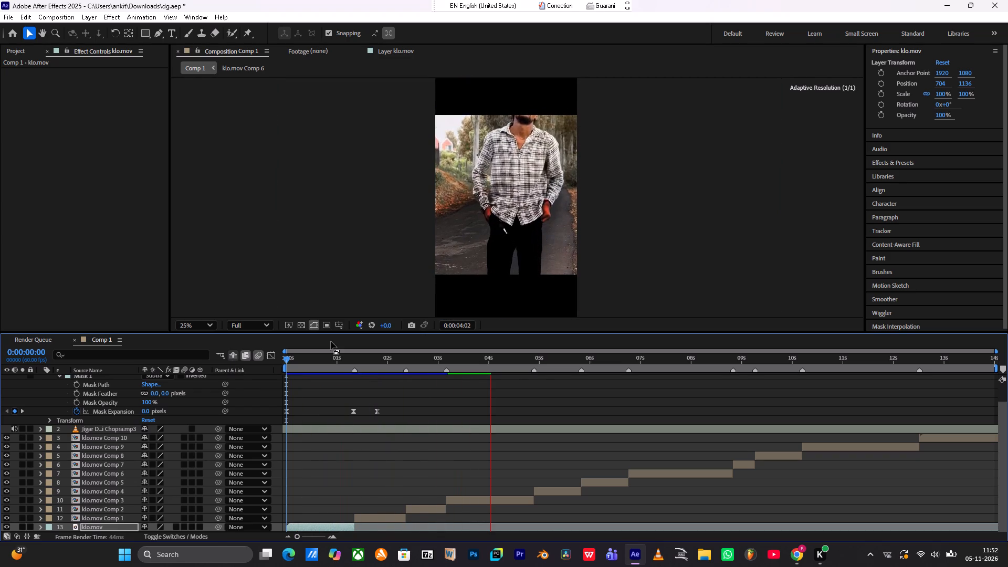
pyautogui.moveTo(334, 359); pyautogui.dragTo(241, 366)
pyautogui.press('space')
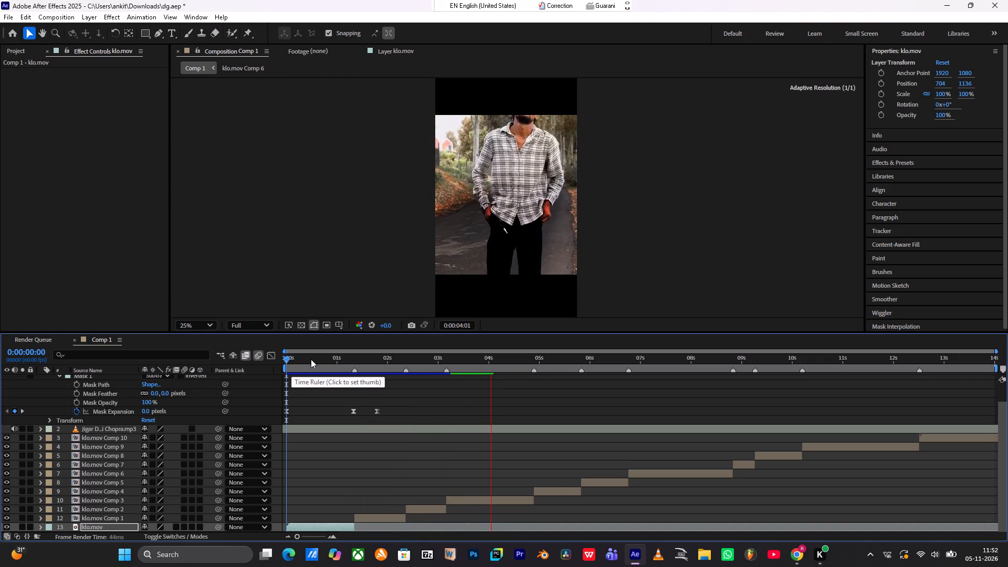
pyautogui.press('space')
pyautogui.moveTo(311, 360); pyautogui.dragTo(273, 358)
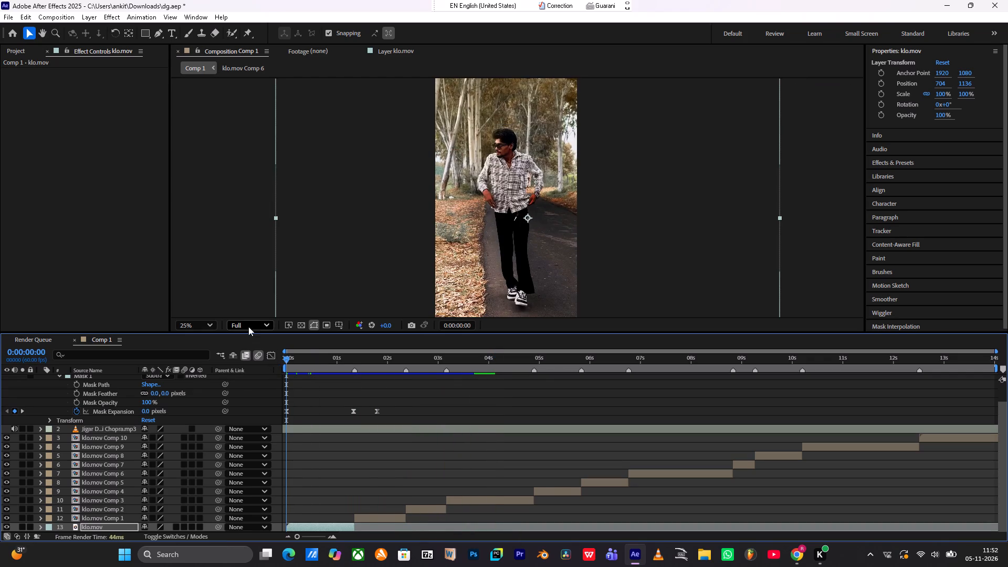
# Set the composition's preview resolution to Quarter.
pyautogui.click(248, 323)
pyautogui.click(249, 397)
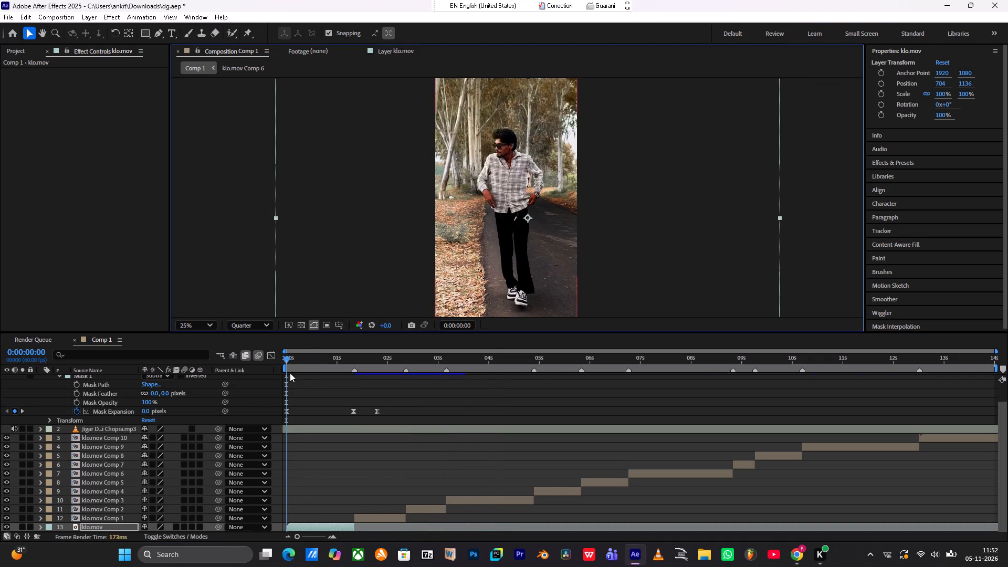
# Play Comp 1 twice from 0:00:00:00 at quarter resolution, stopping at 0:00:02:52 within the klo.mov Comp 2 clip.
pyautogui.moveTo(293, 361); pyautogui.dragTo(275, 359)
pyautogui.press('space')
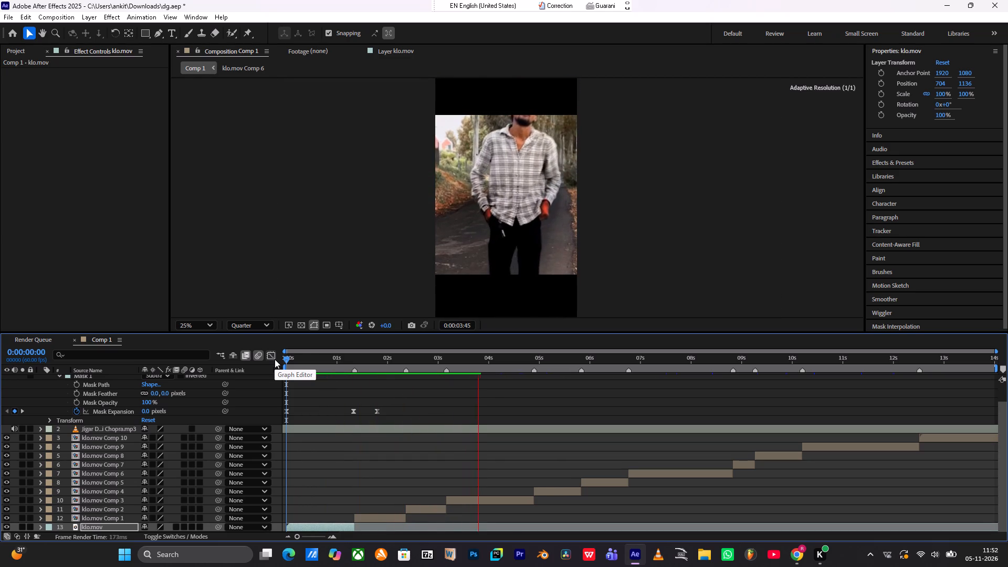
pyautogui.moveTo(340, 362); pyautogui.dragTo(270, 370)
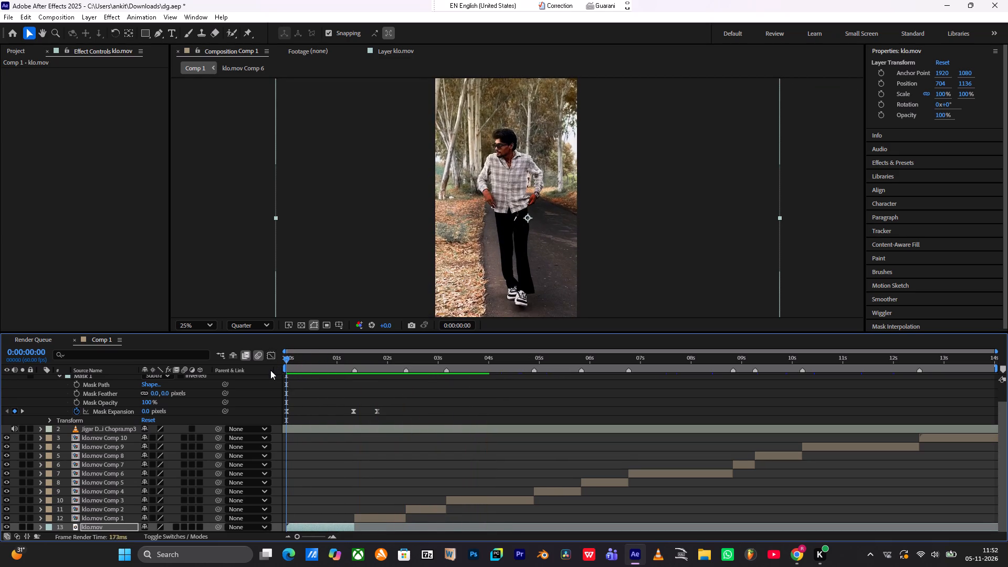
pyautogui.press('space')
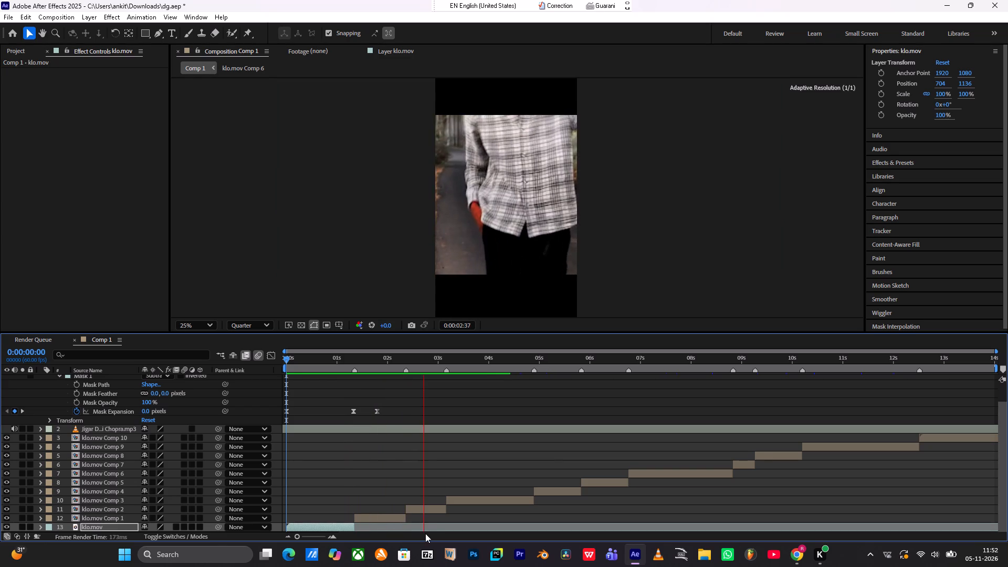
pyautogui.press('space')
# Move the klo.mov Comp 2 clip down in the frame to position 540, 1240, bringing more of the man's upper body into view.
pyautogui.click(435, 509)
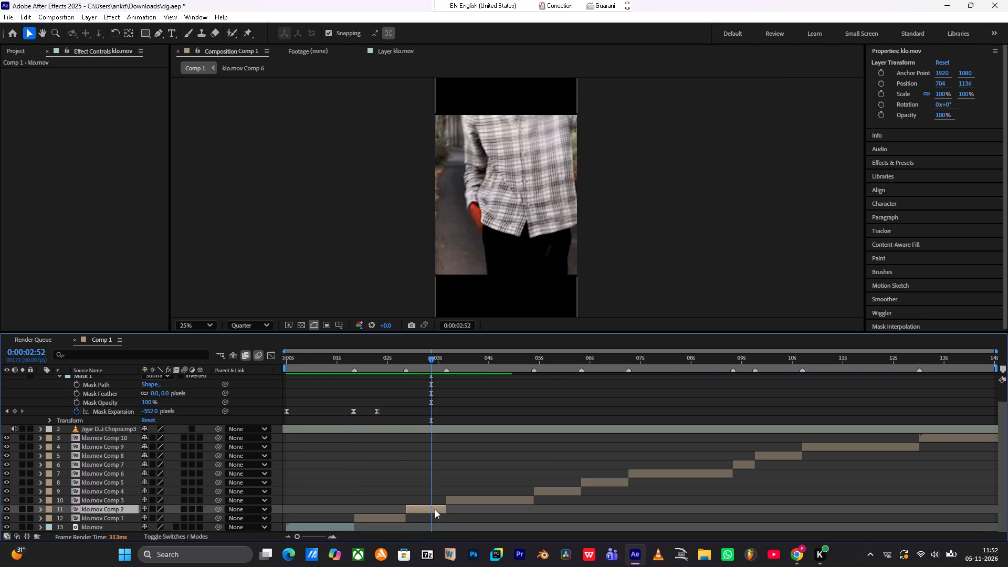
pyautogui.moveTo(455, 251); pyautogui.dragTo(455, 262)
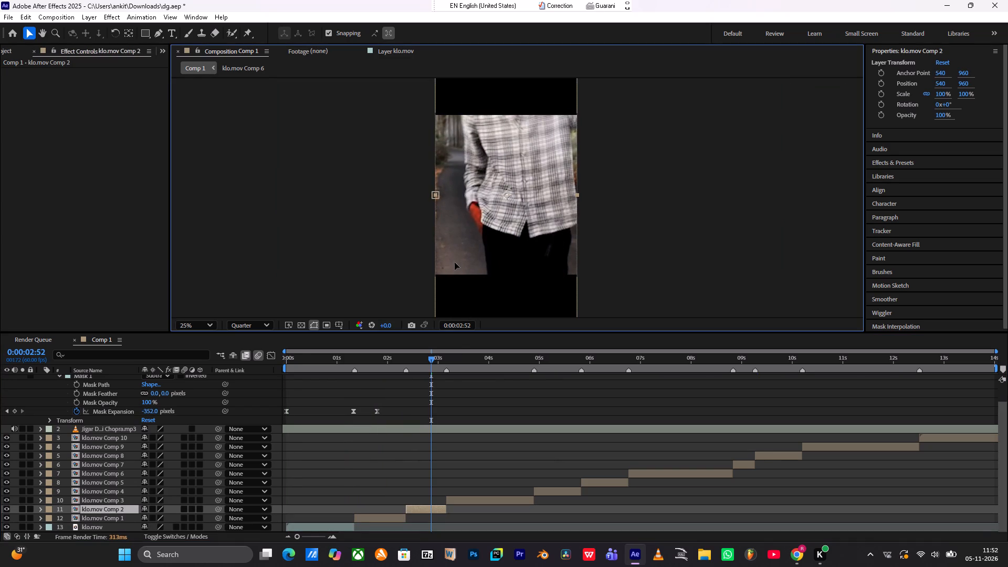
pyautogui.moveTo(455, 262); pyautogui.dragTo(456, 291)
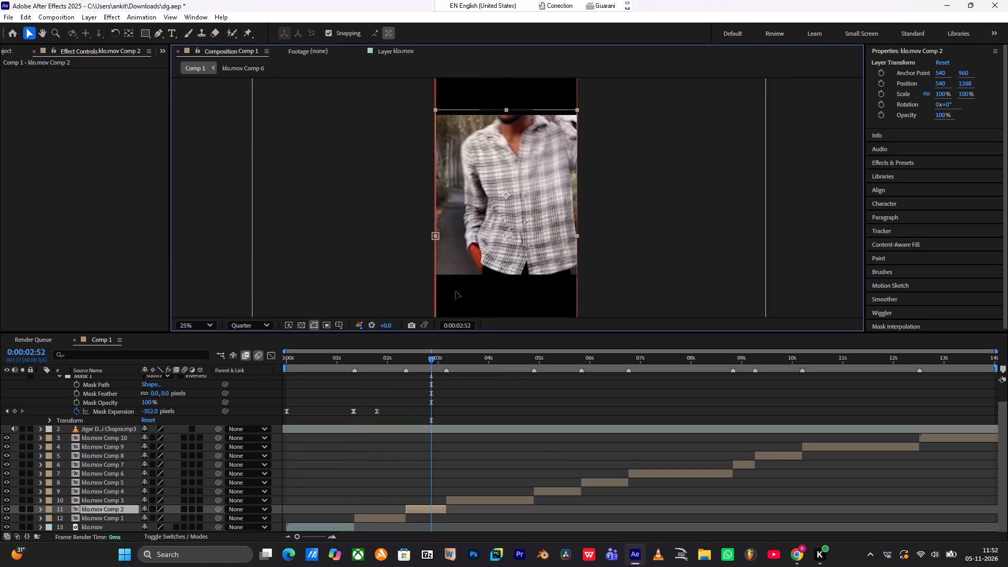
pyautogui.moveTo(456, 291); pyautogui.dragTo(455, 272)
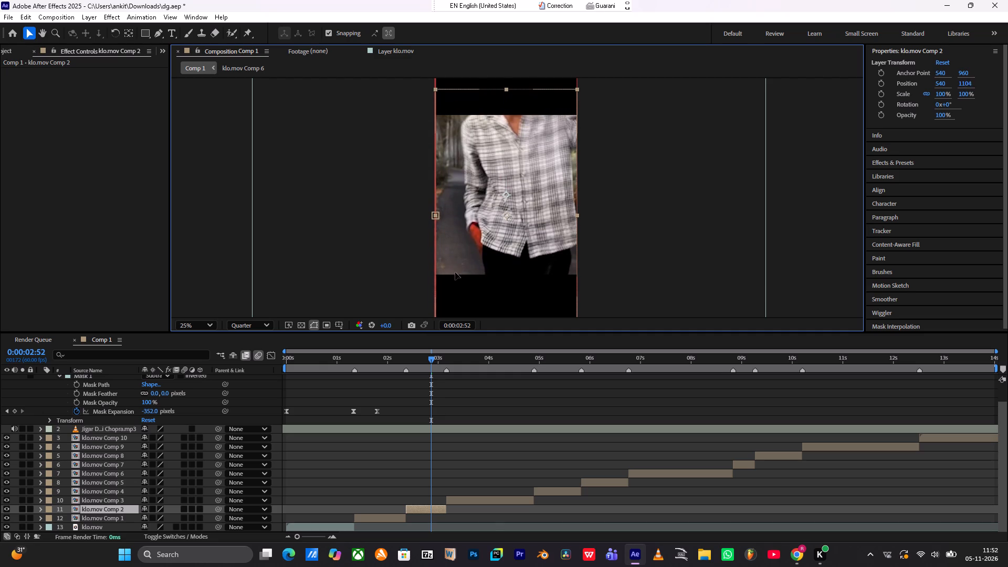
pyautogui.moveTo(455, 272); pyautogui.dragTo(449, 195)
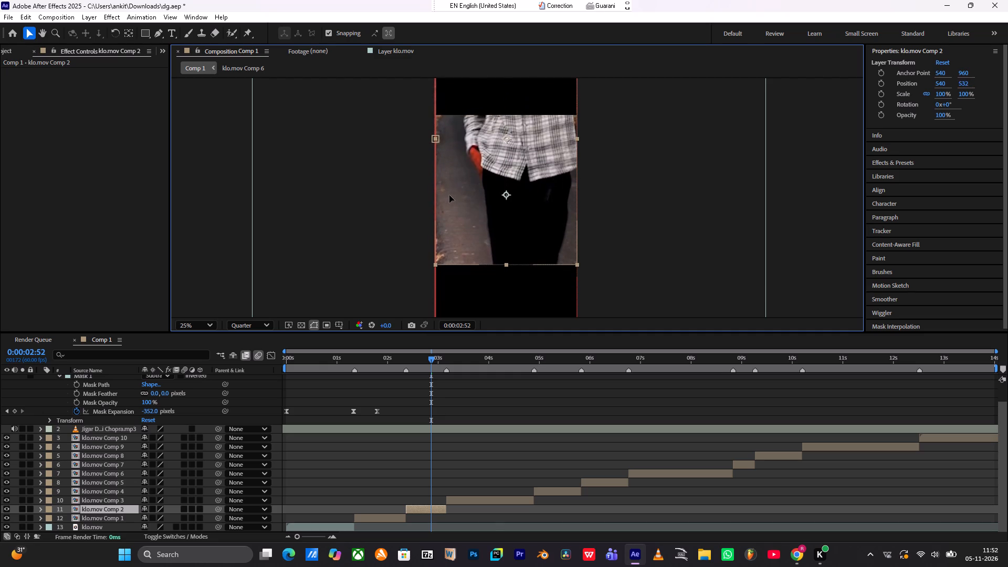
pyautogui.moveTo(449, 195); pyautogui.dragTo(458, 288)
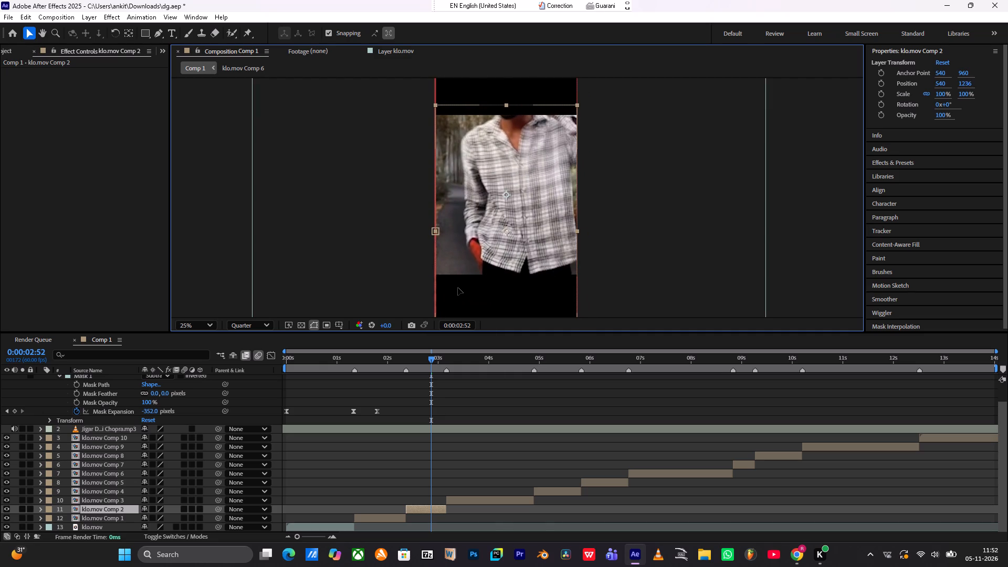
pyautogui.moveTo(458, 288); pyautogui.dragTo(459, 288)
# At 0:00:03:25, move the klo.mov Comp 3 clip down to position 540, 1240 so the man's head is framed between the bars.
pyautogui.moveTo(393, 360); pyautogui.dragTo(427, 361)
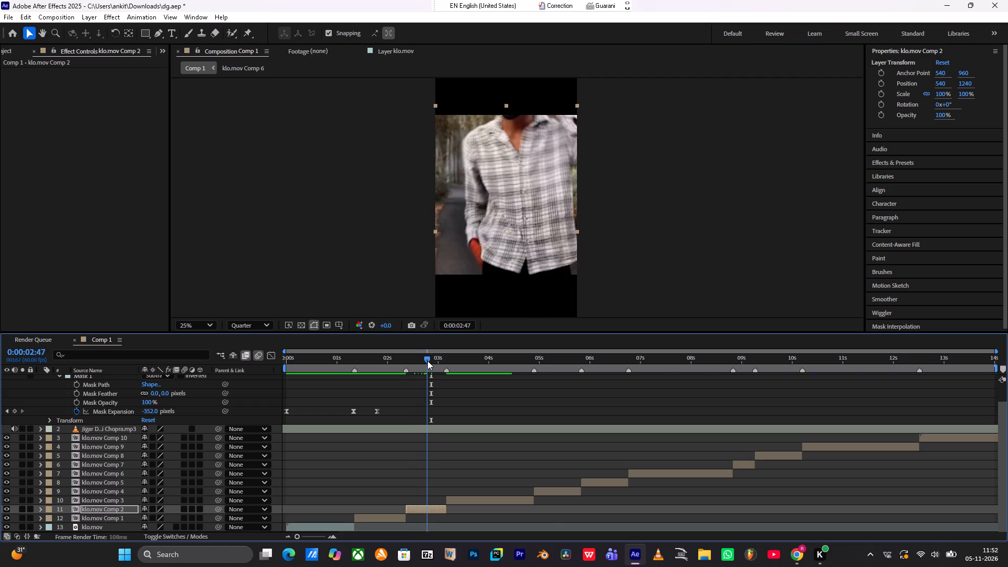
pyautogui.moveTo(427, 361); pyautogui.dragTo(452, 363)
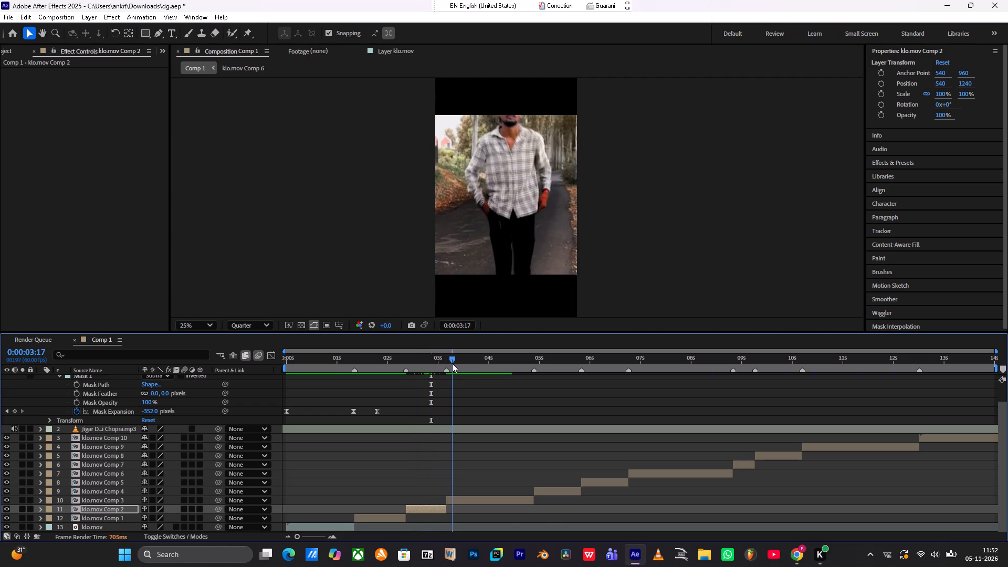
pyautogui.moveTo(452, 363); pyautogui.dragTo(459, 365)
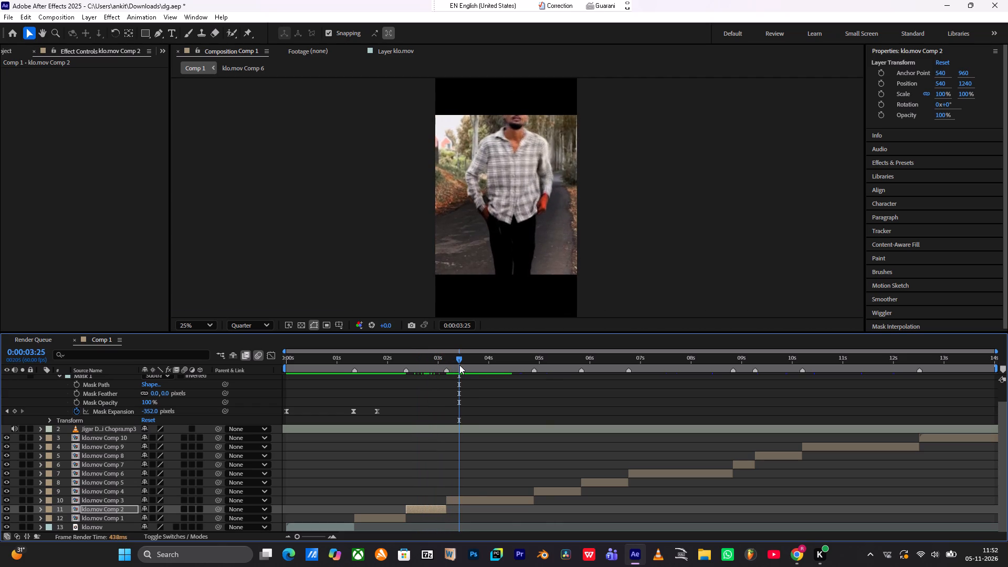
pyautogui.click(474, 499)
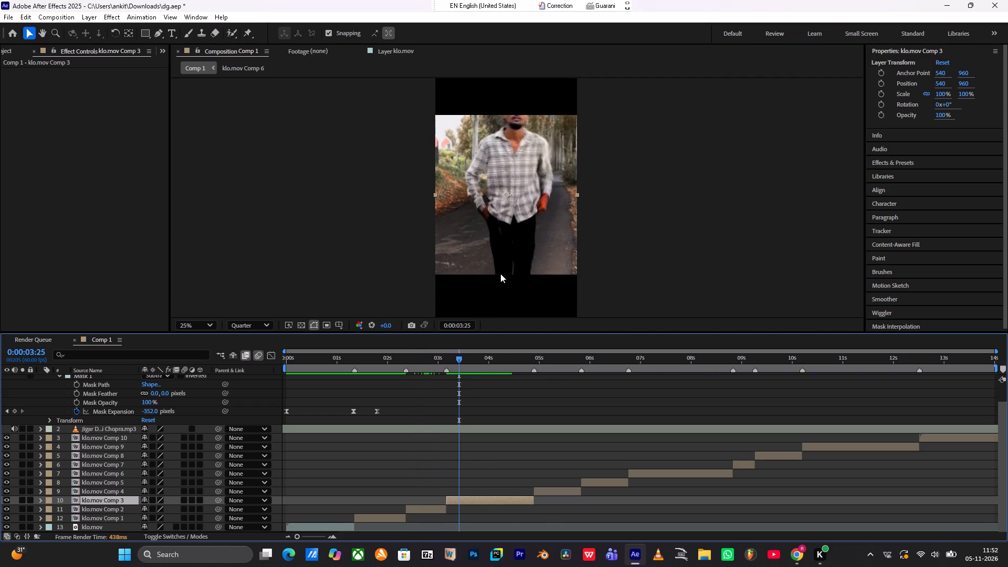
pyautogui.moveTo(500, 269); pyautogui.dragTo(506, 296)
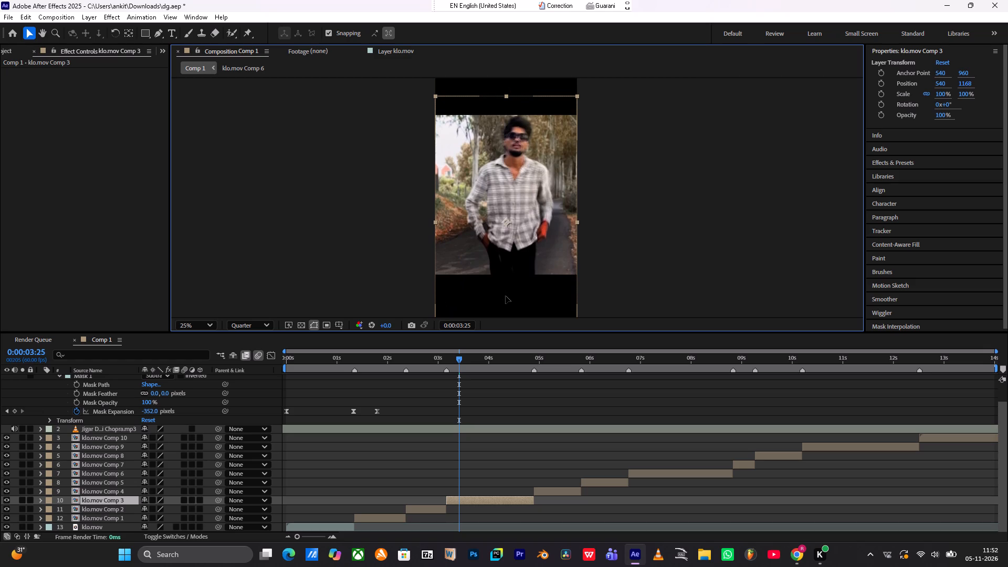
pyautogui.moveTo(506, 296); pyautogui.dragTo(504, 298)
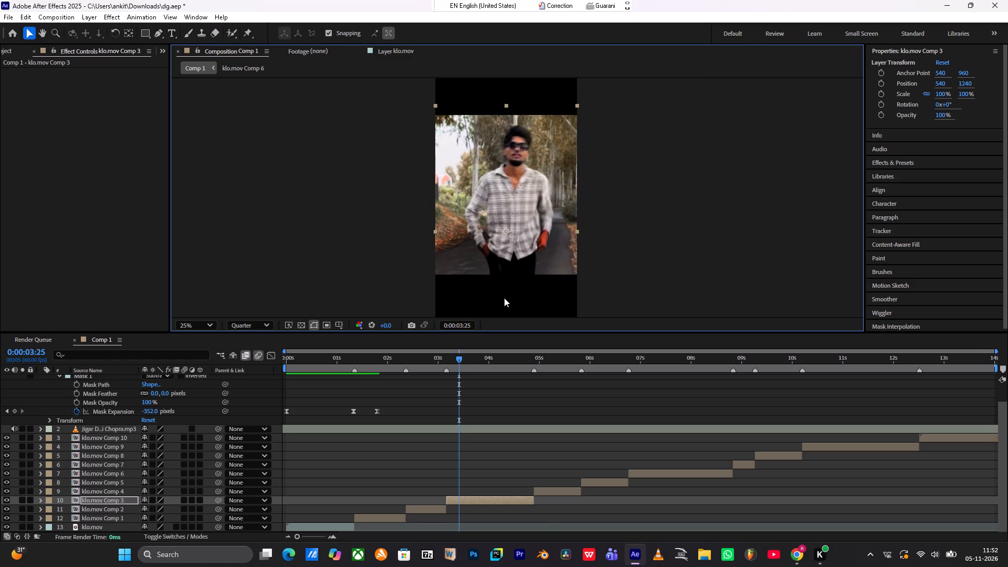
# Scrub through the klo.mov Comp 2 and Comp 3 clips, and play Comp 1 seven times from 0:00:00:00 to review the framing.
pyautogui.moveTo(434, 361); pyautogui.dragTo(415, 359)
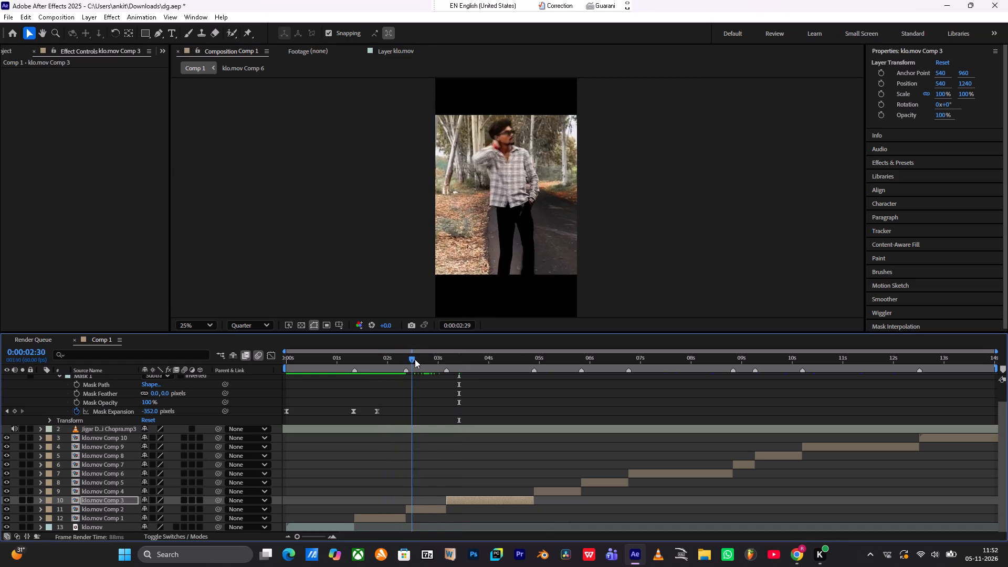
pyautogui.moveTo(415, 359); pyautogui.dragTo(473, 360)
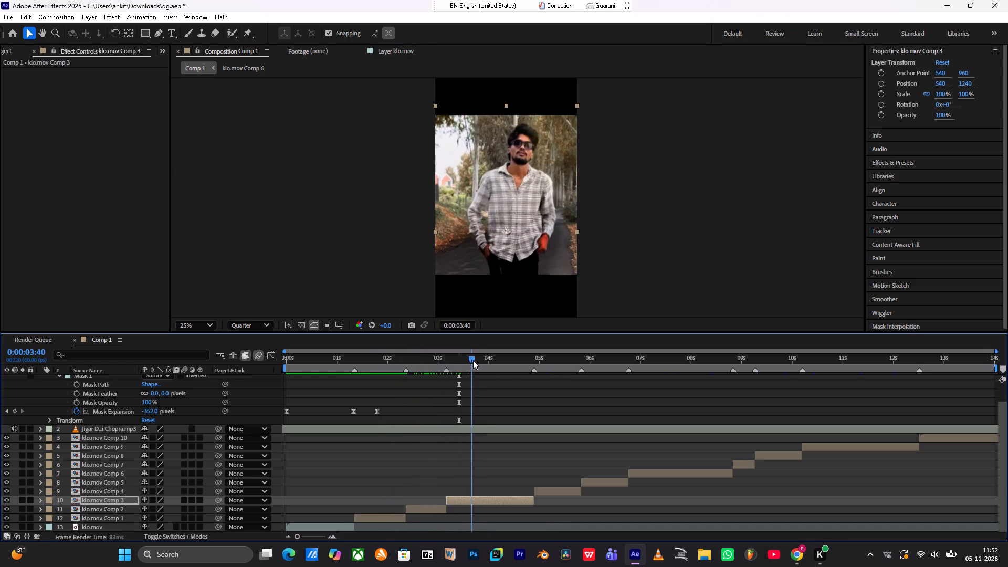
pyautogui.moveTo(473, 360); pyautogui.dragTo(526, 374)
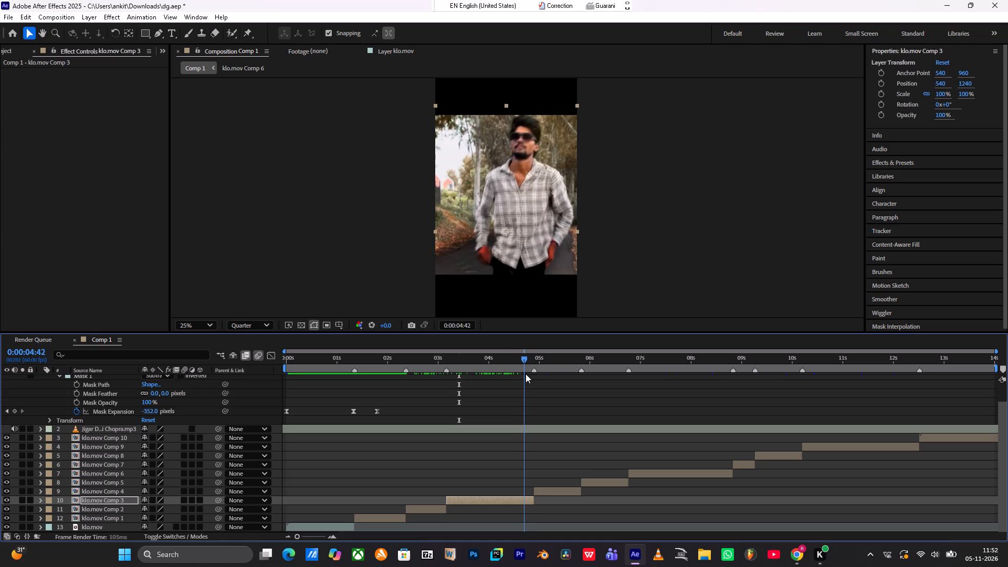
pyautogui.moveTo(526, 374); pyautogui.dragTo(237, 373)
pyautogui.press('space')
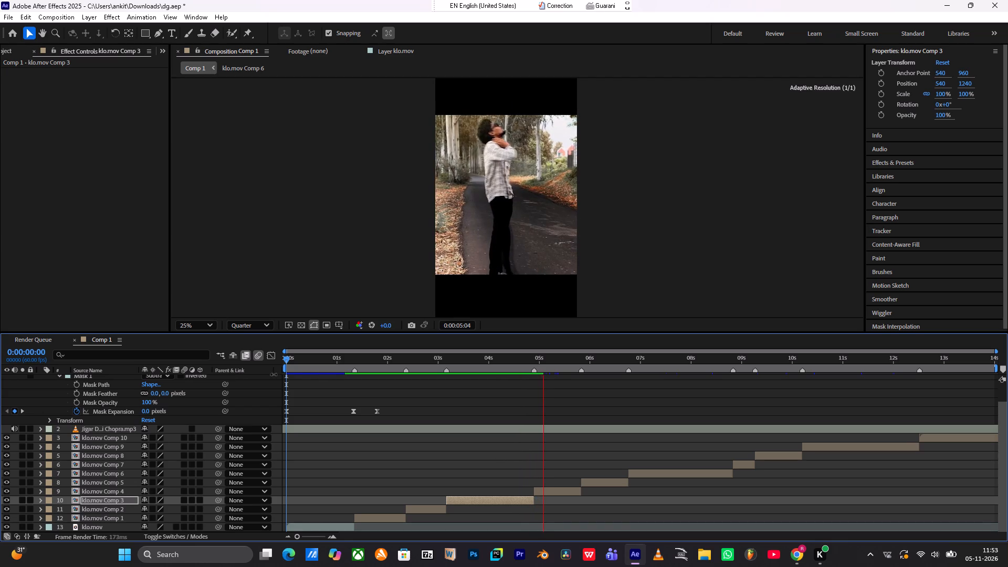
pyautogui.moveTo(358, 363); pyautogui.dragTo(216, 352)
pyautogui.press('space')
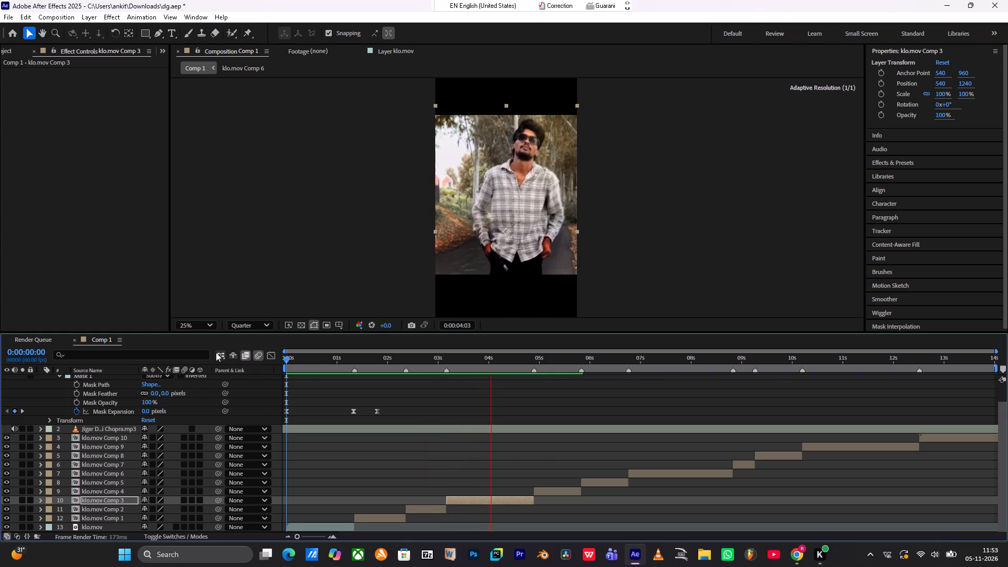
pyautogui.moveTo(312, 362); pyautogui.dragTo(250, 363)
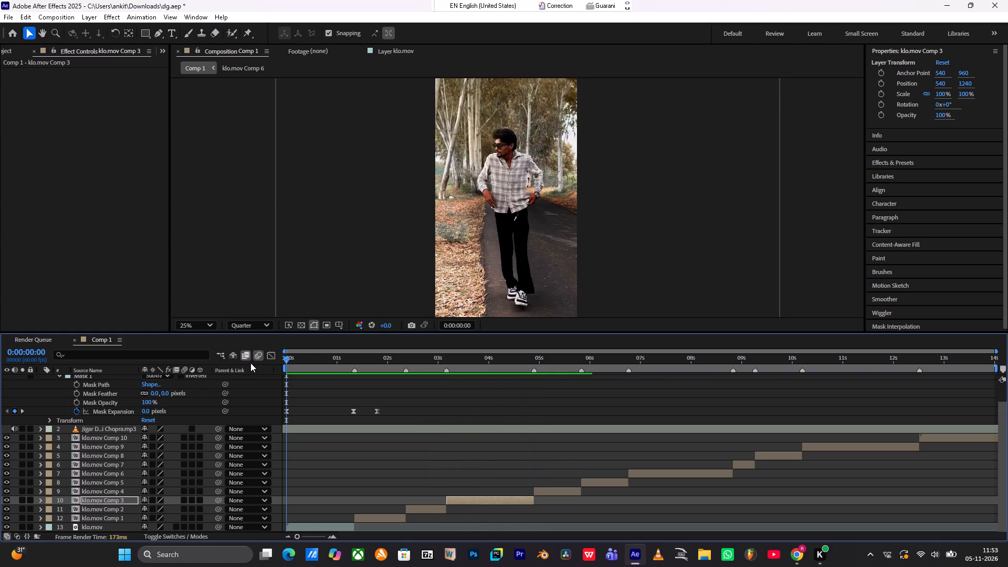
pyautogui.press('space')
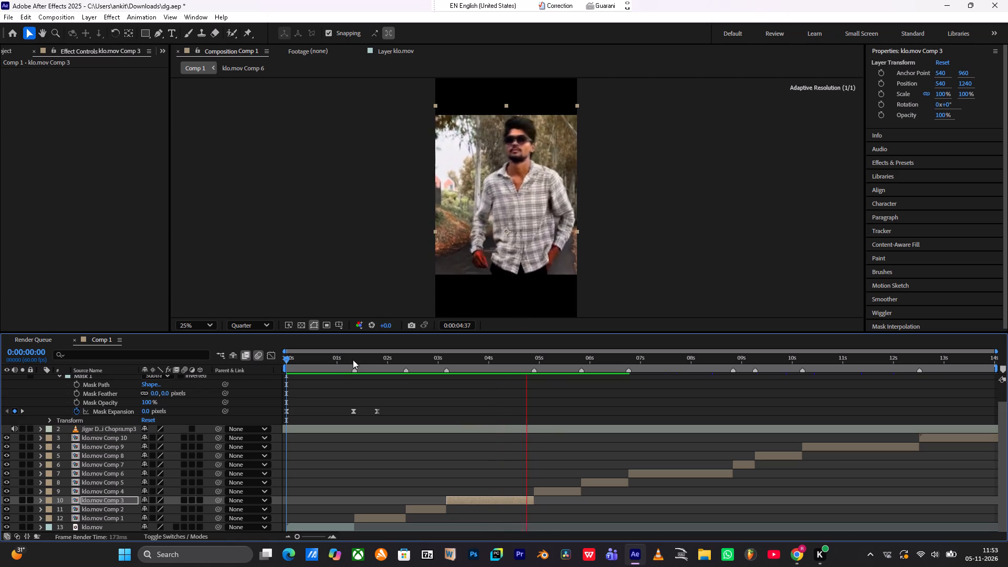
pyautogui.moveTo(356, 361); pyautogui.dragTo(268, 362)
pyautogui.press('space')
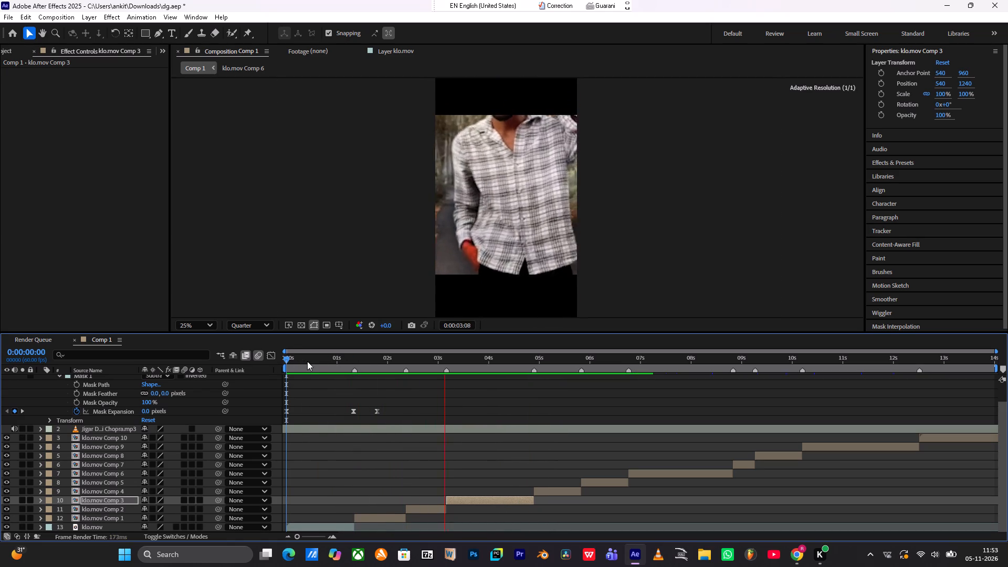
pyautogui.moveTo(306, 361); pyautogui.dragTo(268, 363)
pyautogui.press('space')
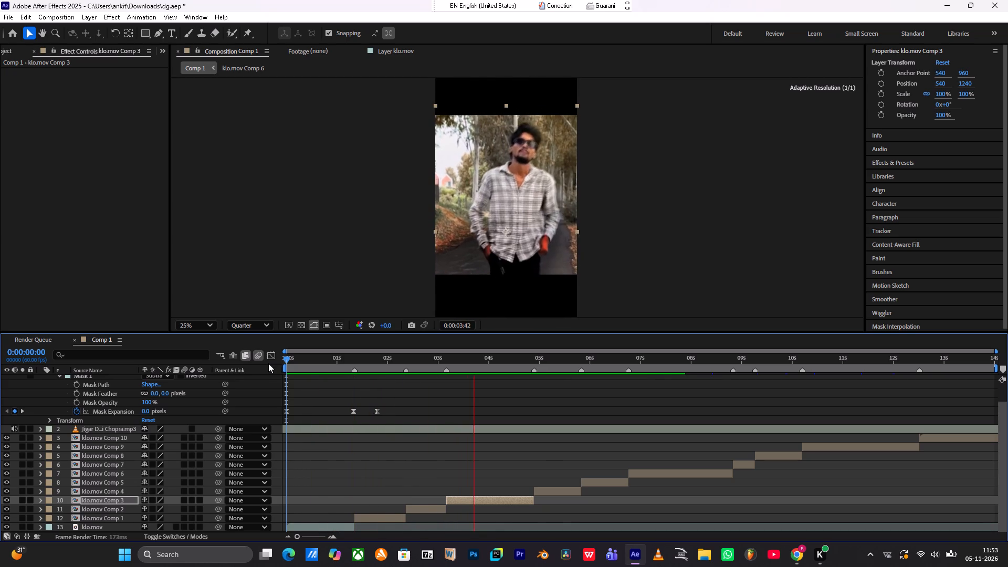
pyautogui.moveTo(304, 362); pyautogui.dragTo(267, 361)
pyautogui.press('space')
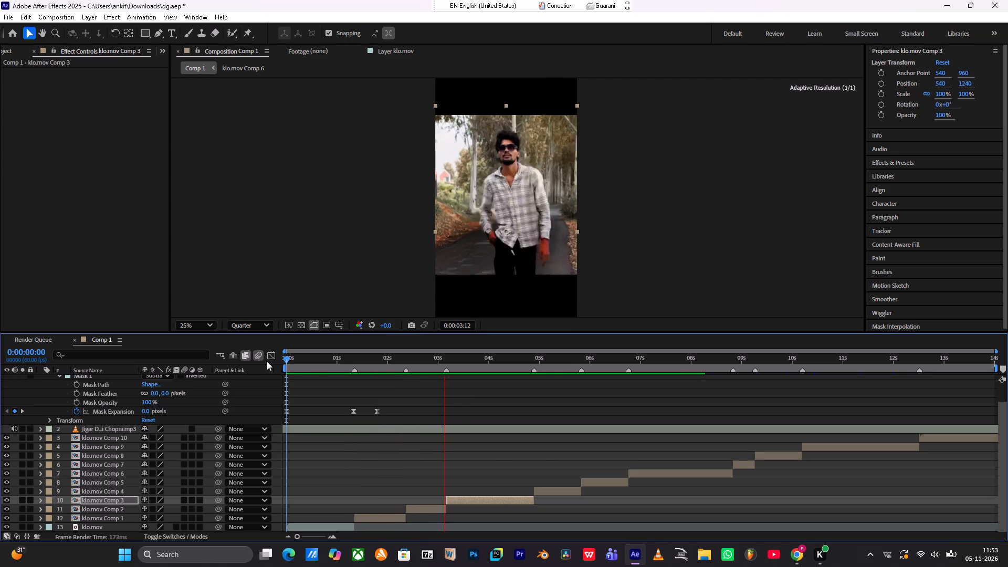
pyautogui.moveTo(334, 363); pyautogui.dragTo(289, 361)
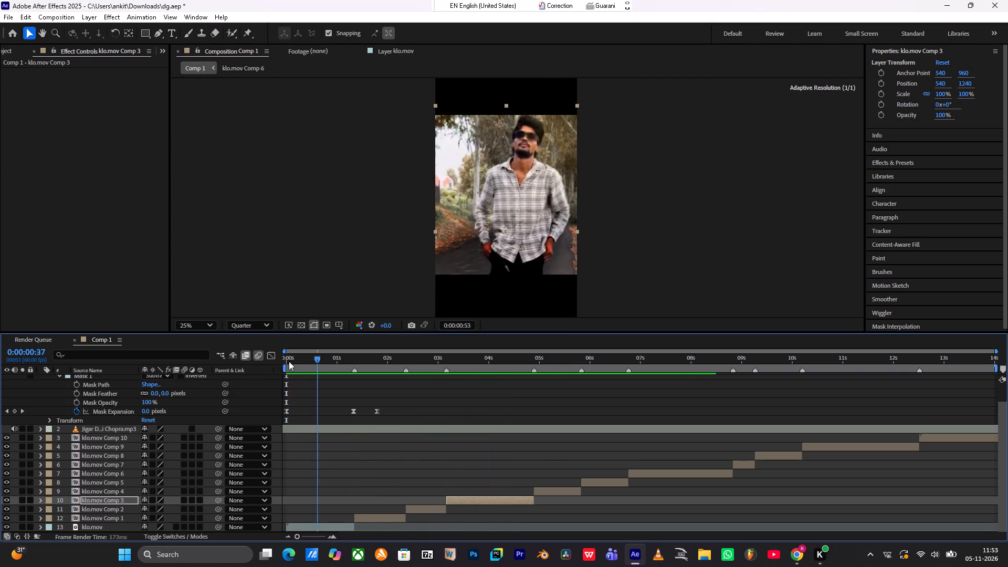
pyautogui.moveTo(289, 361); pyautogui.dragTo(256, 361)
pyautogui.press('space')
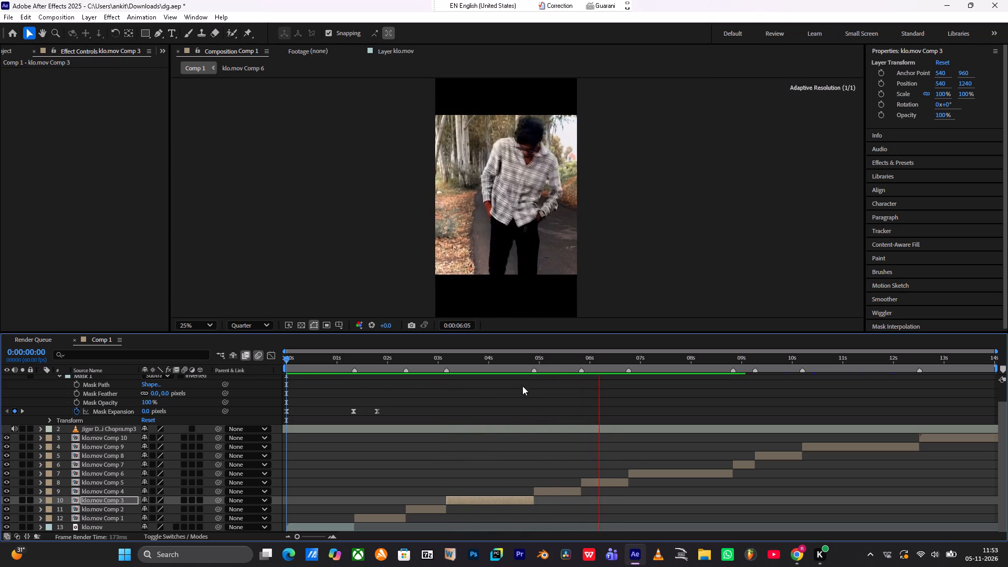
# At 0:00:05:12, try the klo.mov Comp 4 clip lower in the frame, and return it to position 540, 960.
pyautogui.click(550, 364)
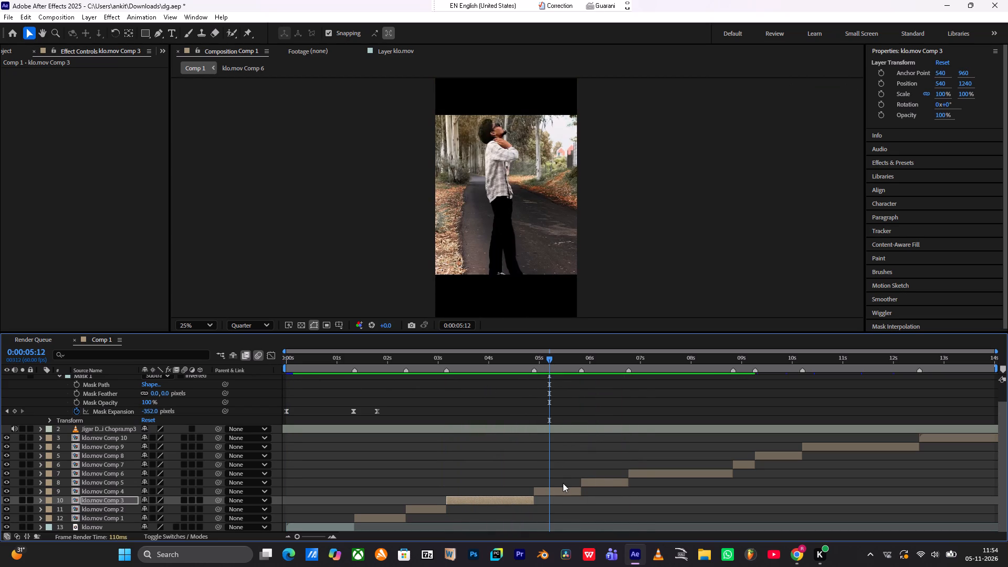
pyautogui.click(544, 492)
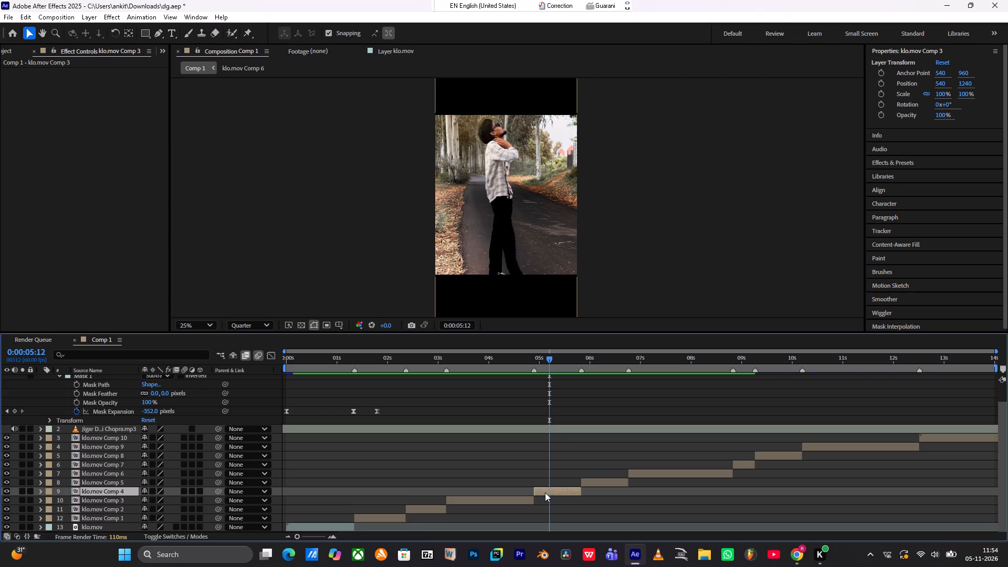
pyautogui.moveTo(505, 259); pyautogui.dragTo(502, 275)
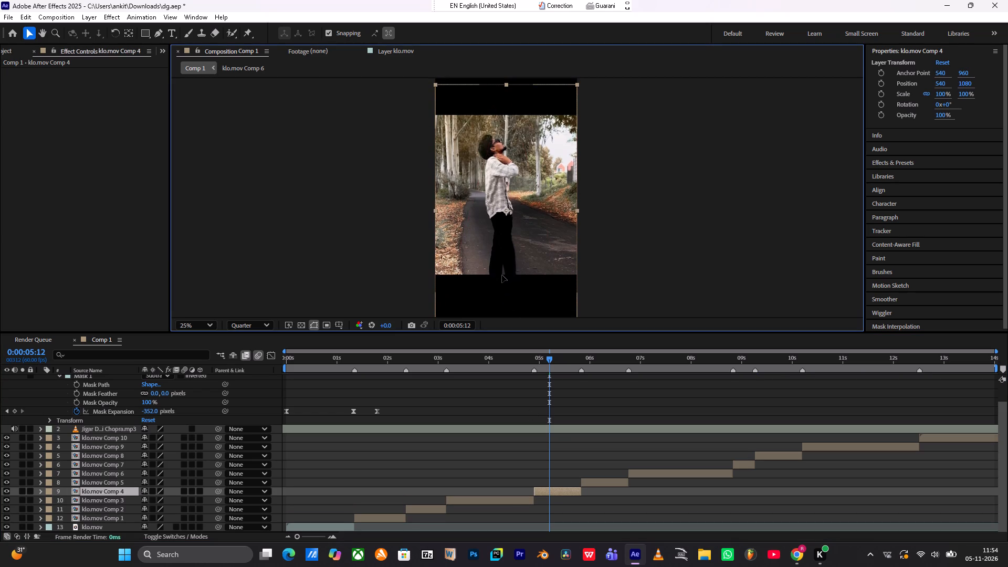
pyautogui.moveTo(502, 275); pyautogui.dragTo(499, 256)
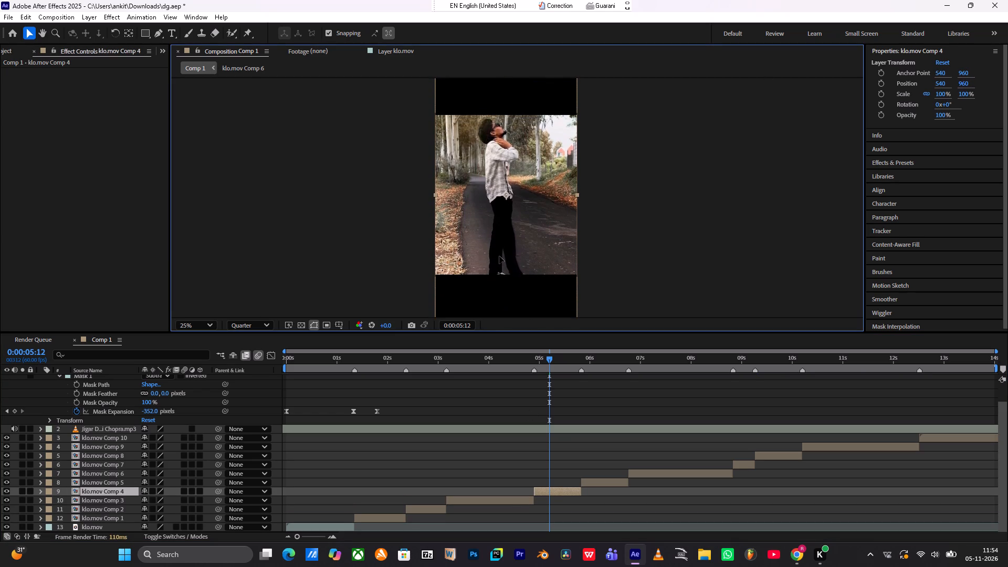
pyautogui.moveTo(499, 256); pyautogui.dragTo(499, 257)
# At 0:00:07:16, move the klo.mov Comp 6 clip down to position 540, 1116, keeping it horizontally centred.
pyautogui.moveTo(591, 355); pyautogui.dragTo(592, 356)
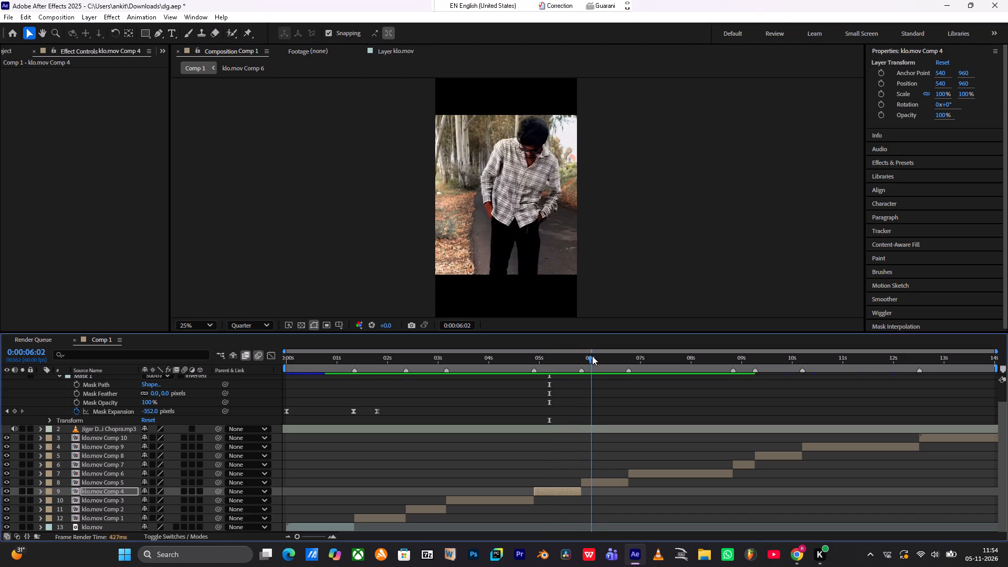
pyautogui.moveTo(592, 356); pyautogui.dragTo(616, 363)
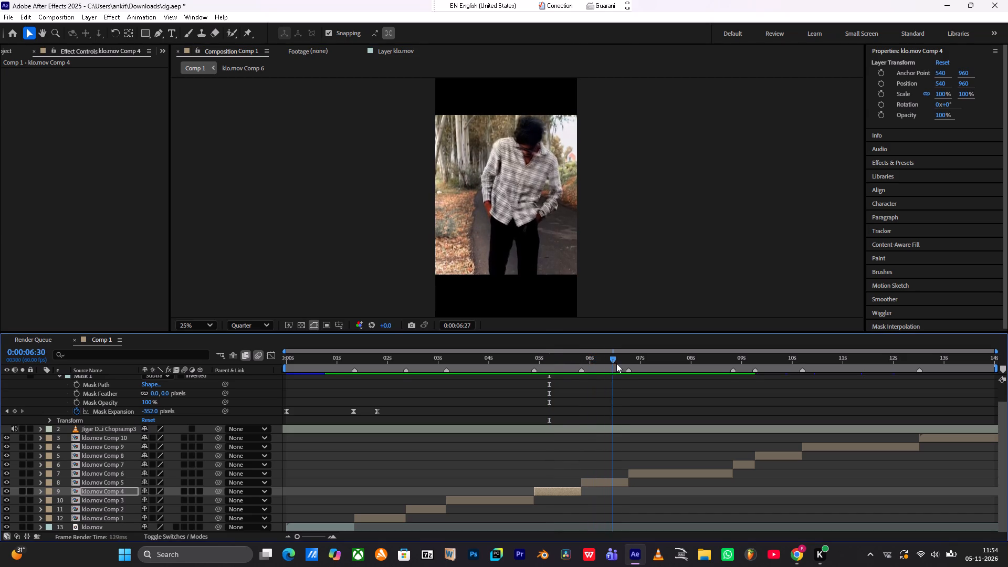
pyautogui.moveTo(616, 363); pyautogui.dragTo(649, 368)
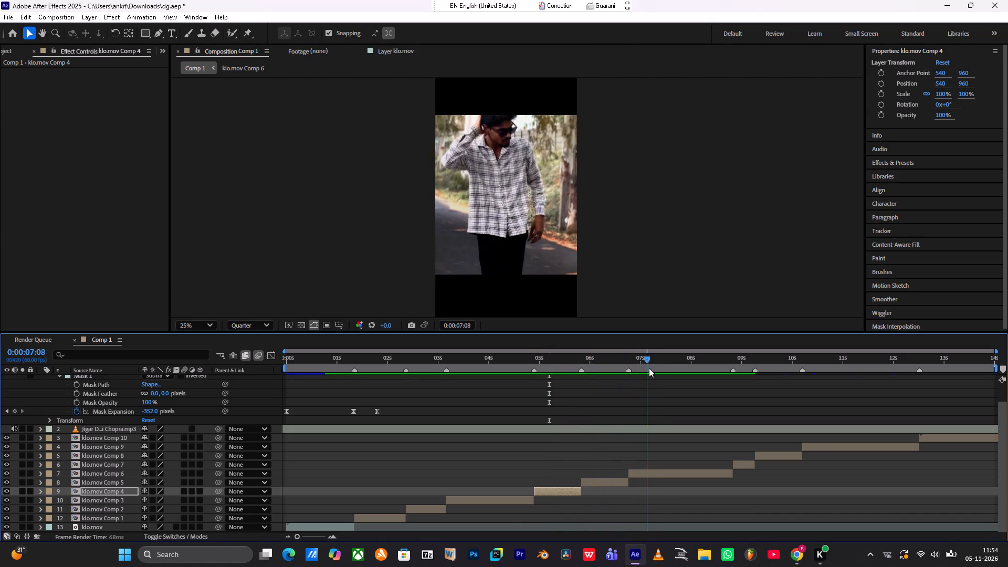
pyautogui.moveTo(649, 368); pyautogui.dragTo(654, 369)
pyautogui.click(653, 470)
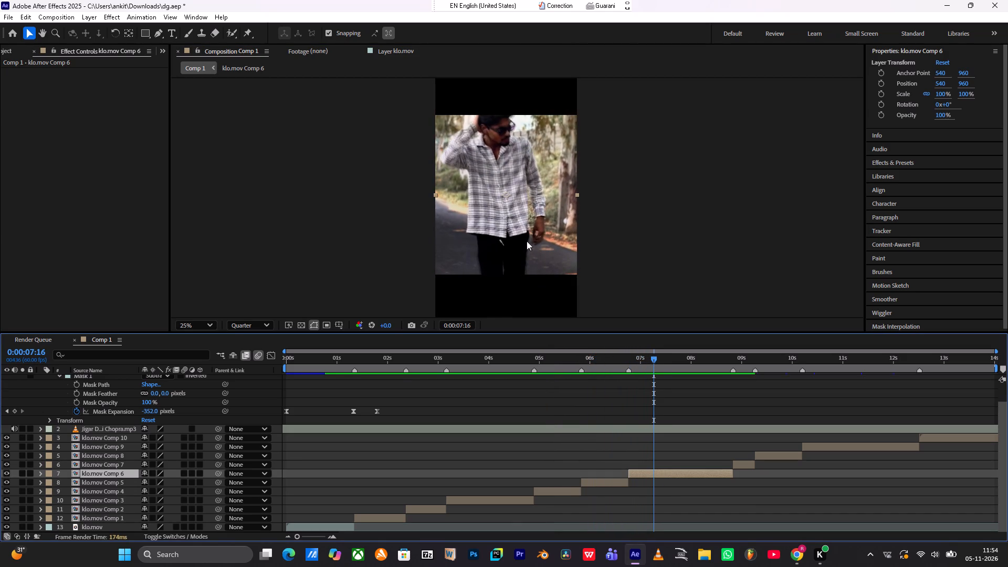
pyautogui.moveTo(524, 237); pyautogui.dragTo(528, 258)
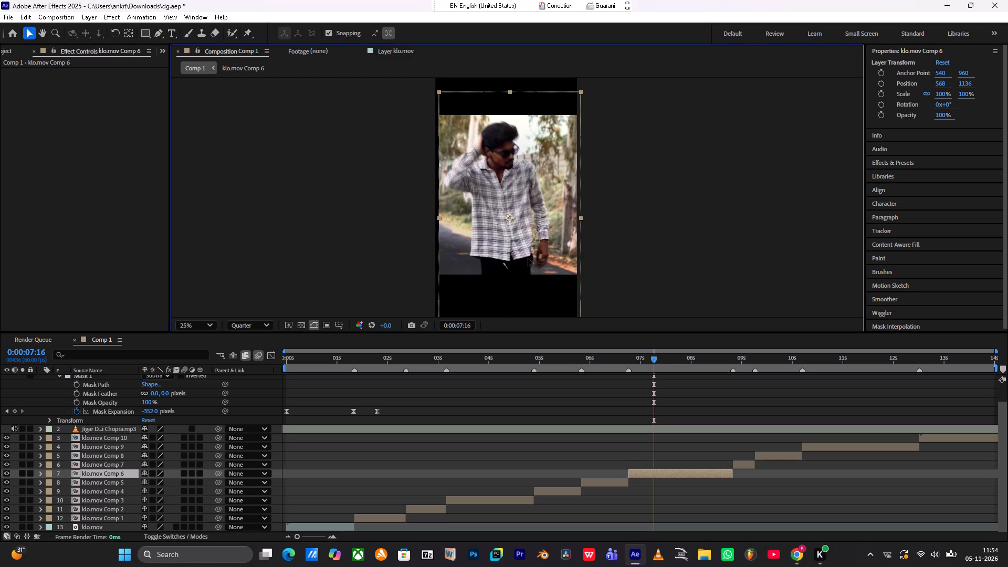
pyautogui.moveTo(528, 258); pyautogui.dragTo(526, 258)
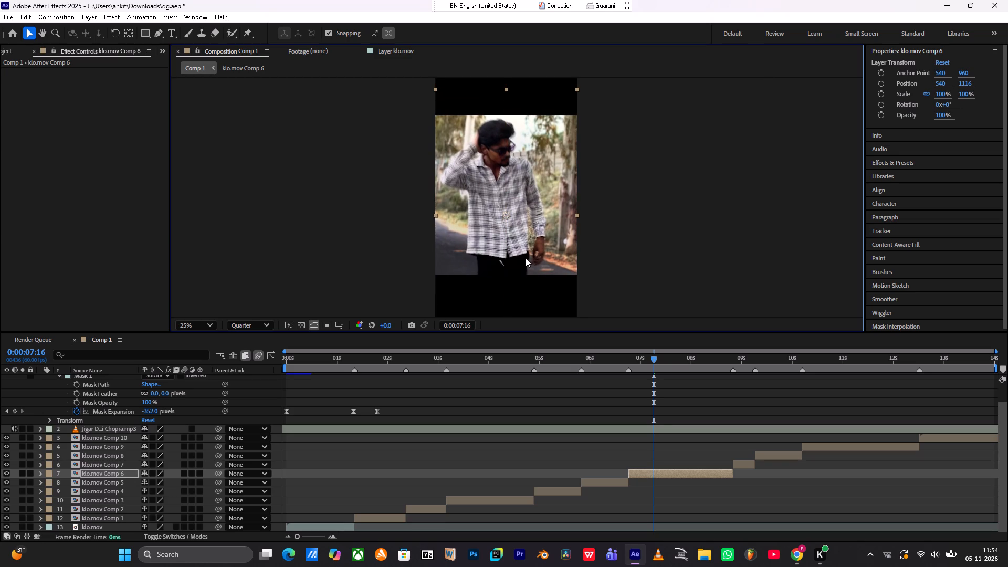
# Scrub through the klo.mov Comp 6, Comp 7 and Comp 8 clips to check how the man is framed between the bars.
pyautogui.moveTo(649, 366); pyautogui.dragTo(640, 365)
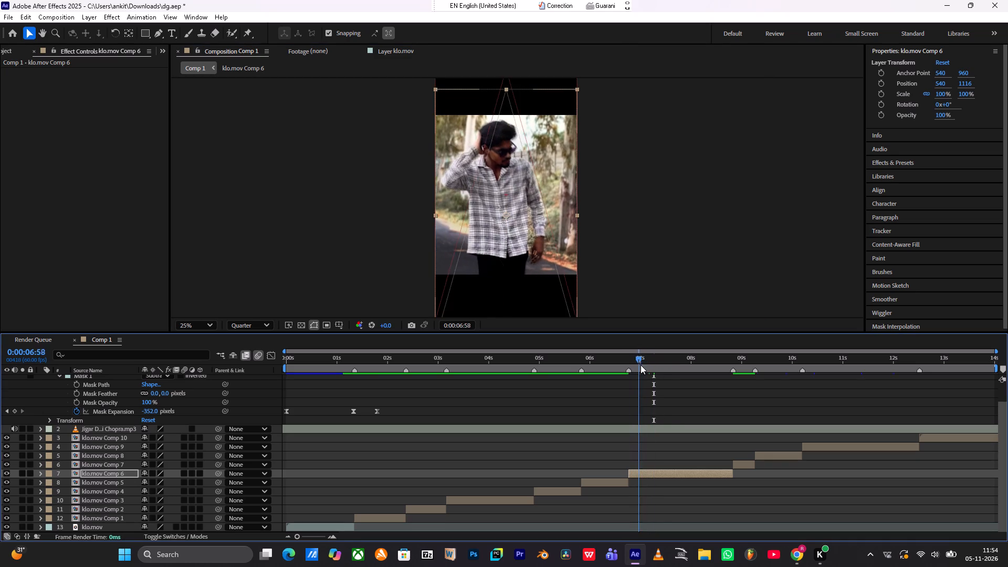
pyautogui.moveTo(640, 365); pyautogui.dragTo(723, 368)
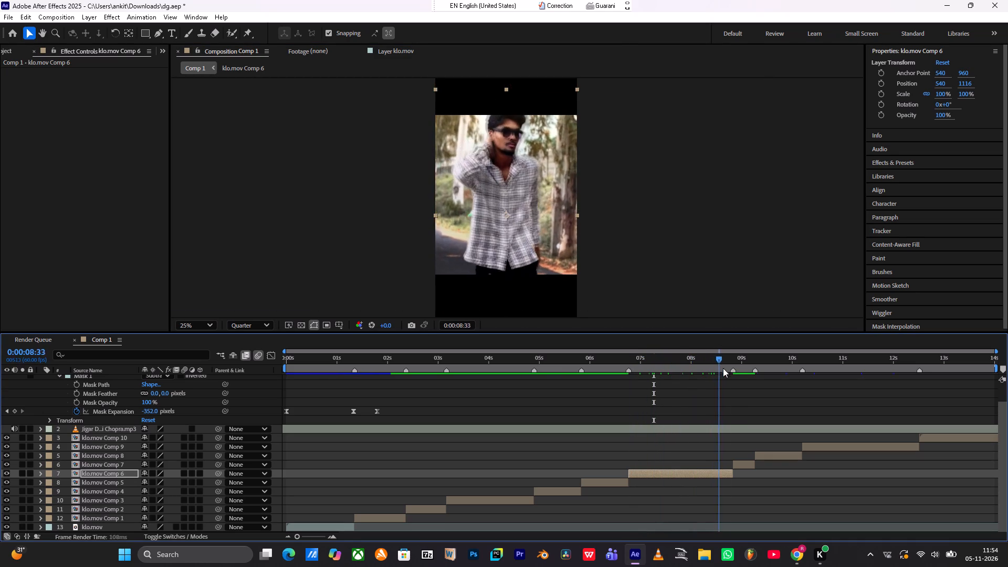
pyautogui.moveTo(723, 368); pyautogui.dragTo(673, 370)
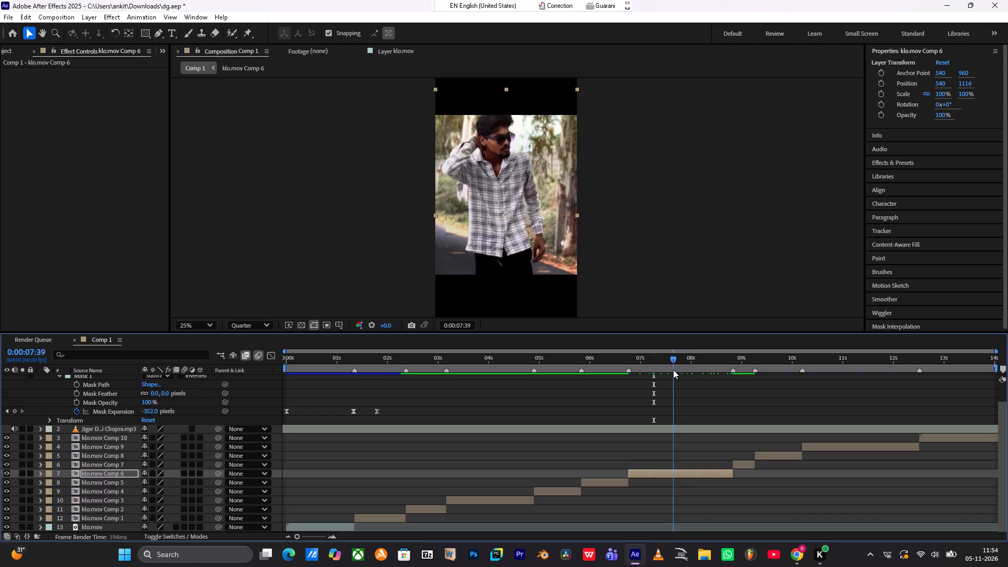
pyautogui.moveTo(673, 370); pyautogui.dragTo(727, 374)
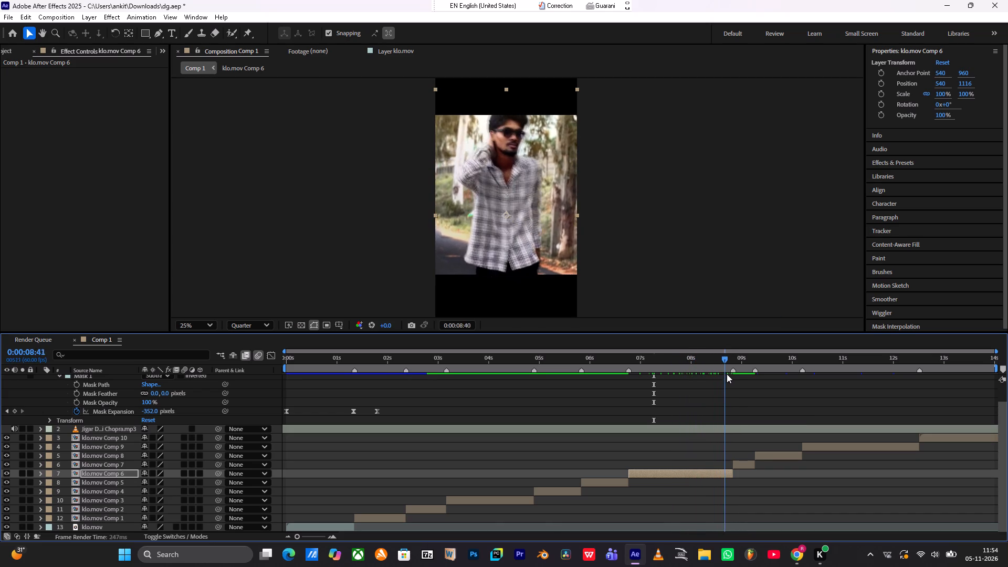
pyautogui.moveTo(727, 374); pyautogui.dragTo(741, 376)
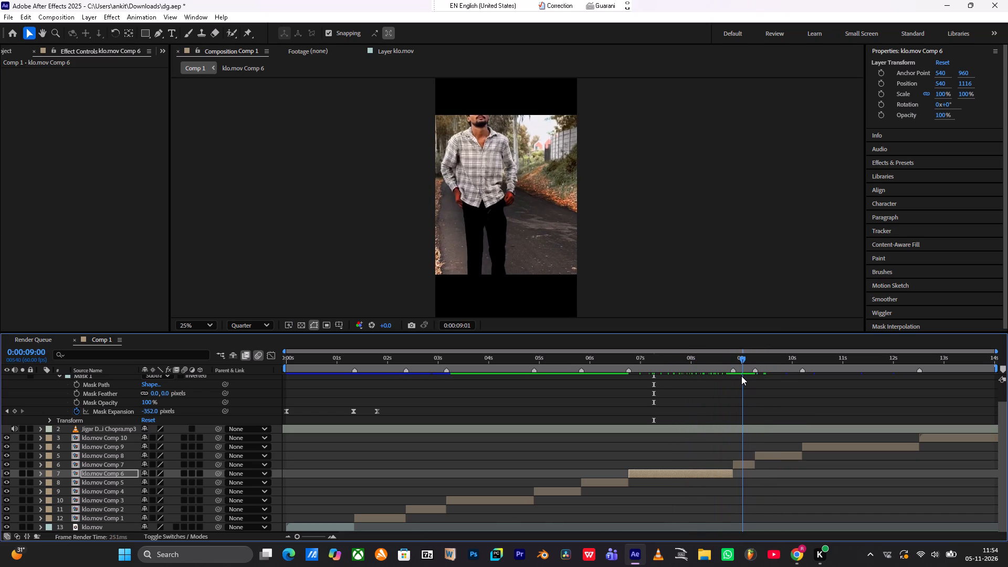
pyautogui.moveTo(741, 376); pyautogui.dragTo(776, 373)
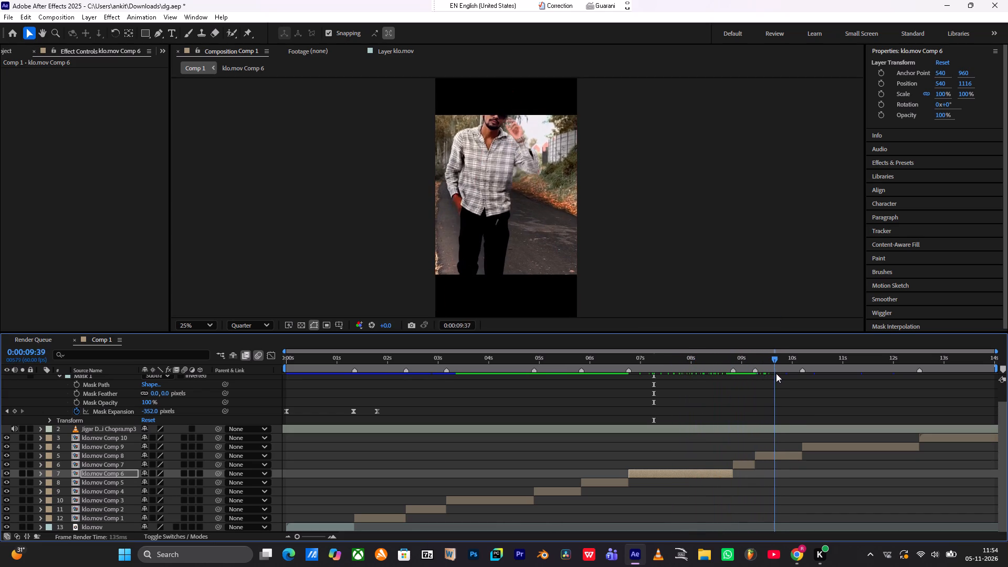
# At 0:00:09:08, move the klo.mov Comp 7 and Comp 8 clips down together to position 540, 1176, keeping them horizontally centred.
pyautogui.moveTo(776, 373); pyautogui.dragTo(747, 372)
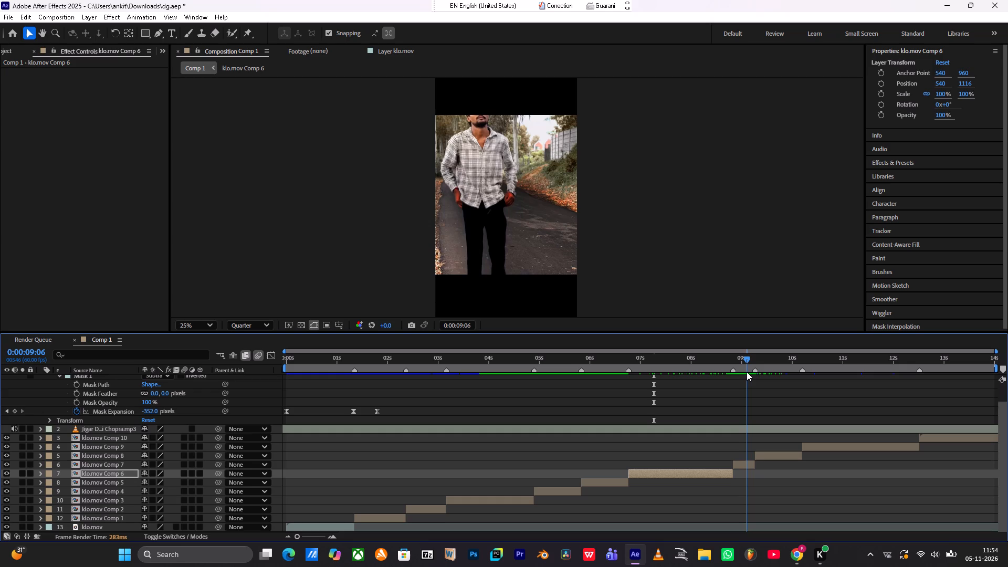
pyautogui.moveTo(747, 372); pyautogui.dragTo(749, 373)
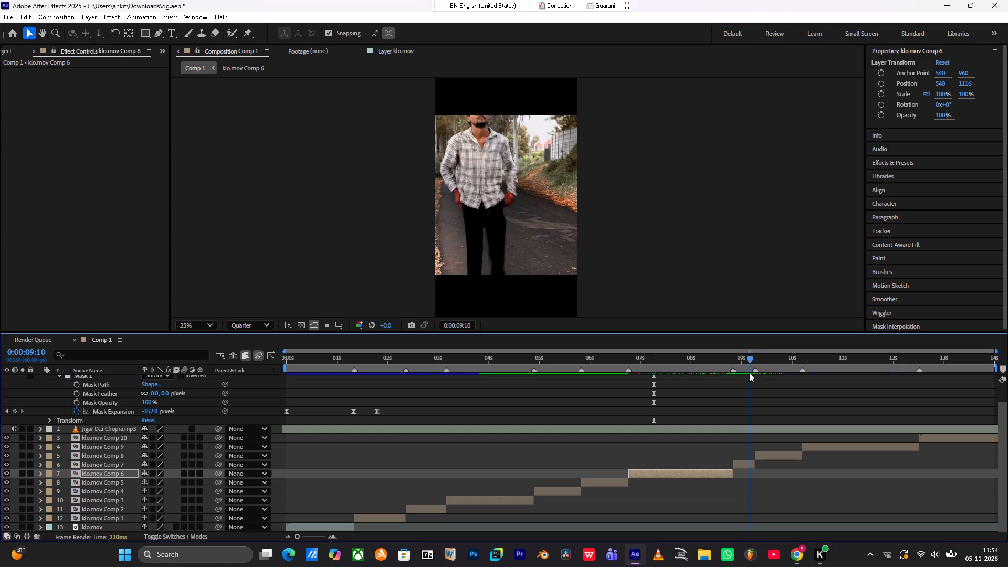
pyautogui.moveTo(749, 373); pyautogui.dragTo(748, 372)
pyautogui.moveTo(786, 436); pyautogui.dragTo(754, 472)
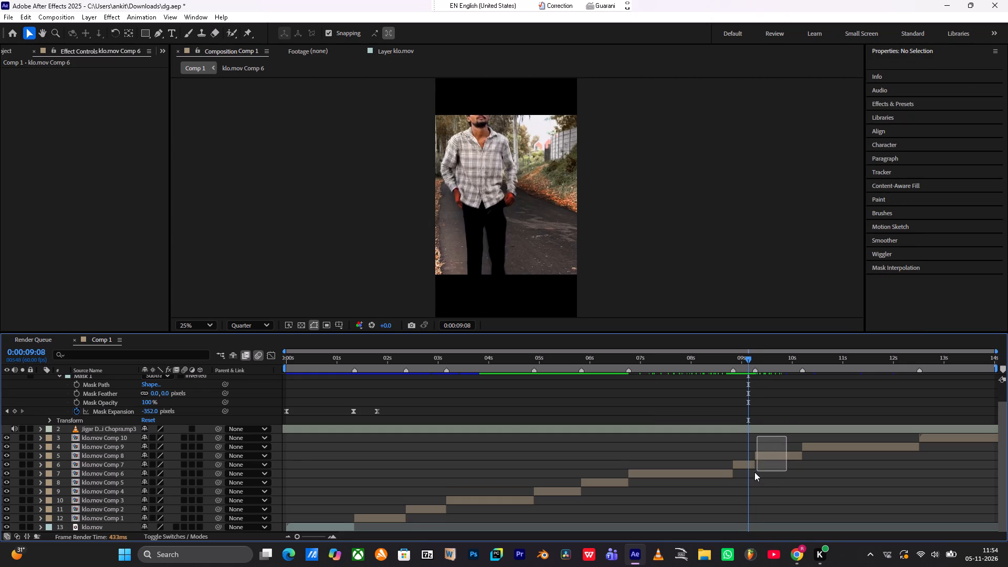
pyautogui.moveTo(754, 472); pyautogui.dragTo(745, 472)
pyautogui.click(768, 456)
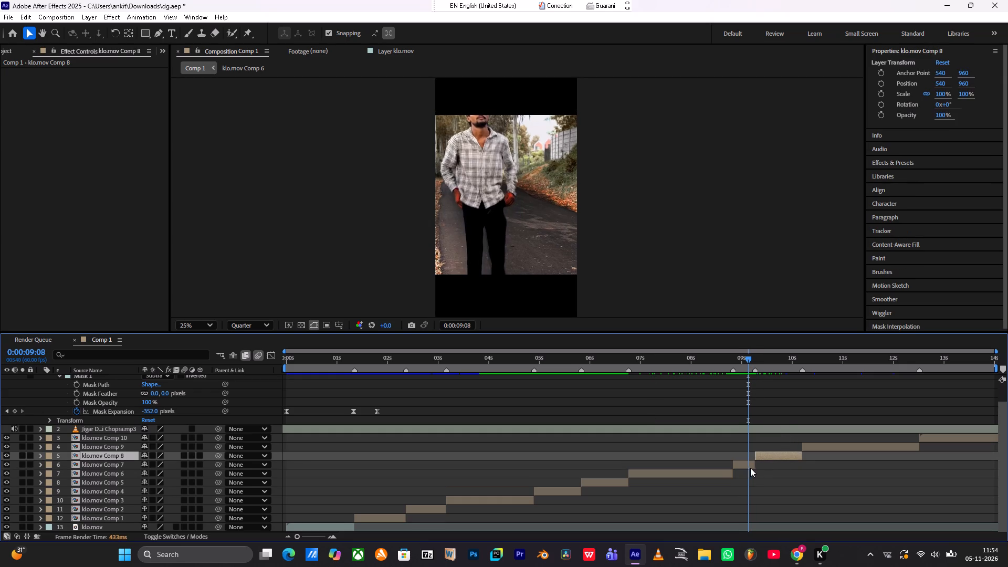
pyautogui.keyDown('shift'); pyautogui.click(748, 464); pyautogui.keyUp('shift')
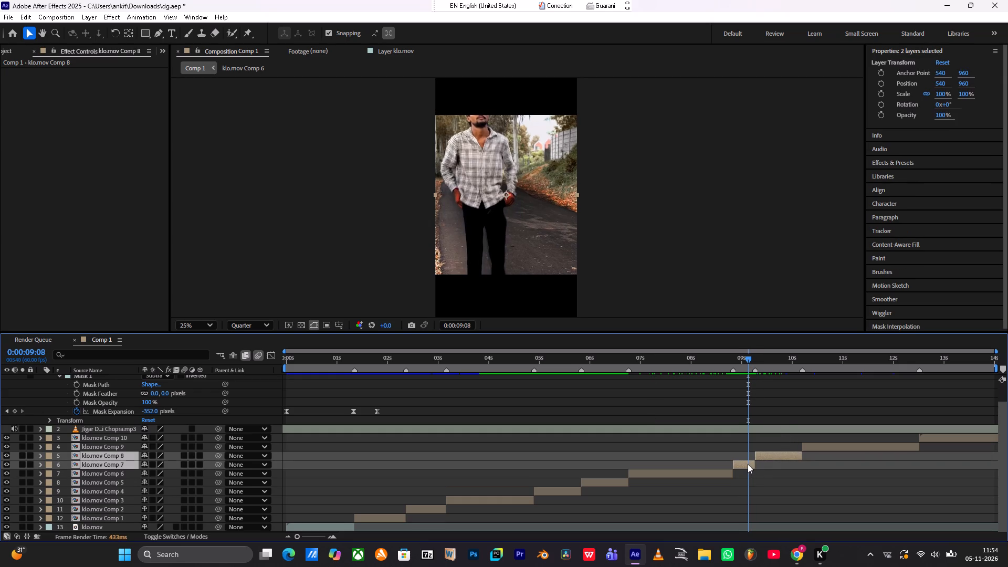
pyautogui.moveTo(527, 224); pyautogui.dragTo(526, 243)
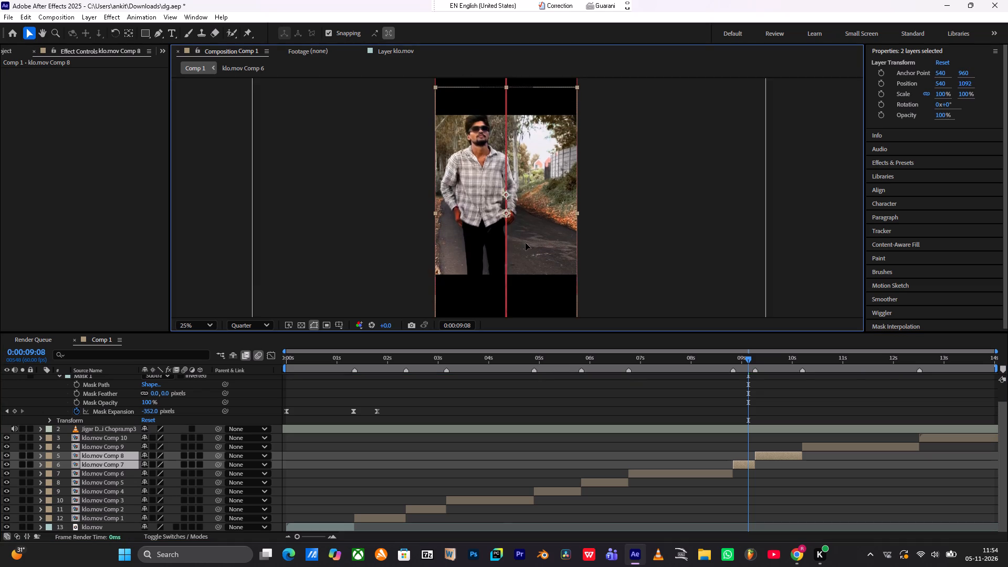
pyautogui.moveTo(526, 243); pyautogui.dragTo(531, 250)
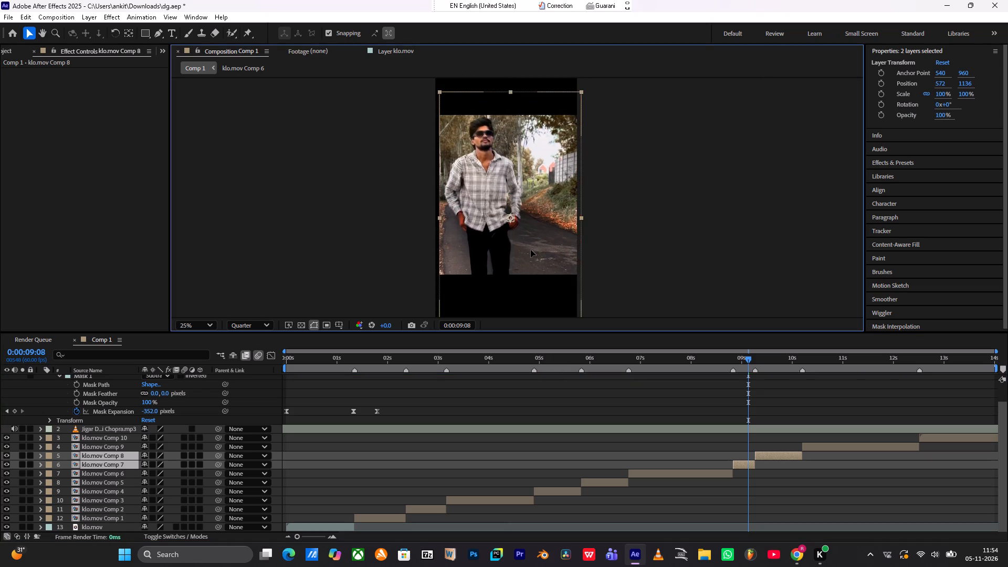
pyautogui.moveTo(531, 250); pyautogui.dragTo(530, 253)
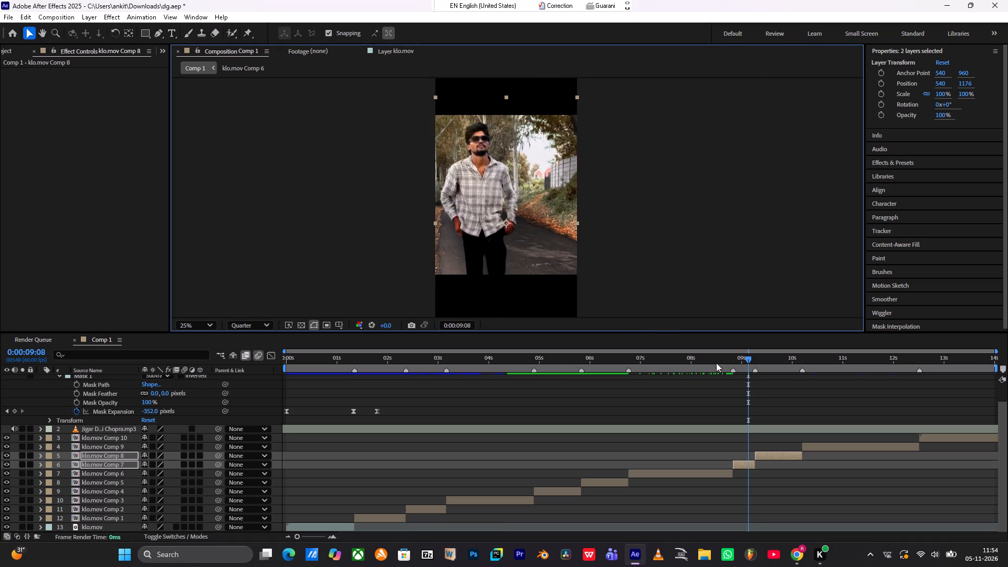
# Review the new framing by scrubbing around klo.mov Comp 7, then playing Comp 1 from 0:00:08:29 and twice from 0:00:00:00.
pyautogui.moveTo(717, 363); pyautogui.dragTo(761, 371)
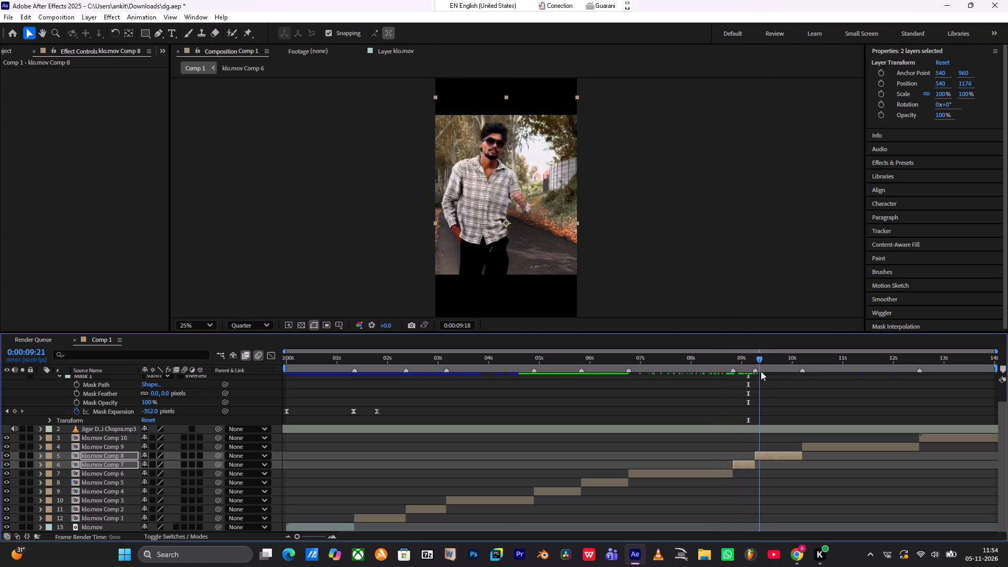
pyautogui.moveTo(761, 371); pyautogui.dragTo(715, 371)
pyautogui.press('space')
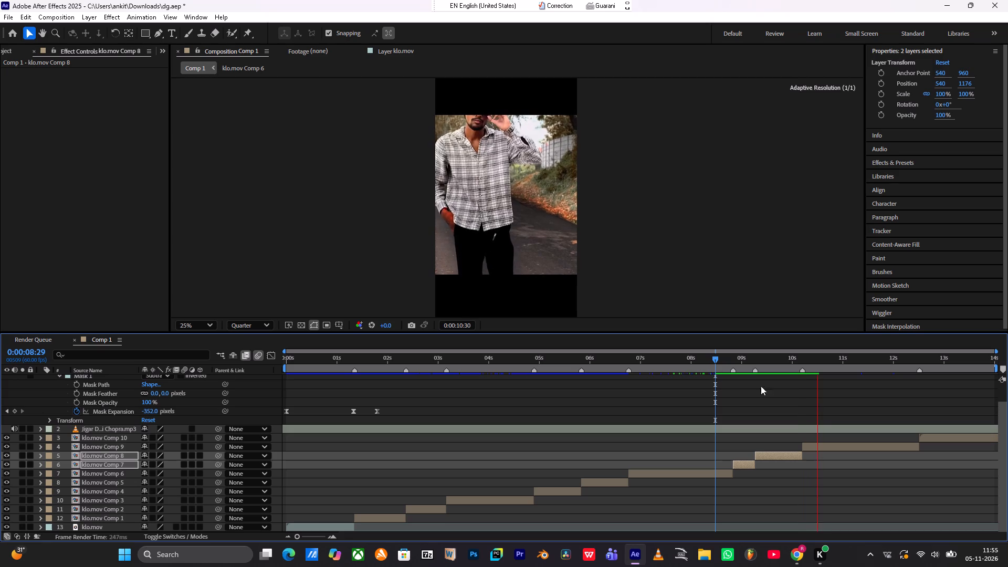
pyautogui.moveTo(795, 356); pyautogui.dragTo(199, 381)
pyautogui.press('space')
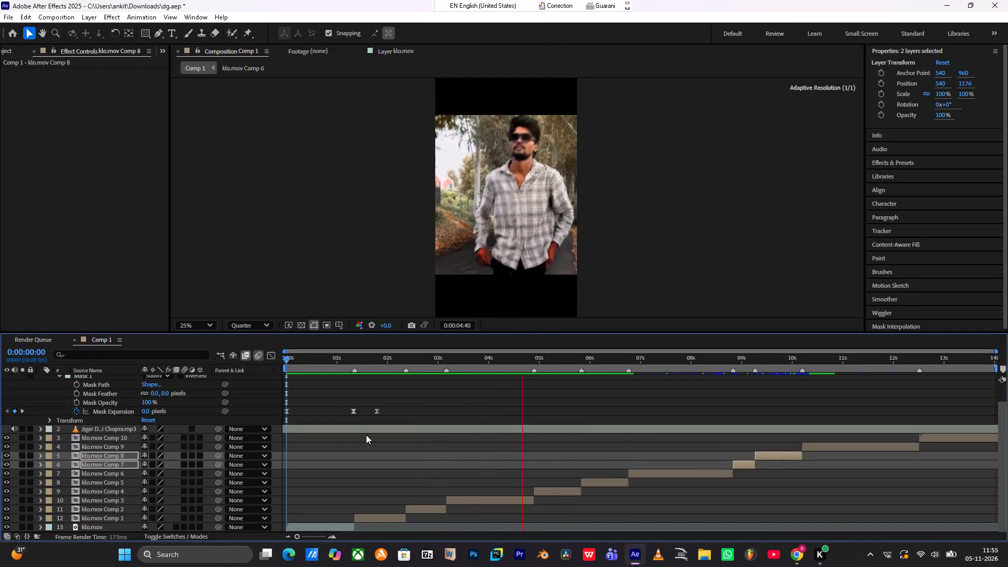
pyautogui.scroll(-1, 366, 435)
pyautogui.press('space')
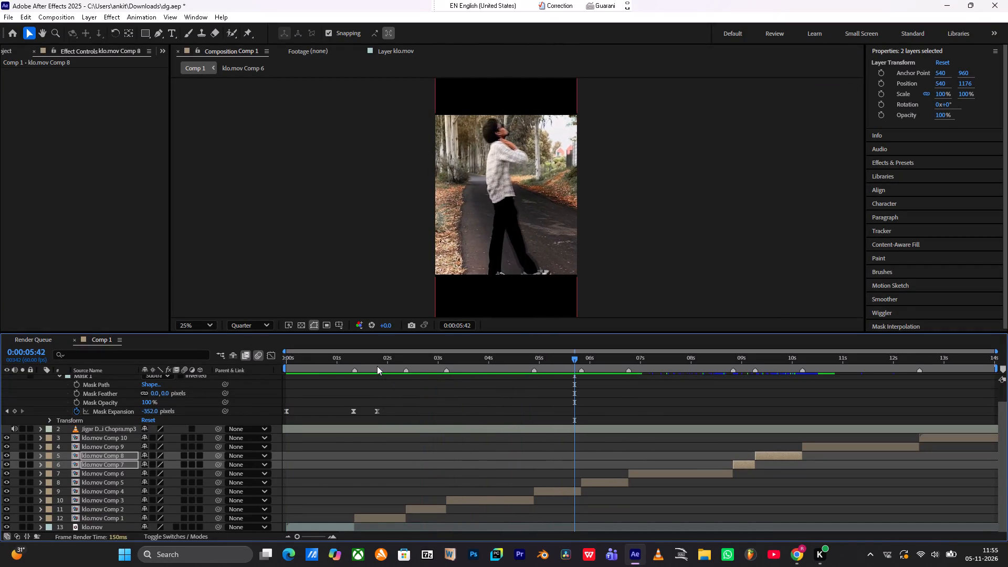
pyautogui.moveTo(376, 365); pyautogui.dragTo(281, 366)
pyautogui.press('space')
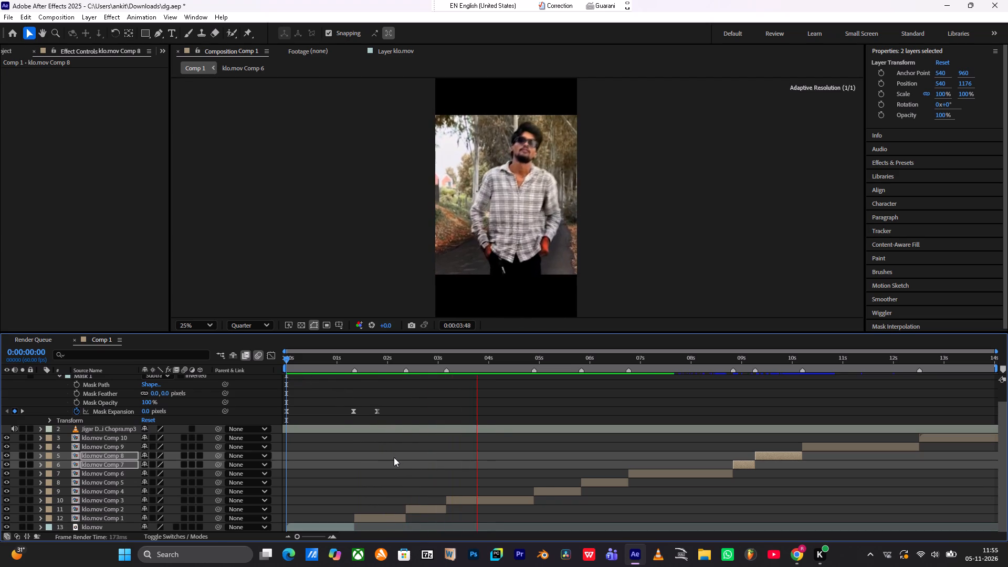
pyautogui.press('space')
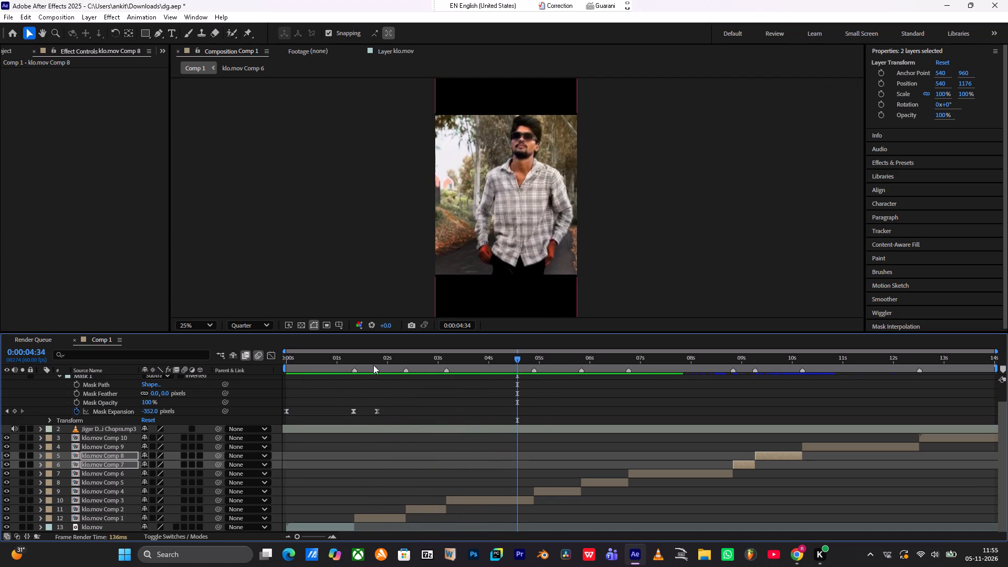
# Duplicate the klo.mov Comp 1 clip with the current time at its first frame, 0:00:01:21.
pyautogui.moveTo(373, 362); pyautogui.dragTo(376, 372)
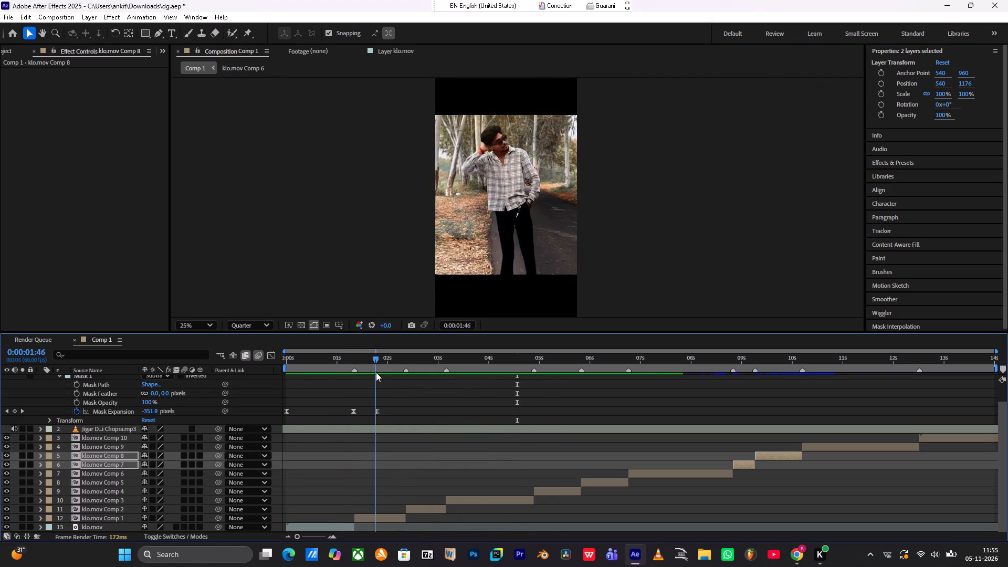
pyautogui.moveTo(376, 372); pyautogui.dragTo(356, 382)
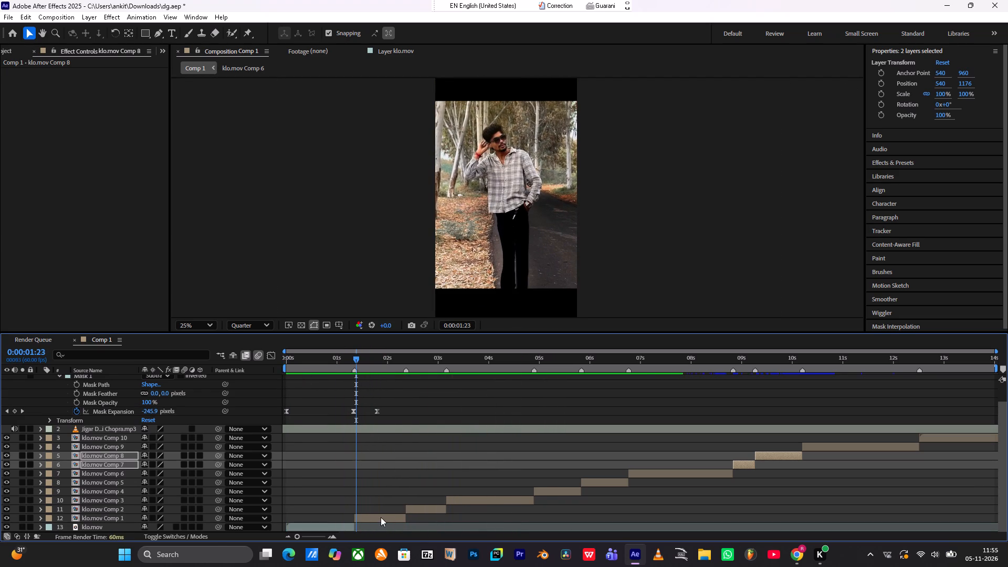
pyautogui.click(381, 517)
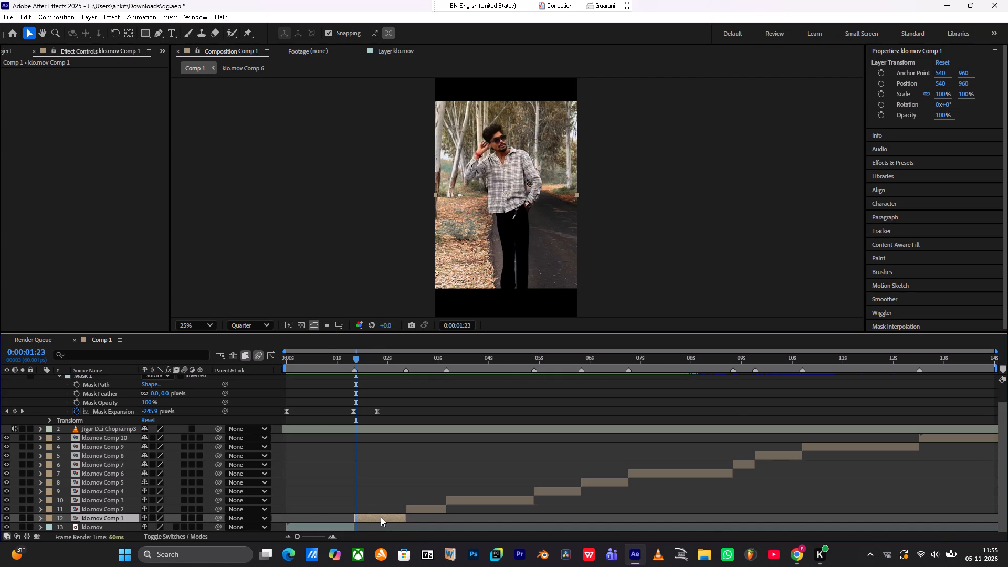
pyautogui.keyDown('alt'); pyautogui.scroll(1, 381, 517); pyautogui.keyUp('alt')
pyautogui.hscroll(7, 381, 517)
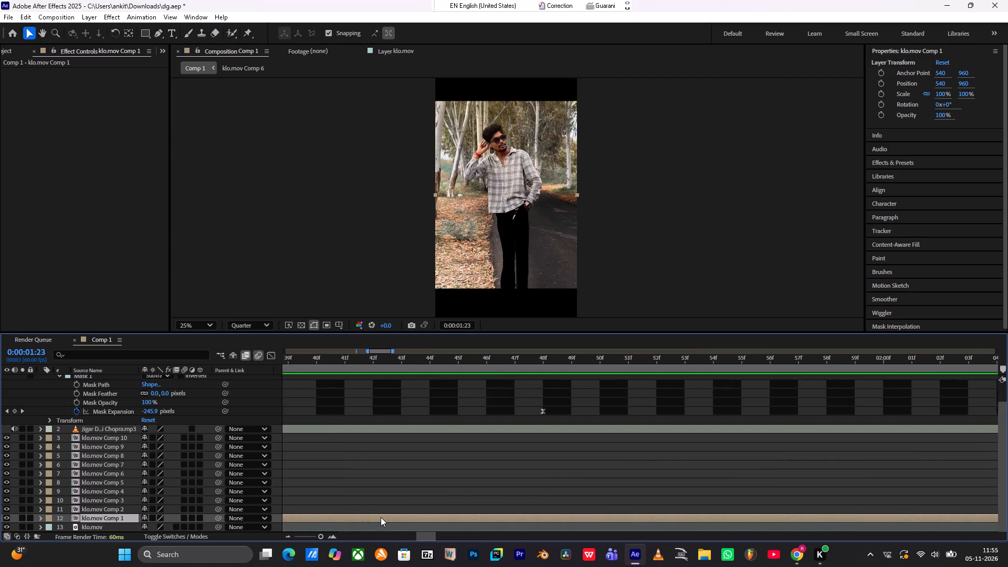
pyautogui.hscroll(3, 381, 517)
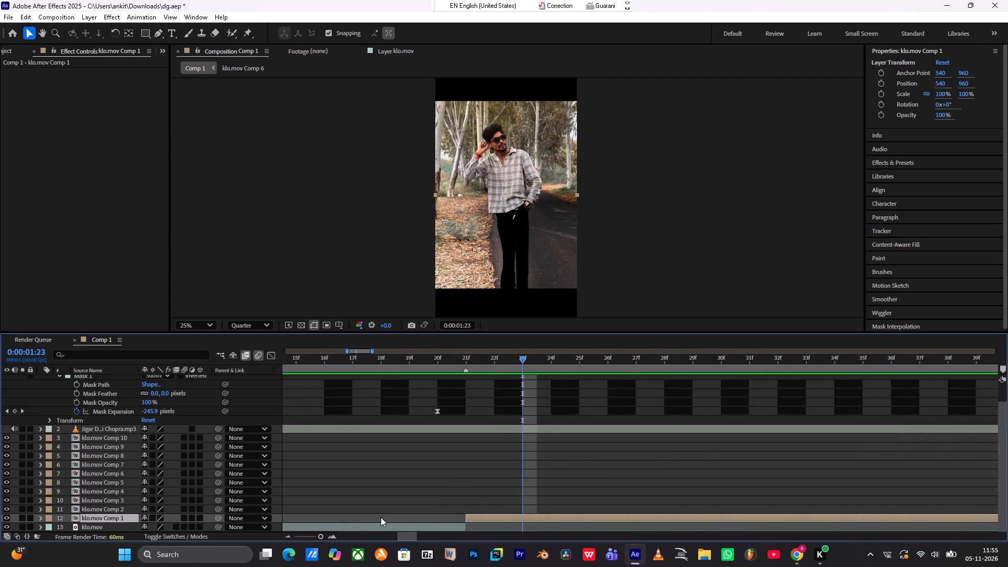
pyautogui.hscroll(1, 381, 517)
pyautogui.moveTo(486, 361); pyautogui.dragTo(465, 360)
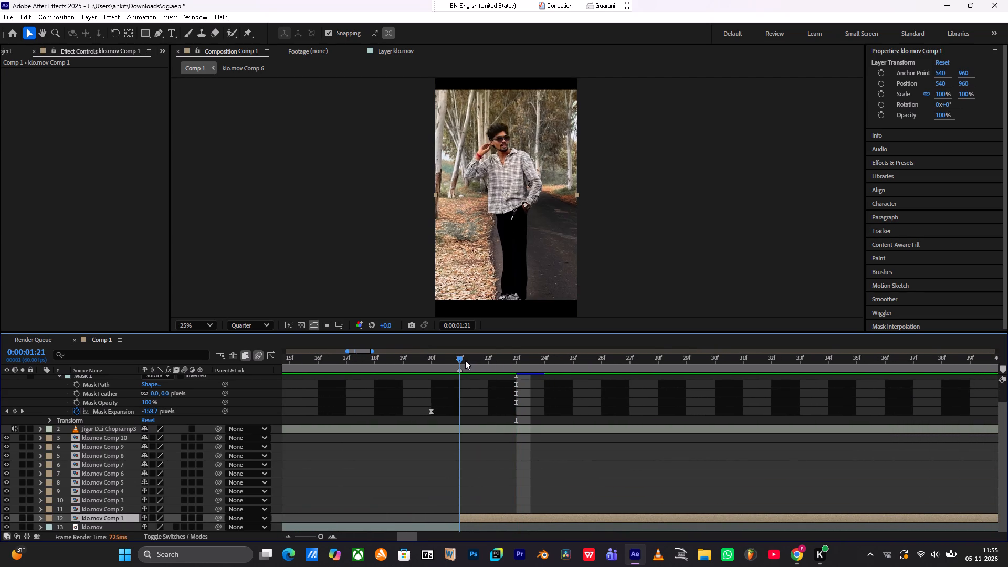
pyautogui.moveTo(465, 360); pyautogui.dragTo(492, 361)
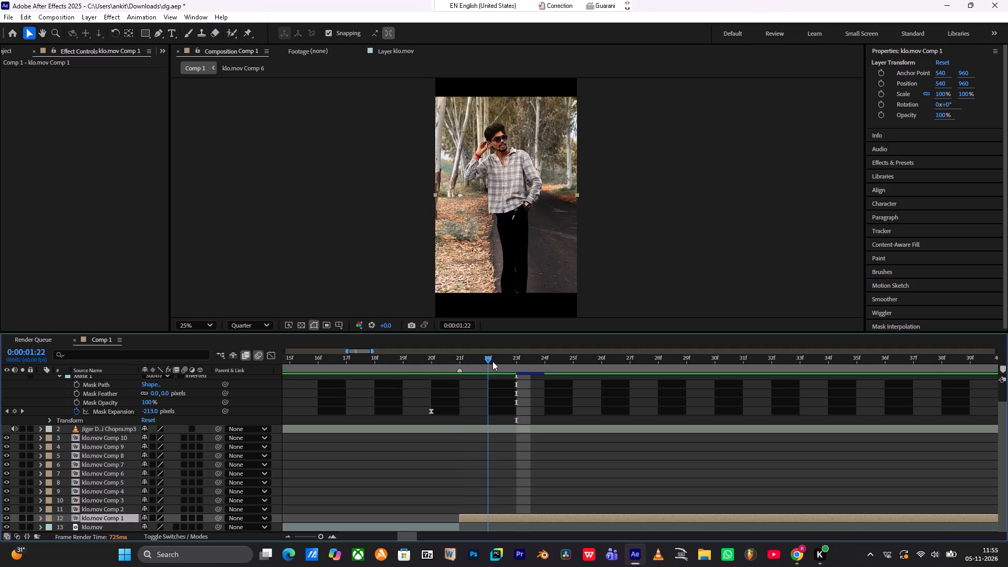
pyautogui.moveTo(492, 361); pyautogui.dragTo(460, 372)
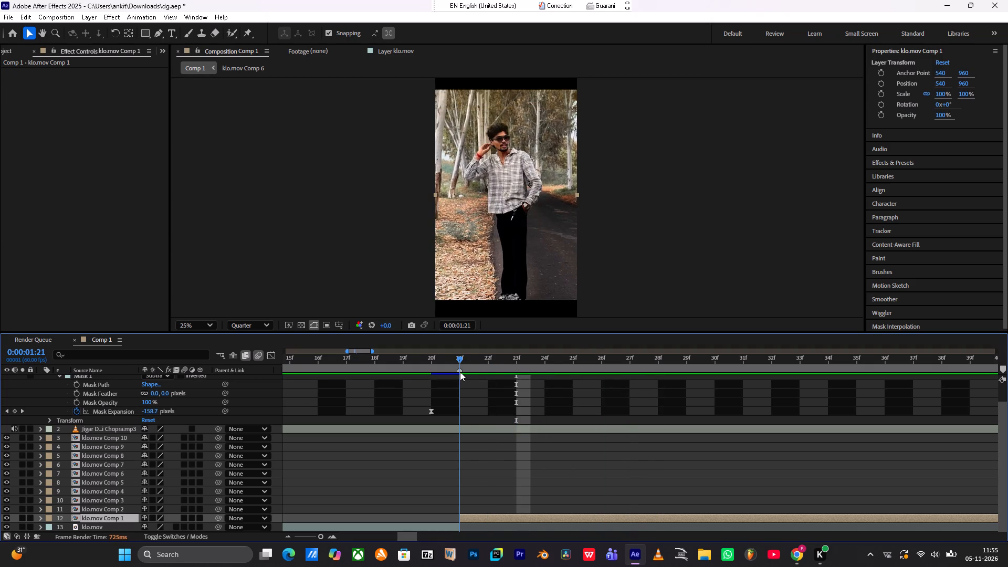
pyautogui.moveTo(460, 372); pyautogui.dragTo(457, 371)
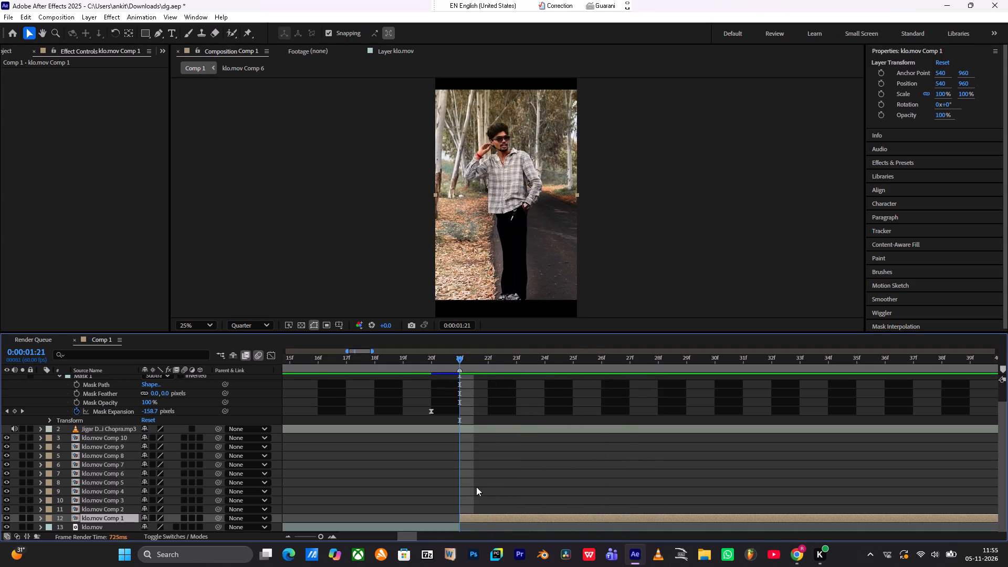
pyautogui.click(482, 518)
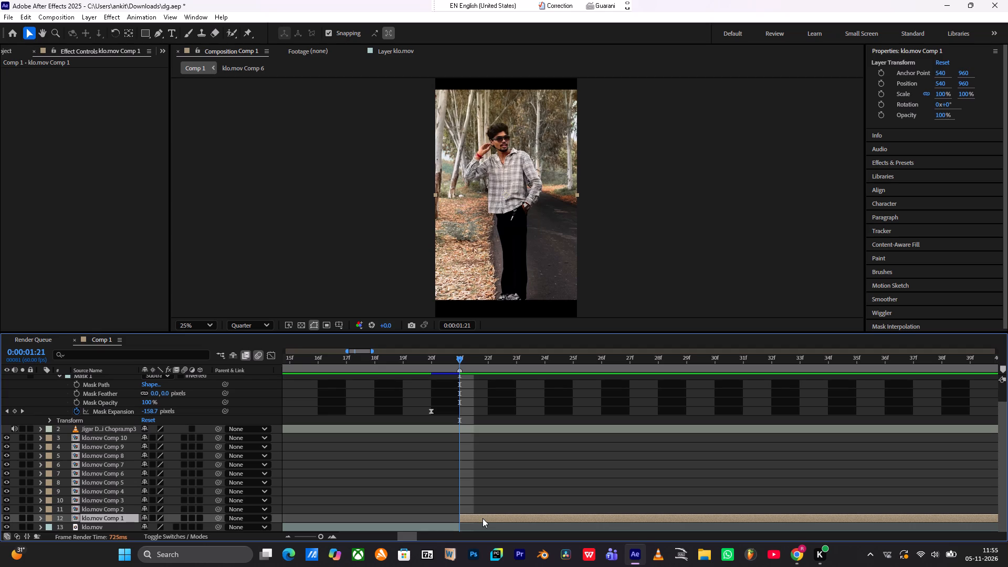
pyautogui.rightClick(482, 518)
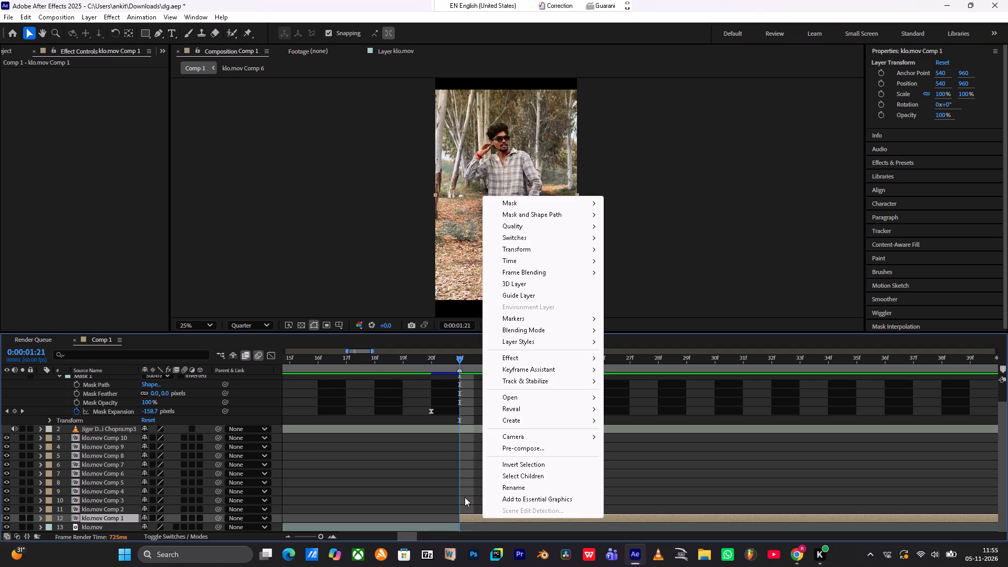
pyautogui.click(465, 497)
pyautogui.click(473, 521)
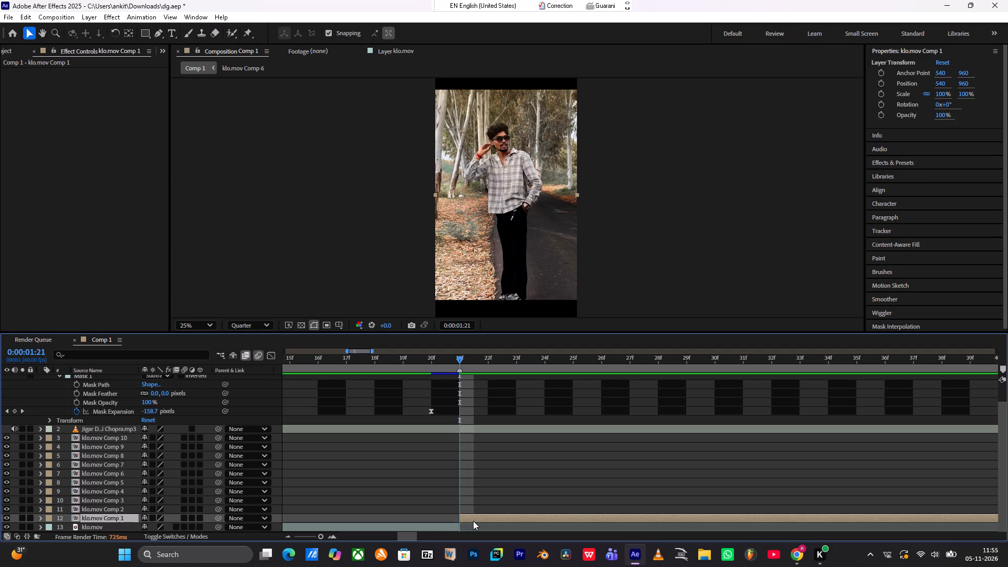
pyautogui.hotkey('ctrl', 'd')
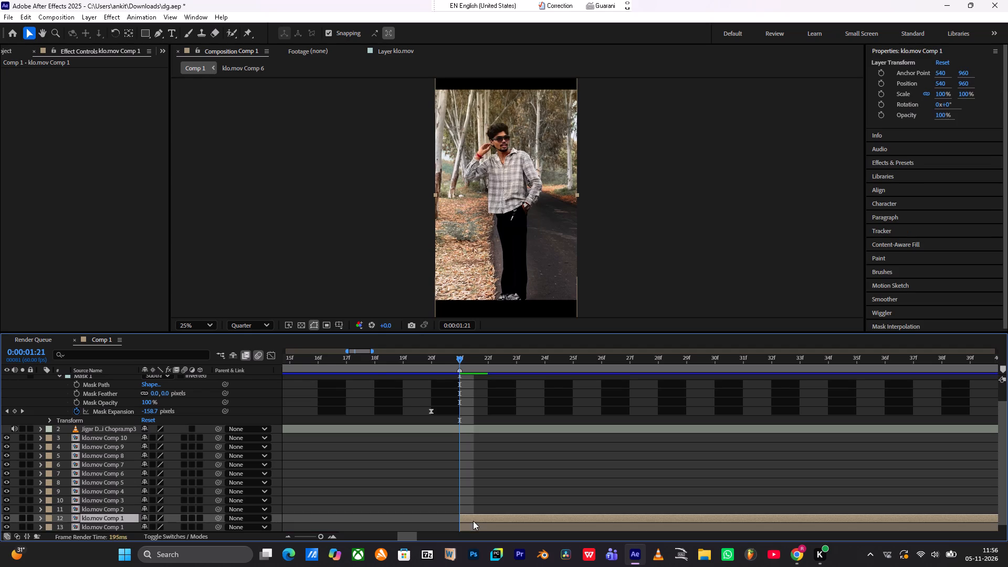
# Apply Freeze Frame to the upper copy of klo.mov Comp 1 at 0:00:01:21.
pyautogui.click(473, 521)
pyautogui.rightClick(473, 521)
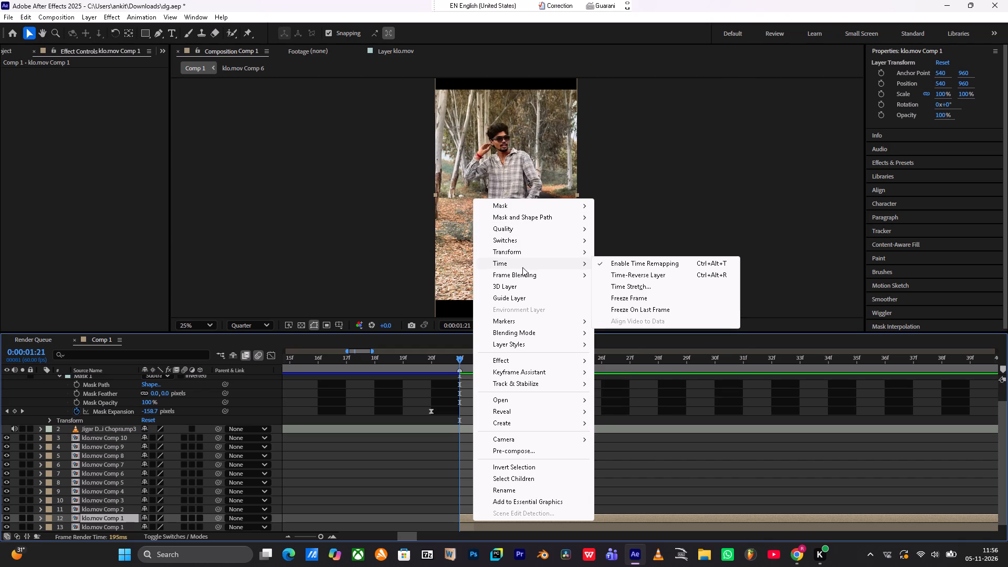
pyautogui.click(622, 299)
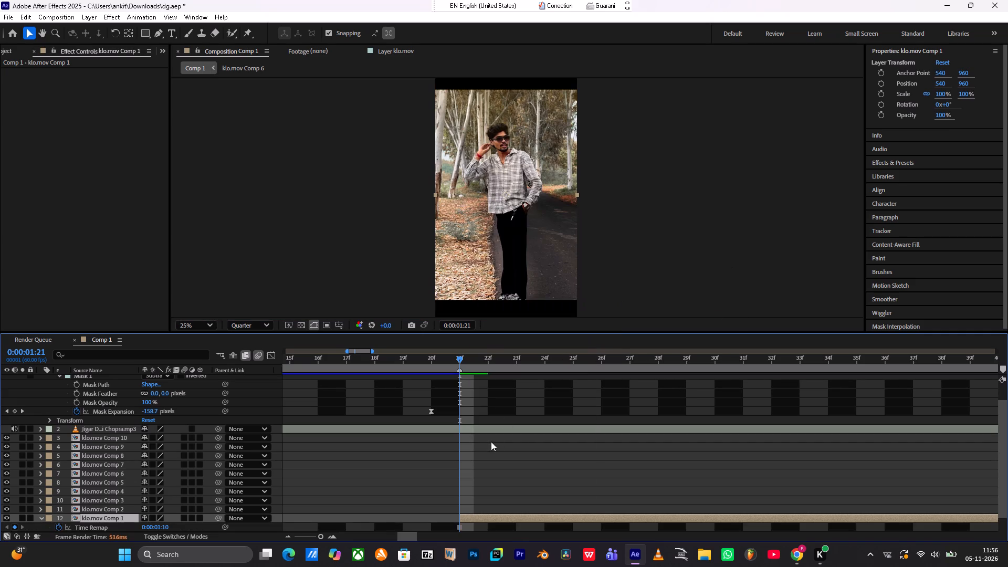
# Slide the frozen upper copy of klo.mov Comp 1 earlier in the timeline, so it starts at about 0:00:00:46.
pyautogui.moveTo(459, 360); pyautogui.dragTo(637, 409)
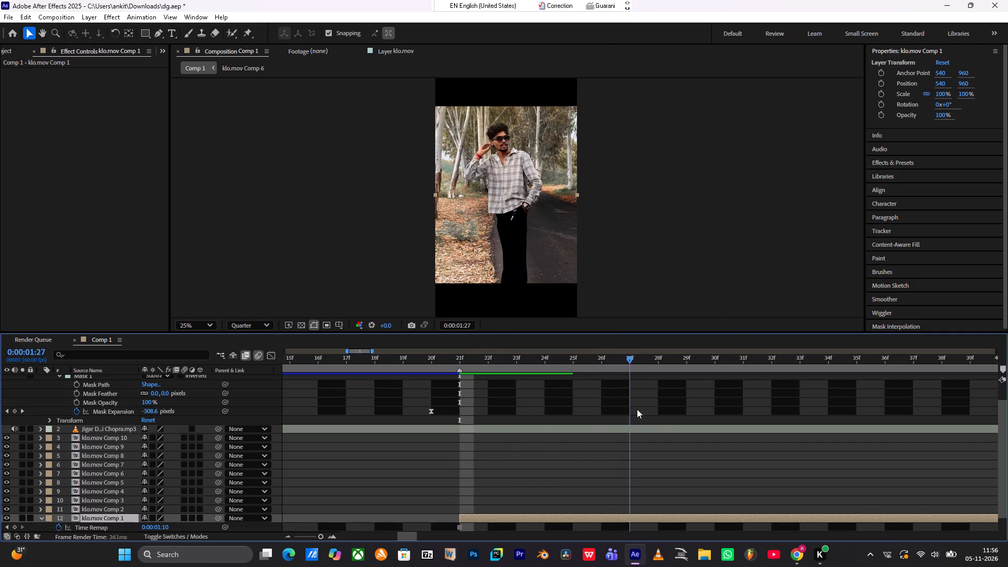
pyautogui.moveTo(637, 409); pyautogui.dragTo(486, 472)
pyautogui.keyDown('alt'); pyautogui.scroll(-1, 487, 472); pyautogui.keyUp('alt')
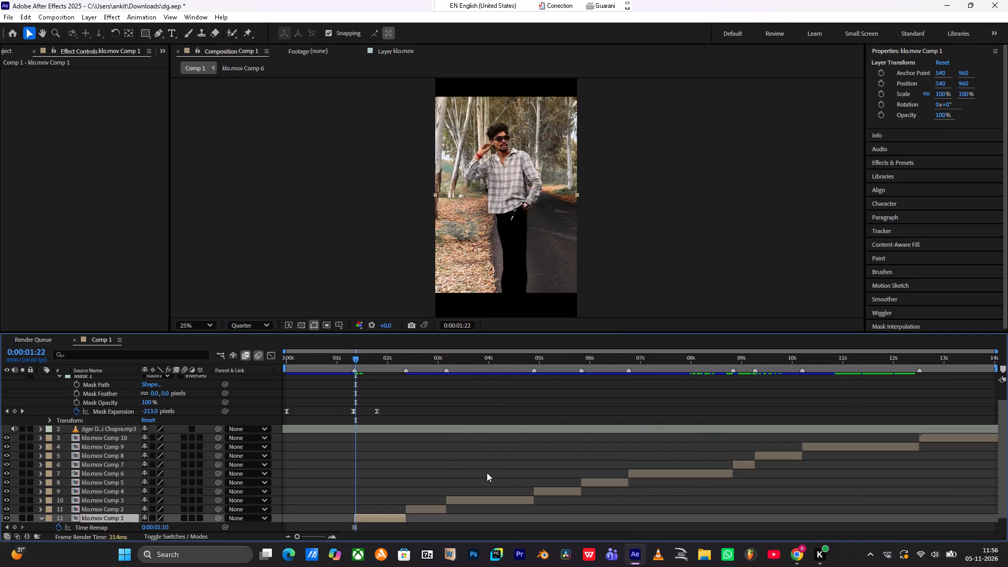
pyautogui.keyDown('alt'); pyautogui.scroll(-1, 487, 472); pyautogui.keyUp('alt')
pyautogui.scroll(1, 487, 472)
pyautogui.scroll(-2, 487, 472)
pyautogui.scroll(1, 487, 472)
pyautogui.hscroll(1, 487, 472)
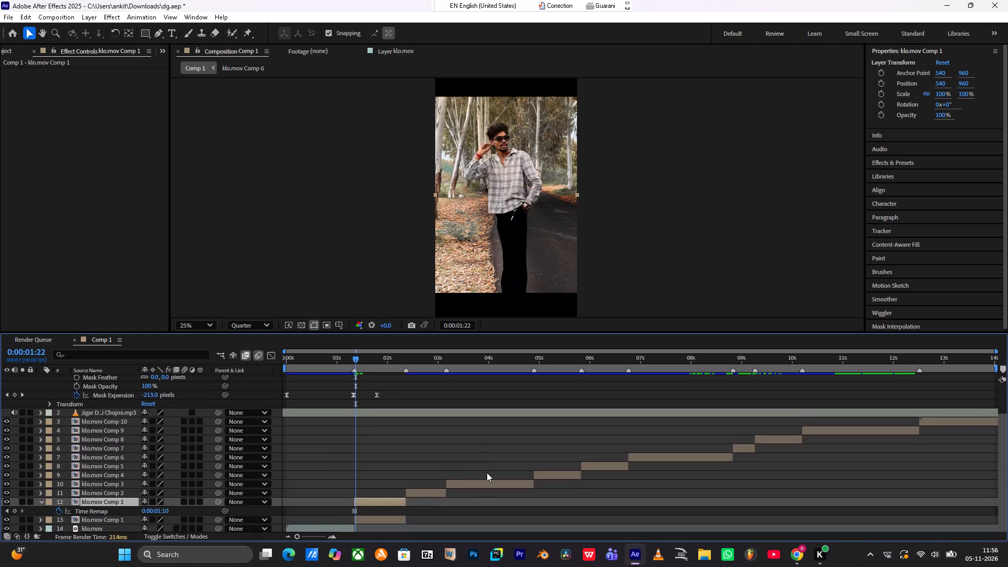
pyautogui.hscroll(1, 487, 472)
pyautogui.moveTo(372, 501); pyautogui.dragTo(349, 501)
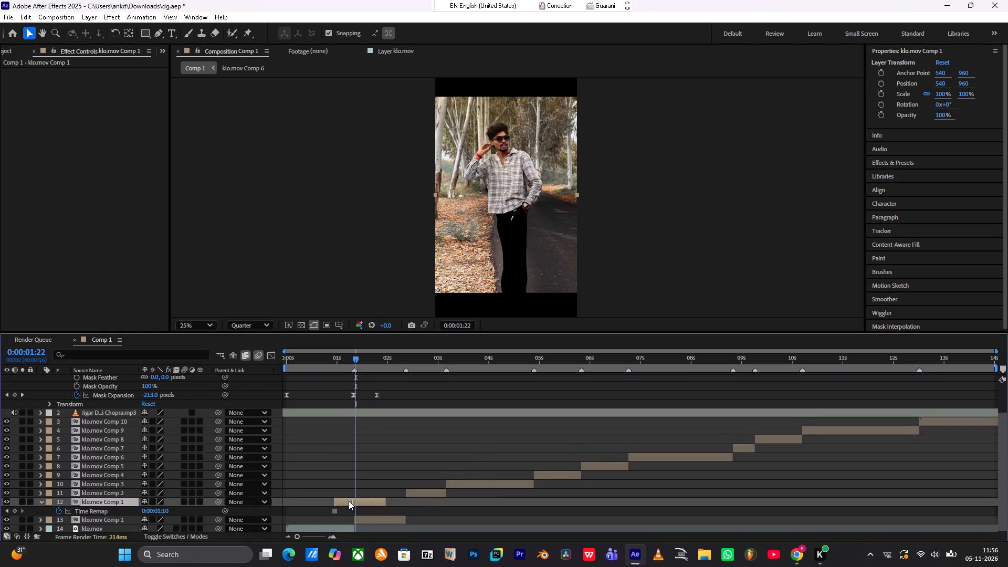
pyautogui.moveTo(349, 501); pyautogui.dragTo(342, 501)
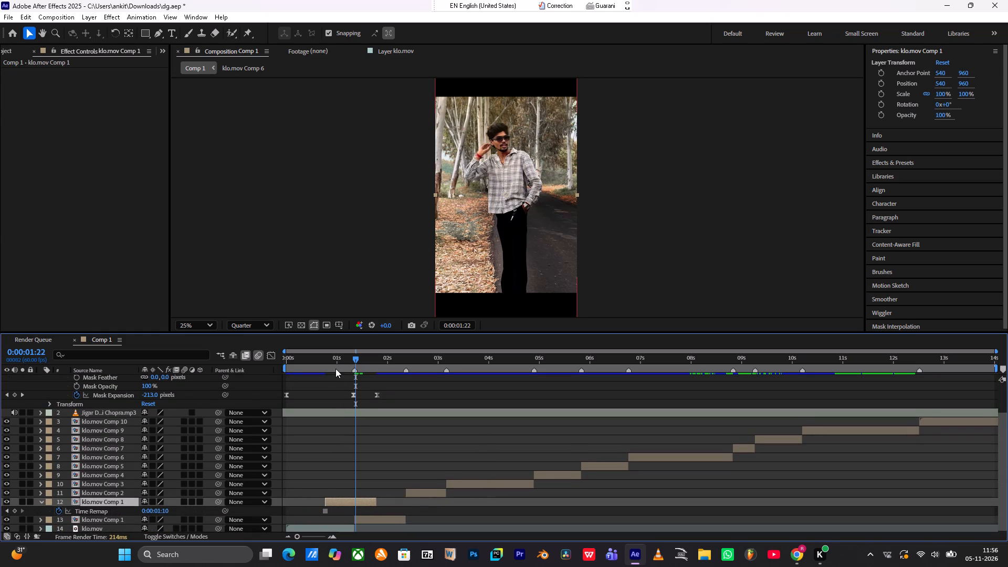
# Hide the frozen klo.mov Comp 1 copy and play Comp 1 from 0:00:01:22.
pyautogui.click(5, 501)
pyautogui.press('space')
pyautogui.press('space')
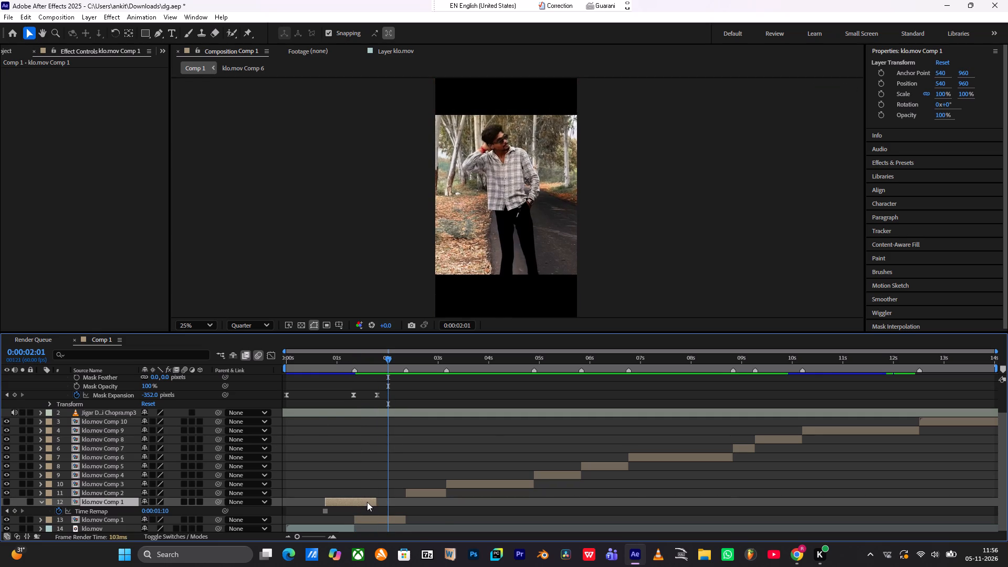
# Move the frozen klo.mov Comp 1 copy earlier so it ends exactly where the lower klo.mov Comp 1 clip begins, at 0:00:01:21.
pyautogui.keyDown('ctrl'); pyautogui.scroll(2, 367, 502); pyautogui.keyUp('ctrl')
pyautogui.scroll(-1, 367, 502)
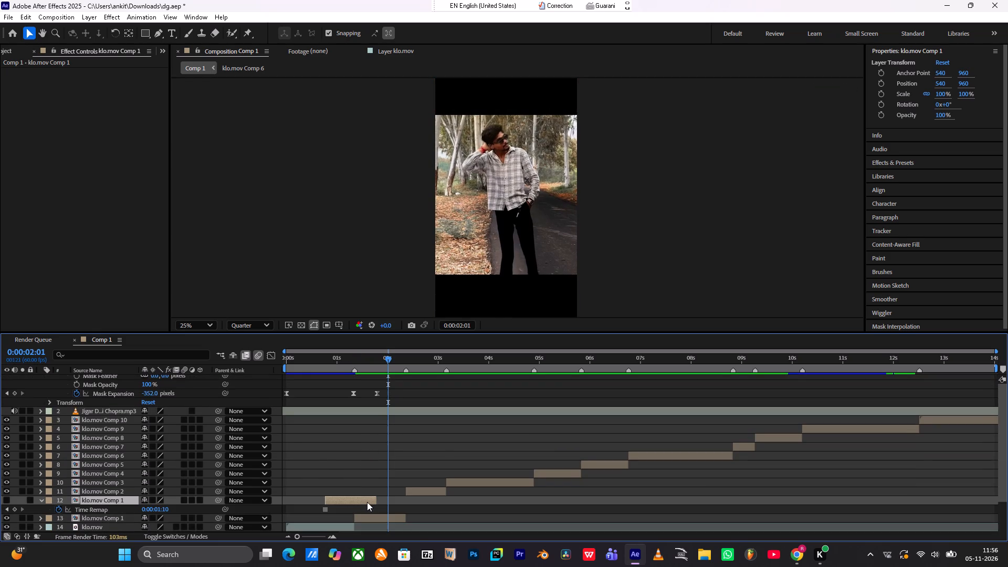
pyautogui.scroll(-1, 367, 502)
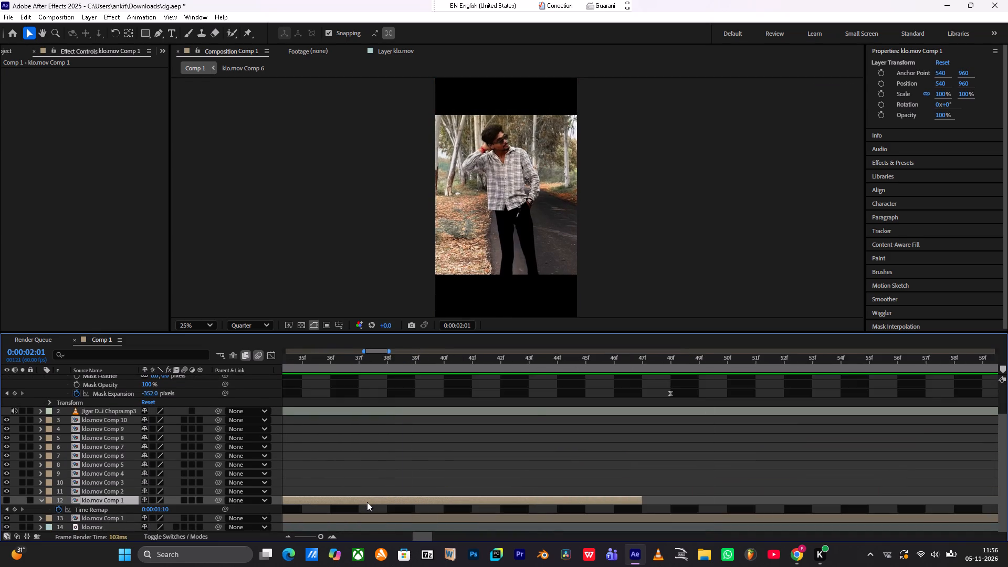
pyautogui.hscroll(5, 367, 502)
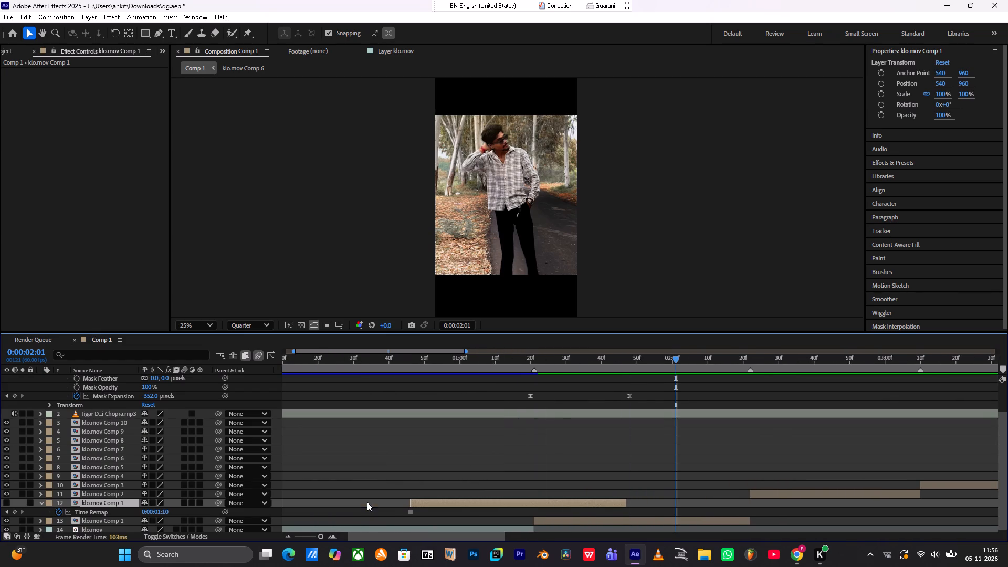
pyautogui.moveTo(572, 501); pyautogui.dragTo(479, 514)
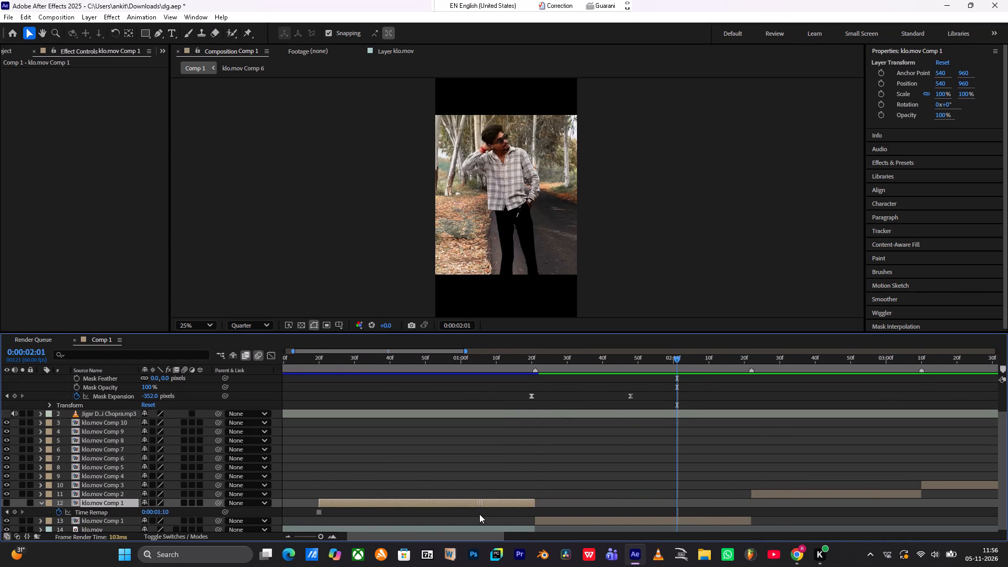
pyautogui.moveTo(479, 514); pyautogui.dragTo(472, 514)
pyautogui.moveTo(472, 504); pyautogui.dragTo(486, 505)
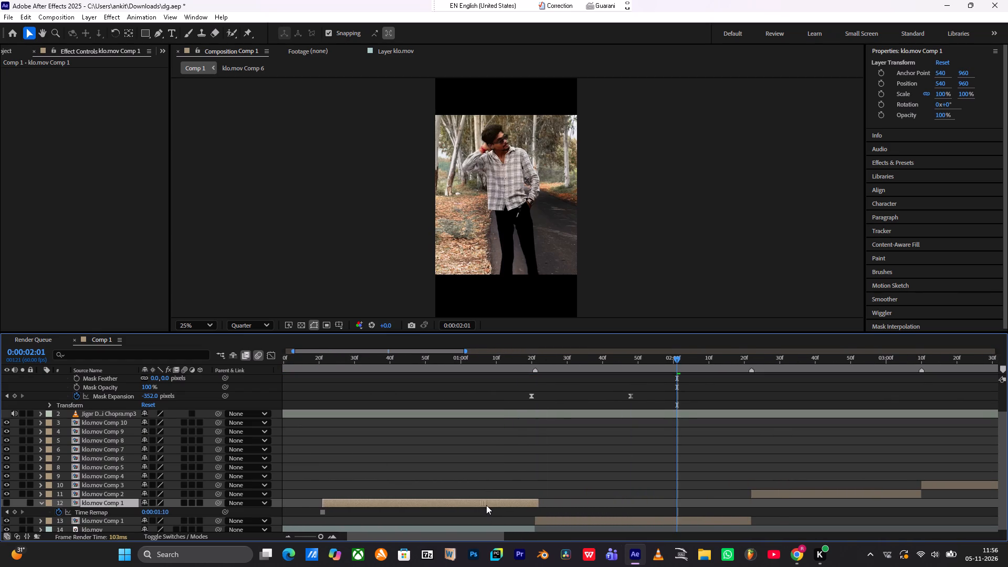
pyautogui.moveTo(486, 505); pyautogui.dragTo(482, 508)
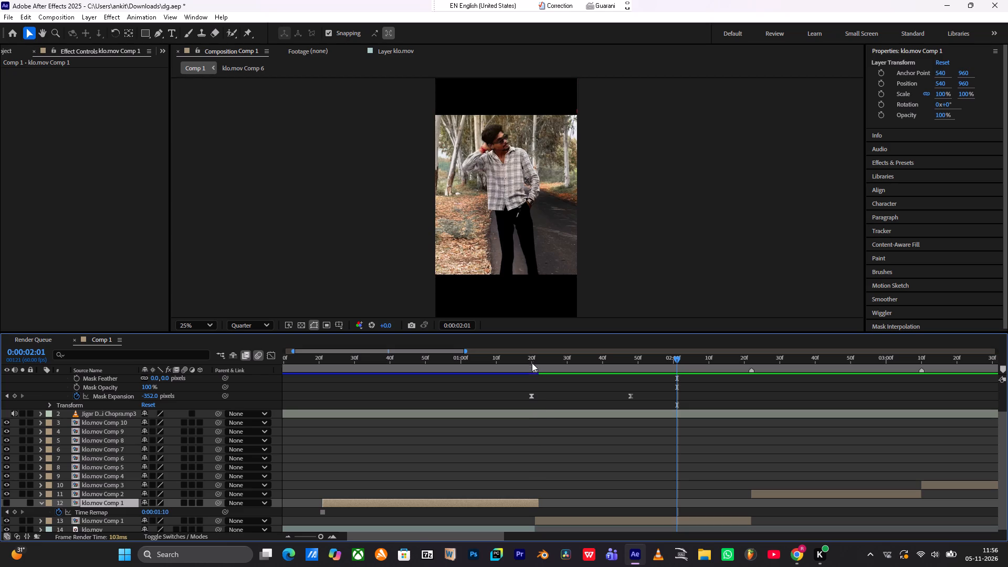
pyautogui.moveTo(531, 358); pyautogui.dragTo(541, 358)
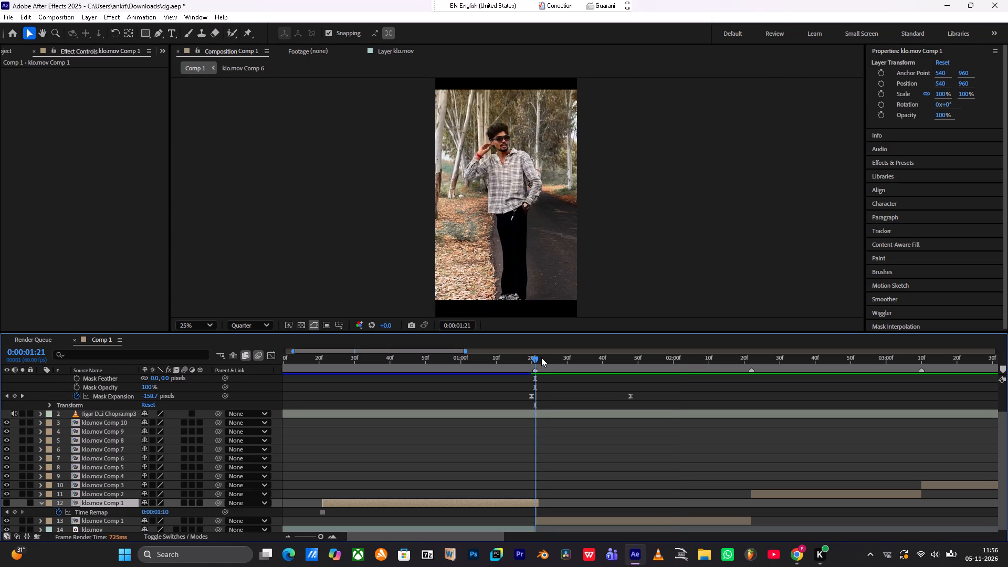
pyautogui.click(527, 507)
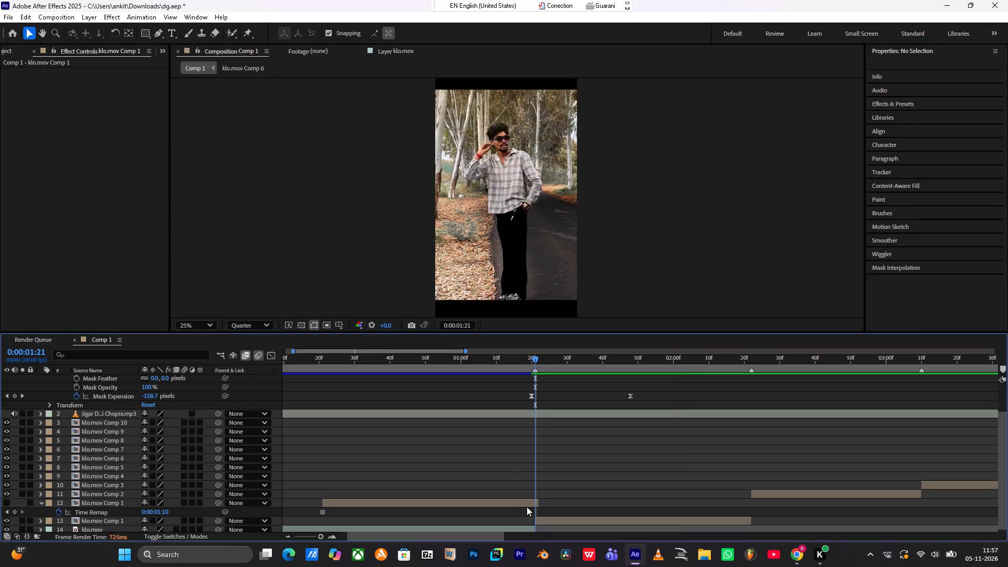
pyautogui.click(526, 501)
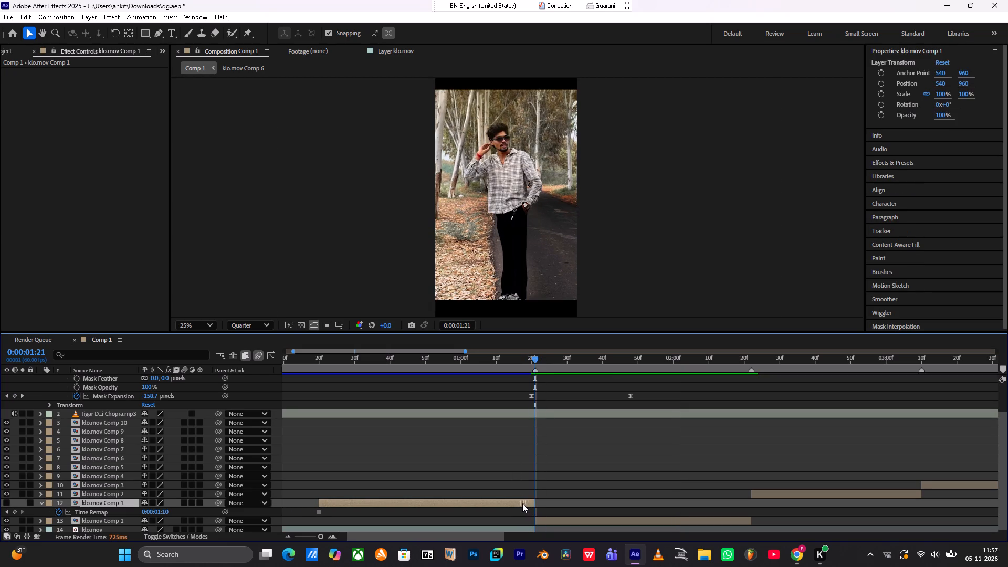
pyautogui.click(524, 505)
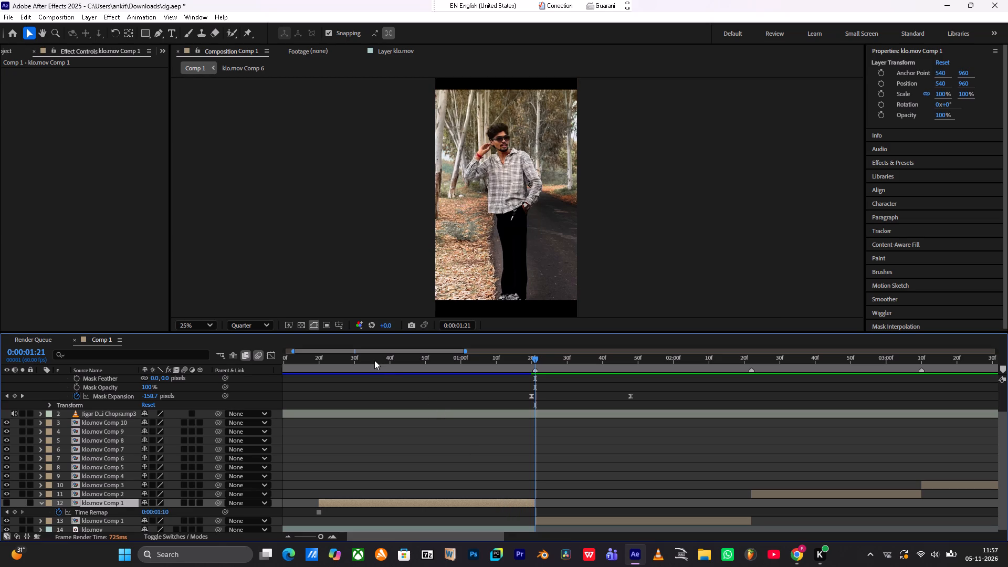
# Play Comp 1 from 0:00:00:13 with the frozen copy still hidden to review the transition.
pyautogui.moveTo(373, 361); pyautogui.dragTo(292, 374)
pyautogui.press('space')
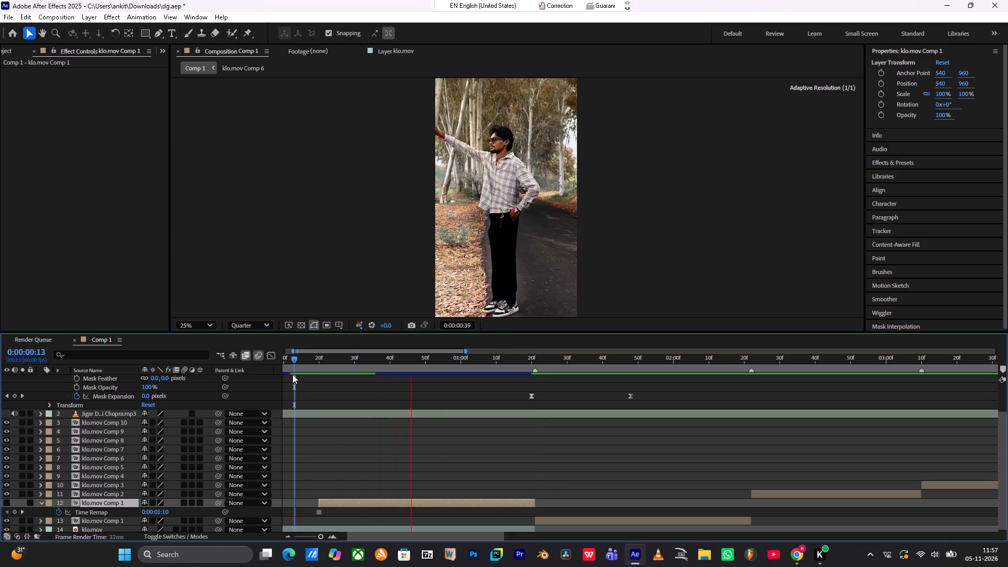
pyautogui.press('space')
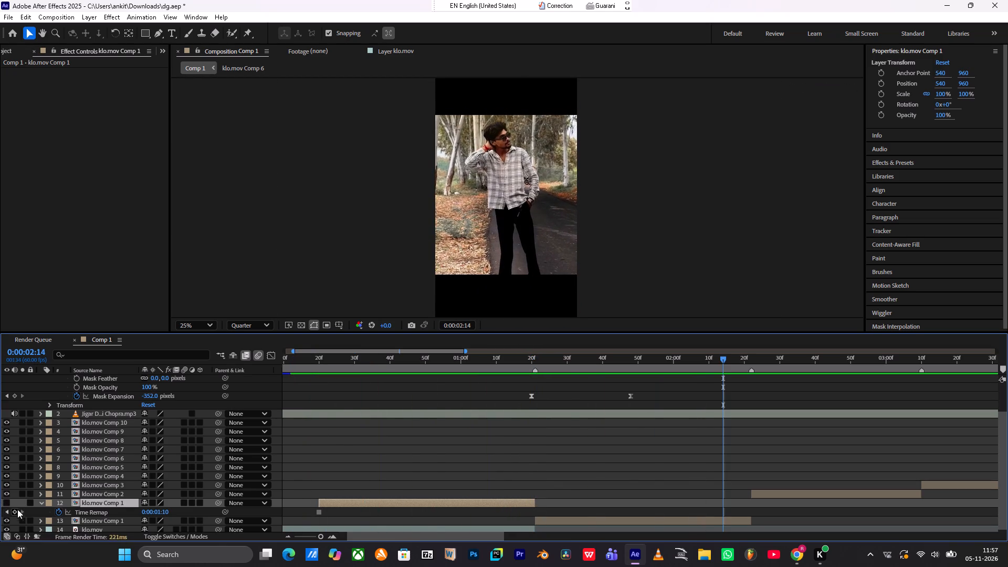
# Make the frozen klo.mov Comp 1 copy visible again and play Comp 1 from 0:00:00:15 and from 0:00:00:13.
pyautogui.click(4, 503)
pyautogui.moveTo(311, 362); pyautogui.dragTo(302, 361)
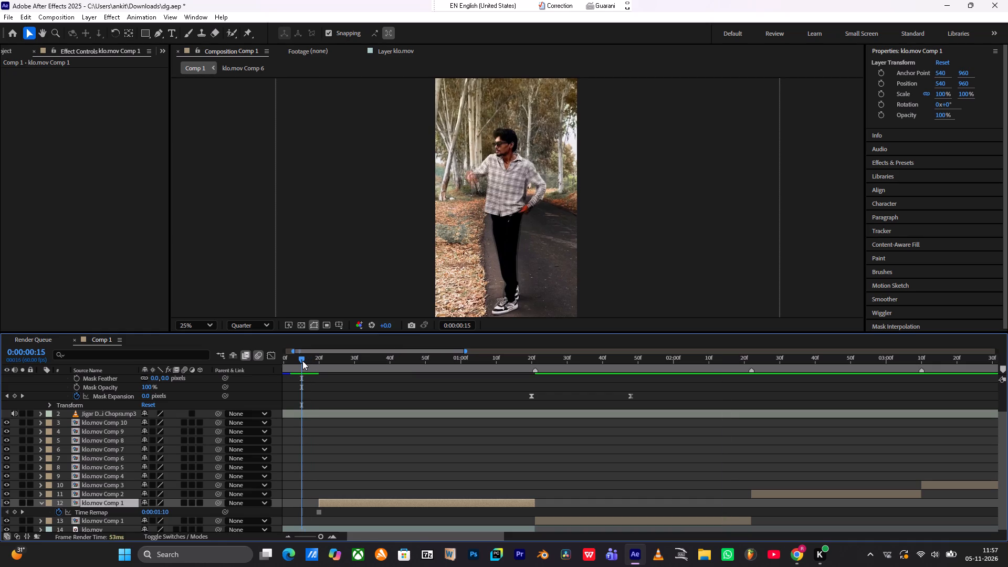
pyautogui.press('space')
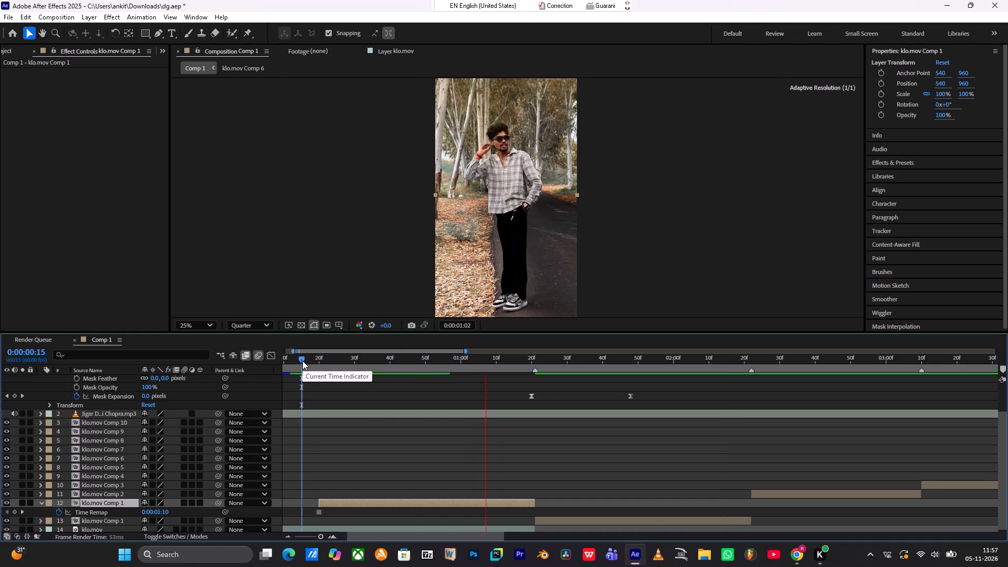
pyautogui.moveTo(320, 363); pyautogui.dragTo(293, 361)
pyautogui.press('space')
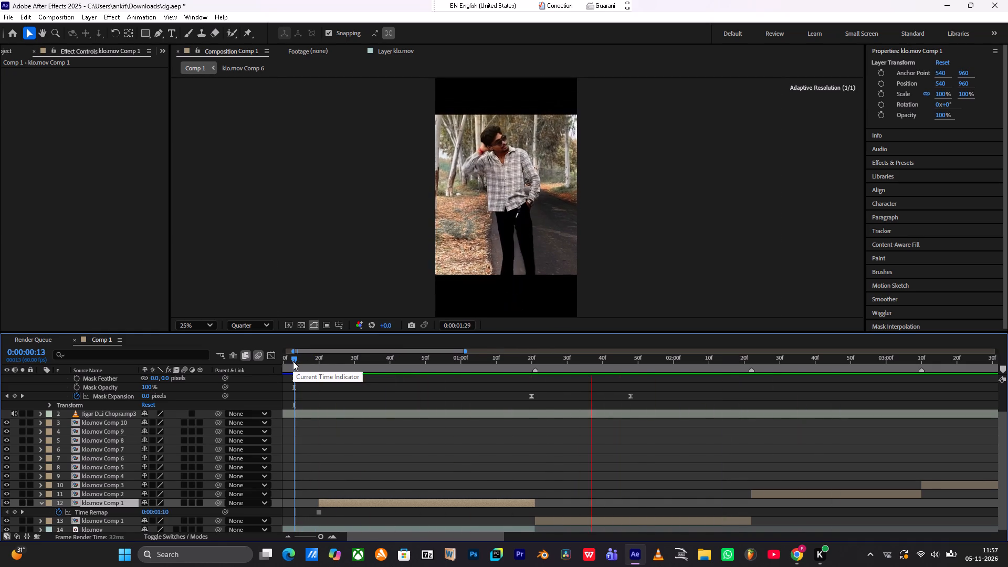
pyautogui.press('space')
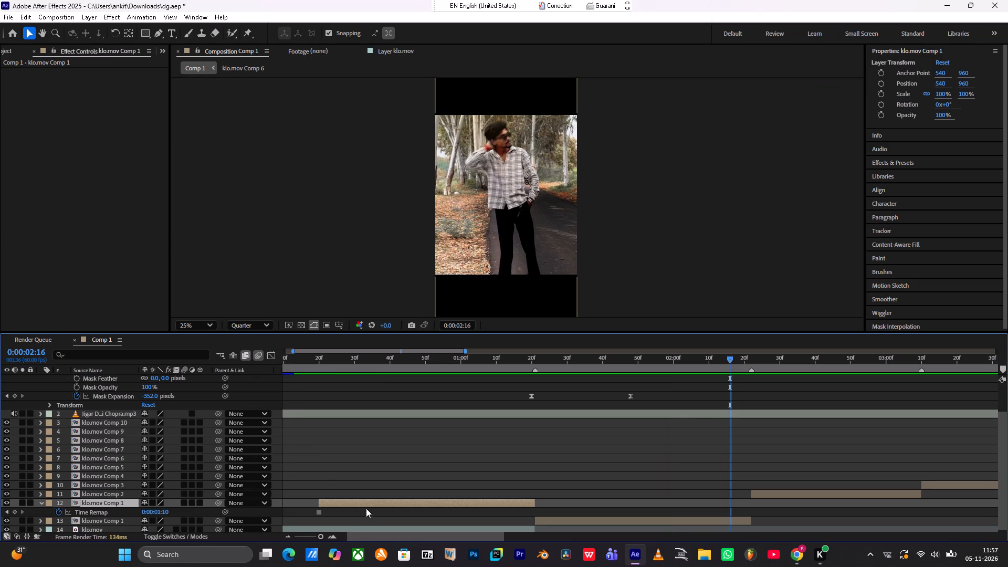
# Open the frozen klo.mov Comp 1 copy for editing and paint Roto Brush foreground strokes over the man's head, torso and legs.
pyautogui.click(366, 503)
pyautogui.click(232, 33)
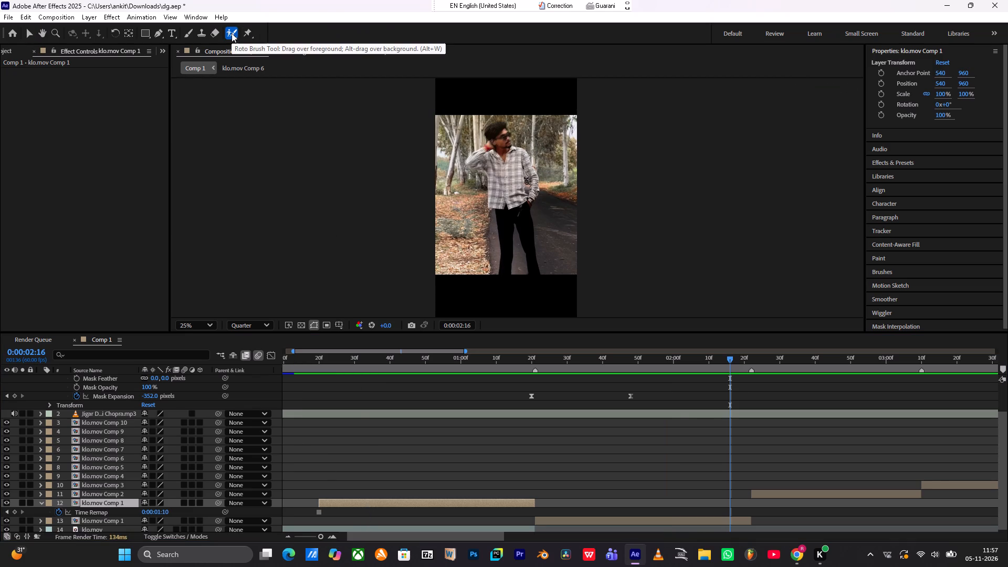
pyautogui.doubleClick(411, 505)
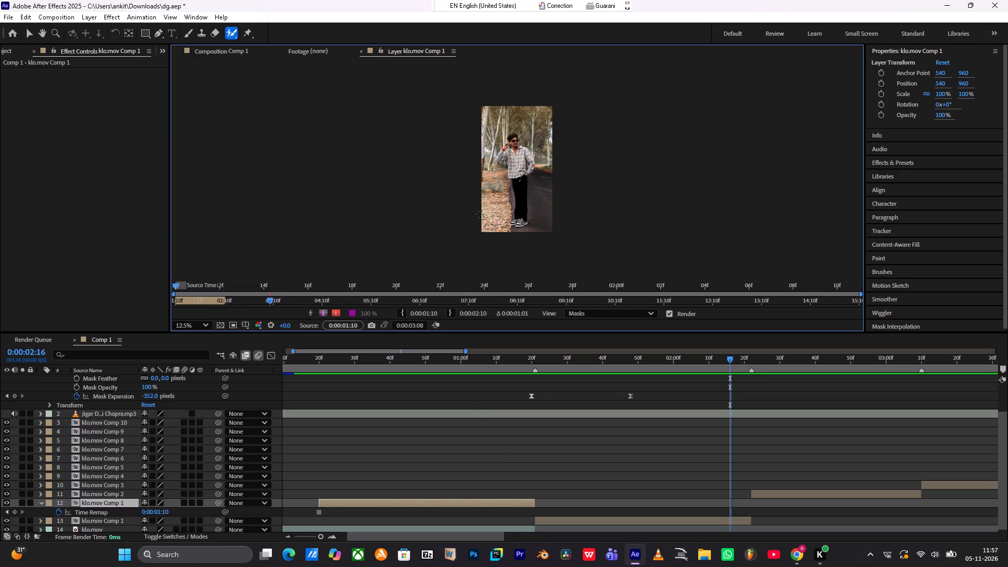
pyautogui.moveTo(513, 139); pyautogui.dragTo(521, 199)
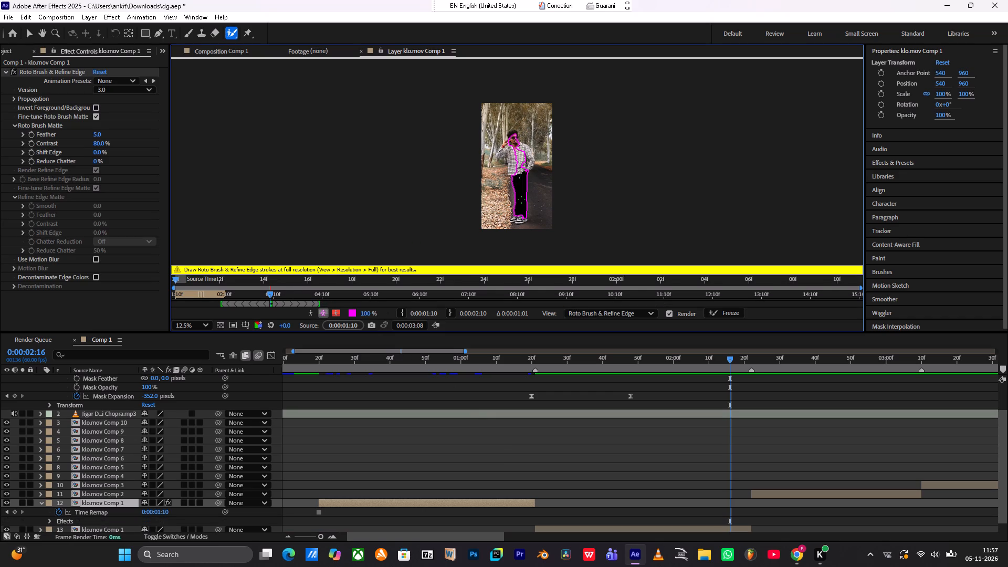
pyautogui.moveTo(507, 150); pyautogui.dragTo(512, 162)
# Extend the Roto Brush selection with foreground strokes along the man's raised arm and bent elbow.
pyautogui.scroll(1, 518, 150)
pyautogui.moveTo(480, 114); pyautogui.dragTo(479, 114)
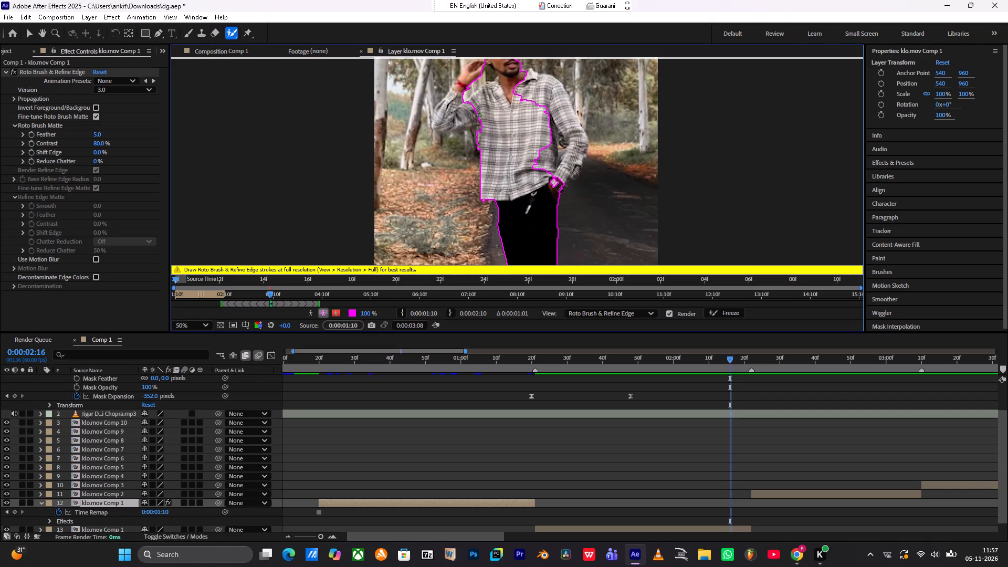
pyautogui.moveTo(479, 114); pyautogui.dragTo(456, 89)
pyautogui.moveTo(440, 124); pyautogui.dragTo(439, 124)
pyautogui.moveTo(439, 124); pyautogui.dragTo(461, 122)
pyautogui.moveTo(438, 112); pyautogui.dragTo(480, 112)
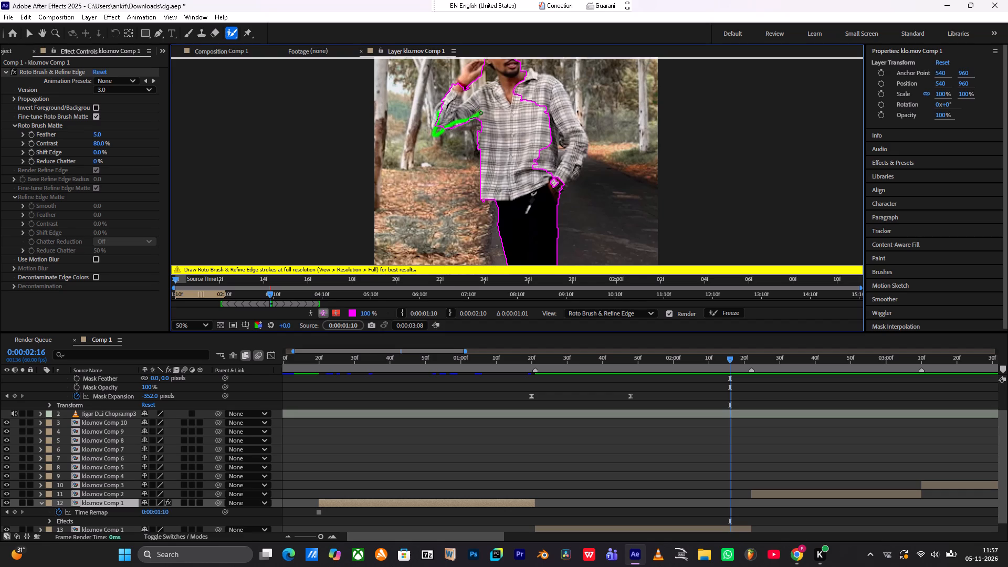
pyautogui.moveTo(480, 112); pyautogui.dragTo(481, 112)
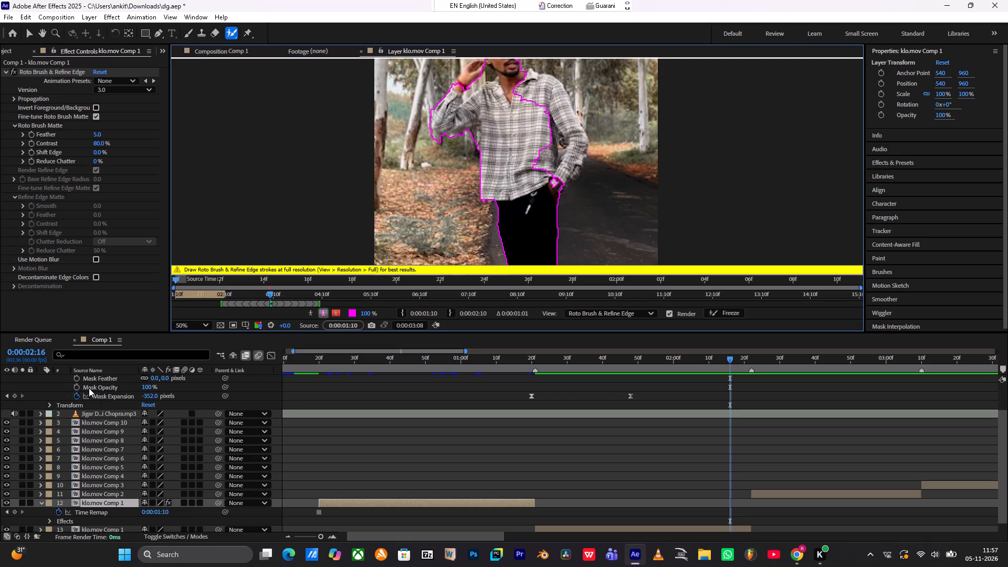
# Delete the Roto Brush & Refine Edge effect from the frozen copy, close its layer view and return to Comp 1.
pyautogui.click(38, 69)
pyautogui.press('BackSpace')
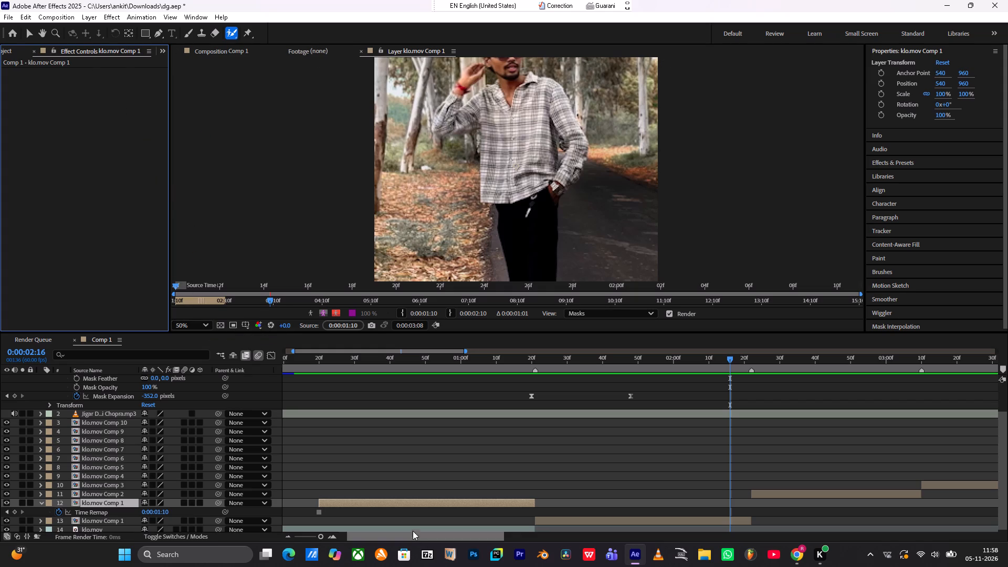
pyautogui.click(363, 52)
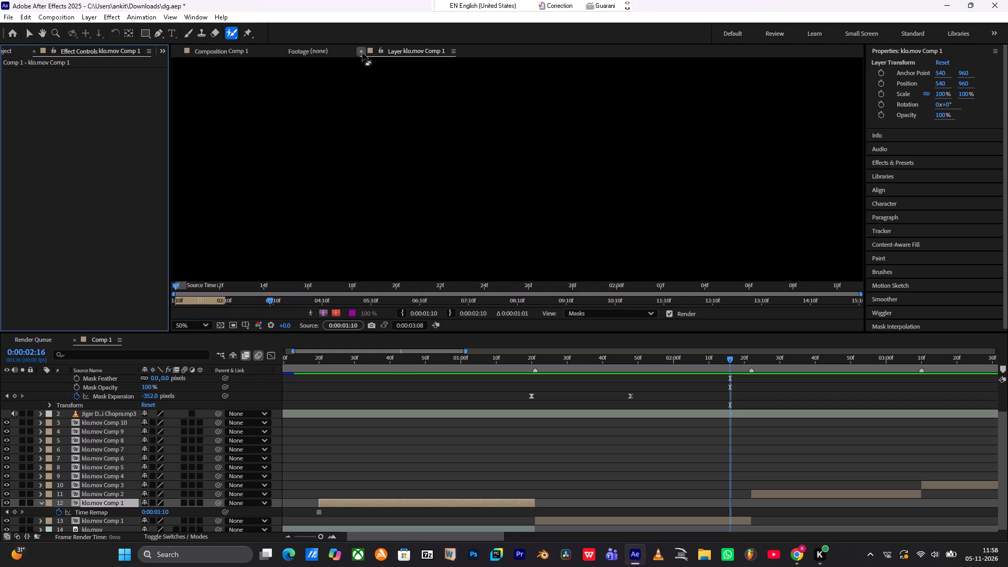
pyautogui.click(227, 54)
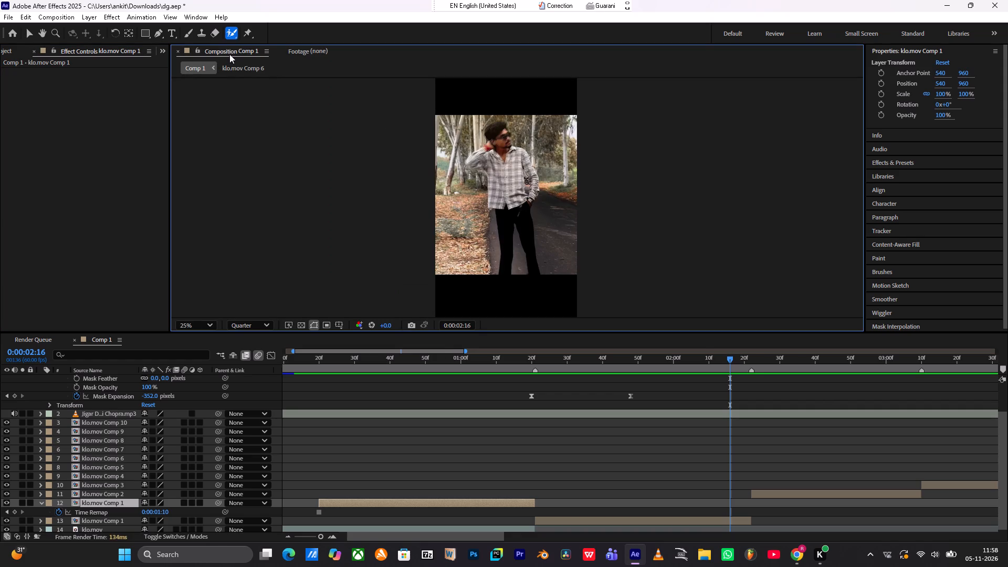
# Set the Comp 1 preview resolution to Full.
pyautogui.click(239, 324)
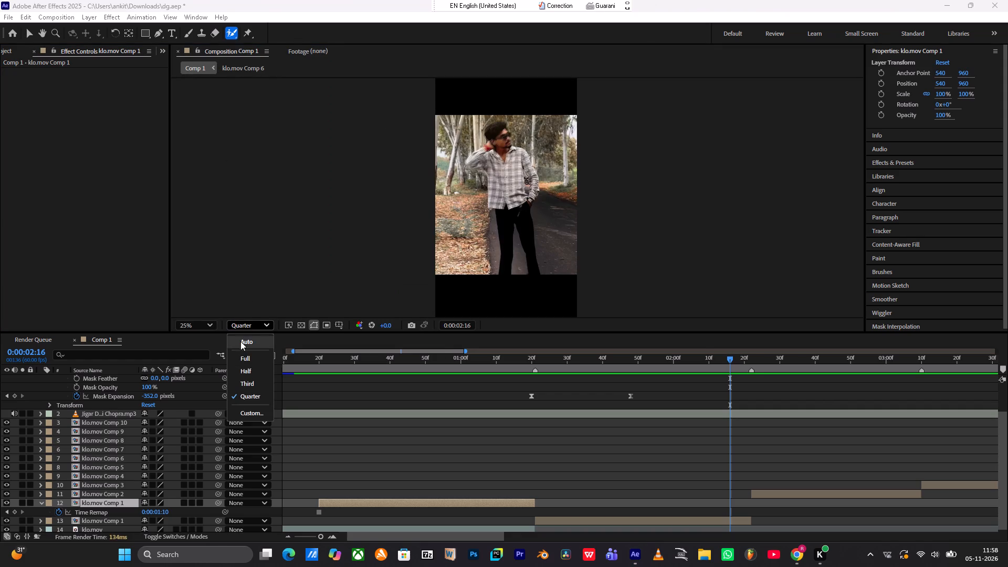
pyautogui.click(241, 356)
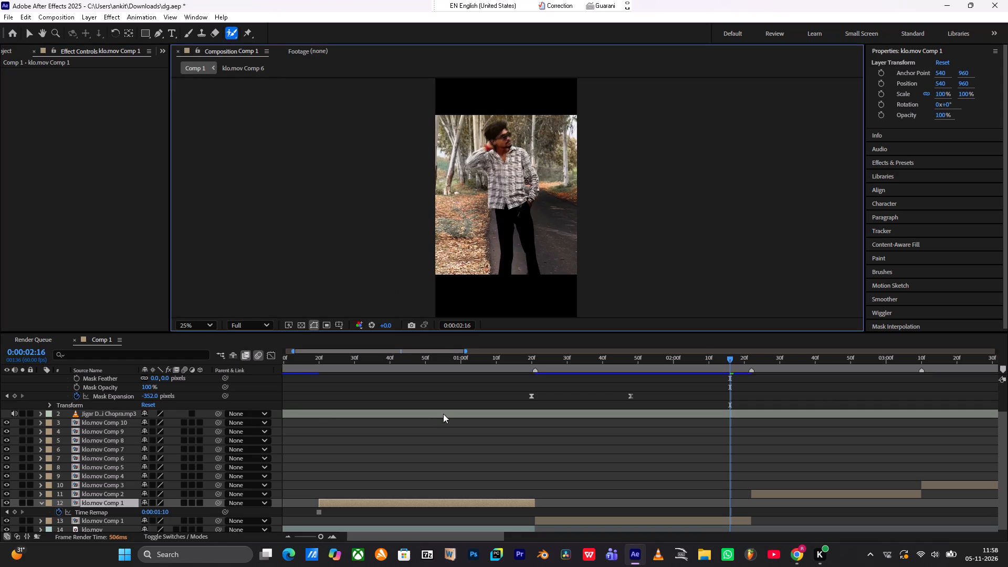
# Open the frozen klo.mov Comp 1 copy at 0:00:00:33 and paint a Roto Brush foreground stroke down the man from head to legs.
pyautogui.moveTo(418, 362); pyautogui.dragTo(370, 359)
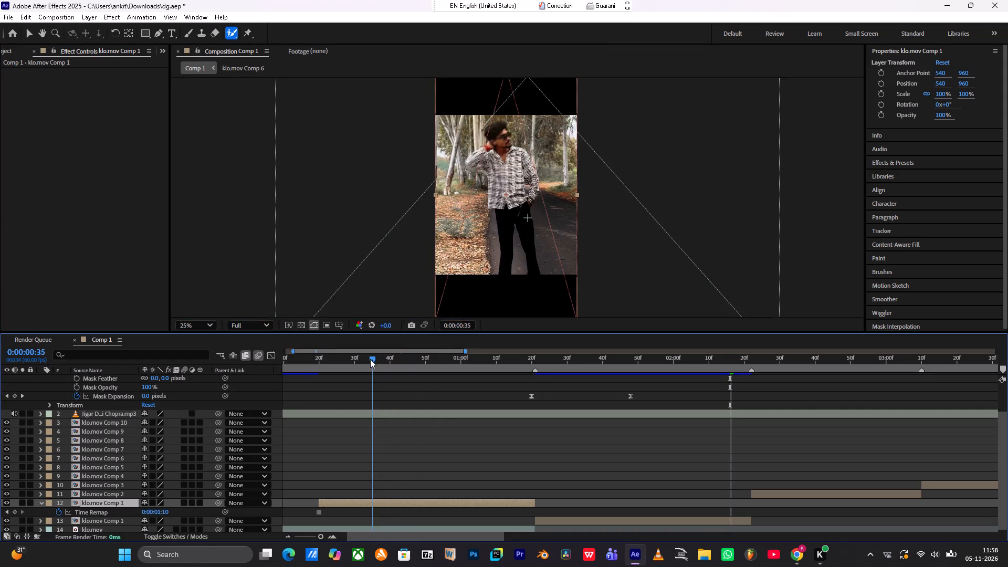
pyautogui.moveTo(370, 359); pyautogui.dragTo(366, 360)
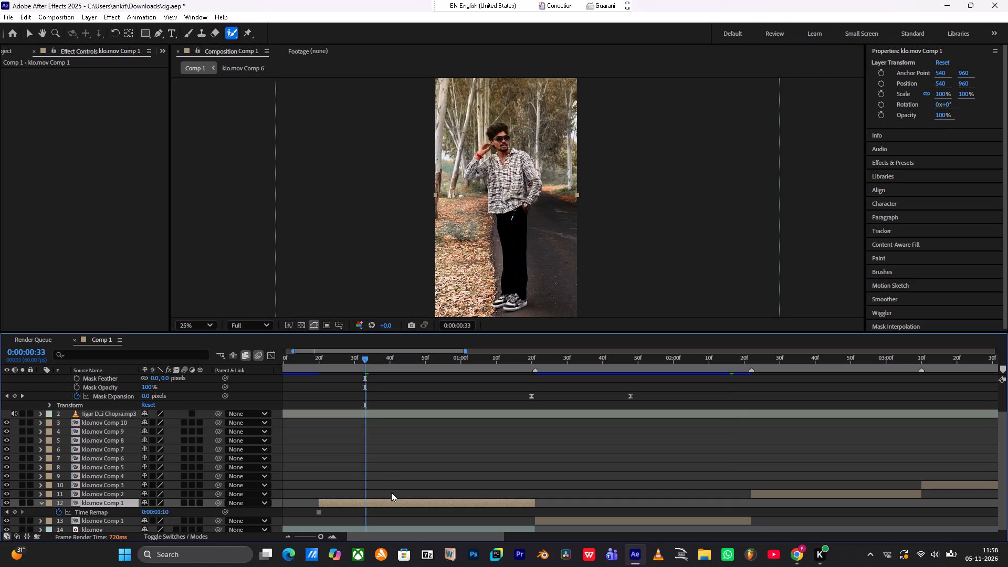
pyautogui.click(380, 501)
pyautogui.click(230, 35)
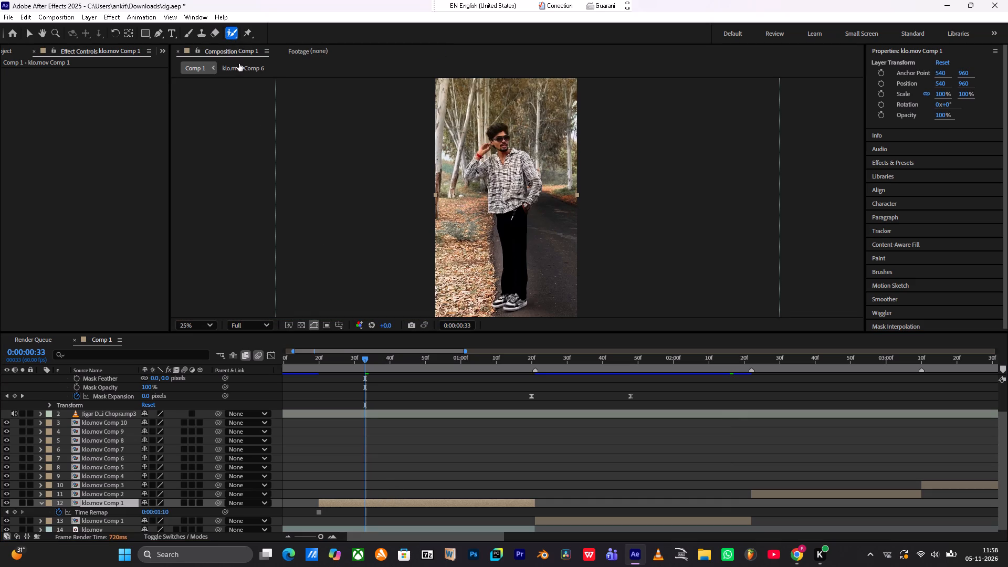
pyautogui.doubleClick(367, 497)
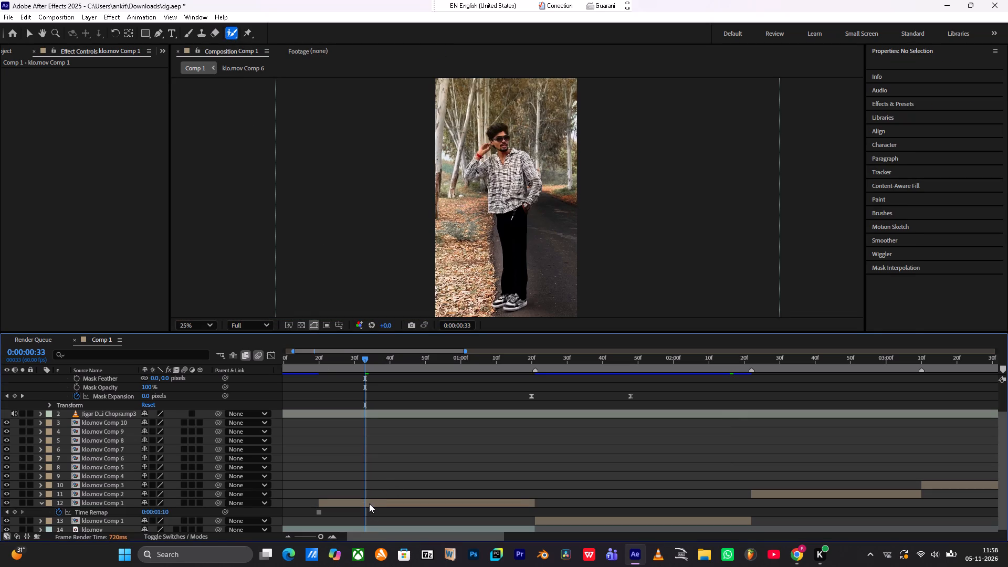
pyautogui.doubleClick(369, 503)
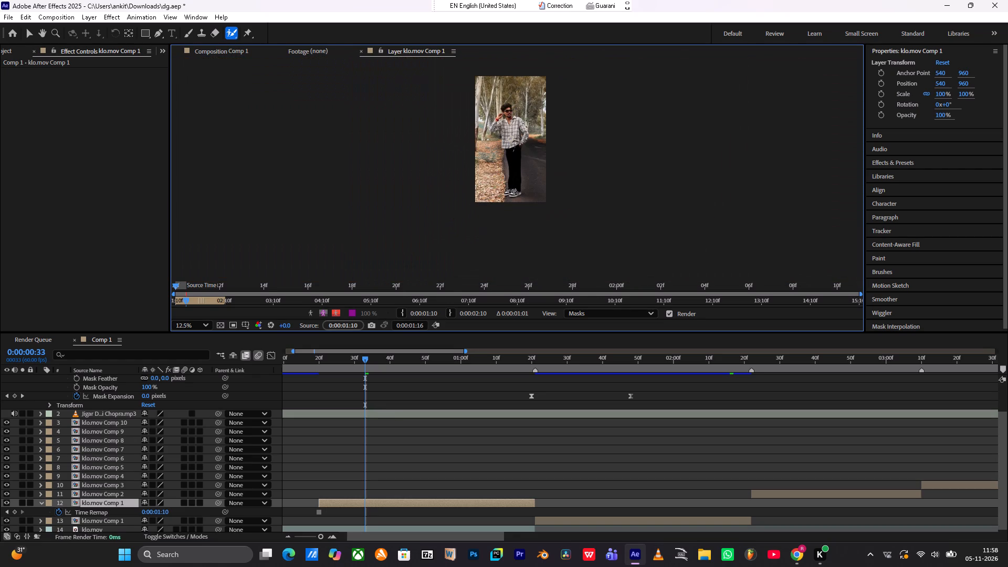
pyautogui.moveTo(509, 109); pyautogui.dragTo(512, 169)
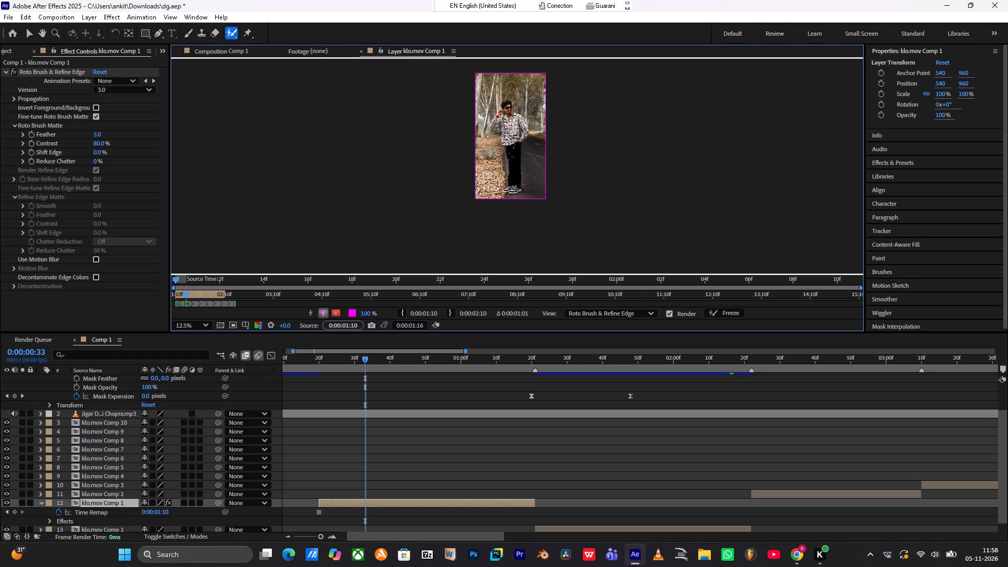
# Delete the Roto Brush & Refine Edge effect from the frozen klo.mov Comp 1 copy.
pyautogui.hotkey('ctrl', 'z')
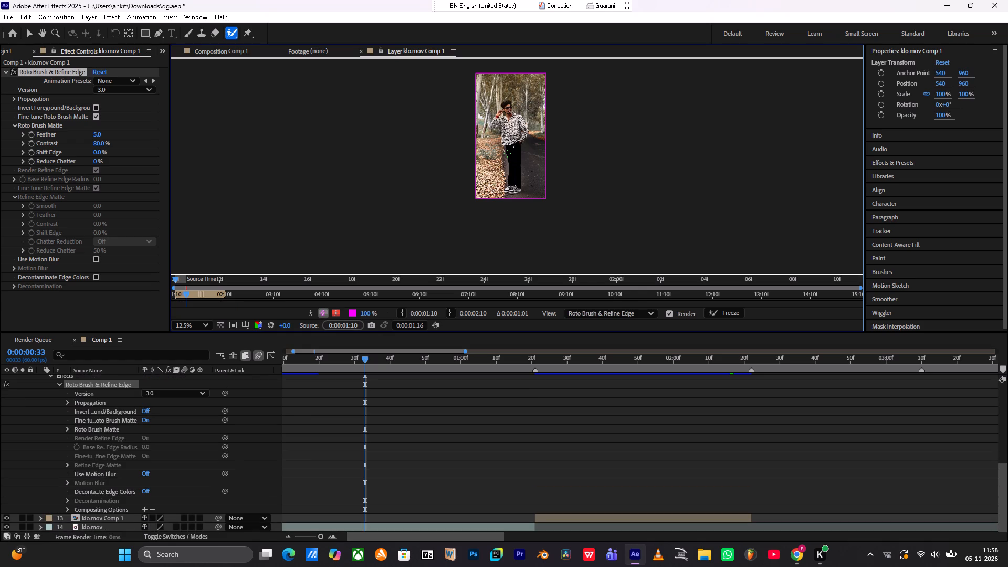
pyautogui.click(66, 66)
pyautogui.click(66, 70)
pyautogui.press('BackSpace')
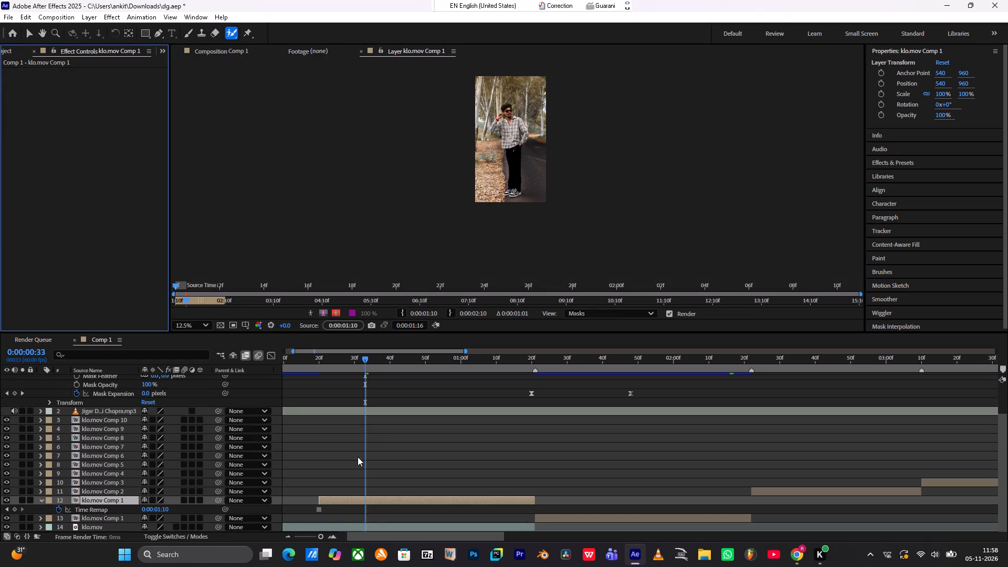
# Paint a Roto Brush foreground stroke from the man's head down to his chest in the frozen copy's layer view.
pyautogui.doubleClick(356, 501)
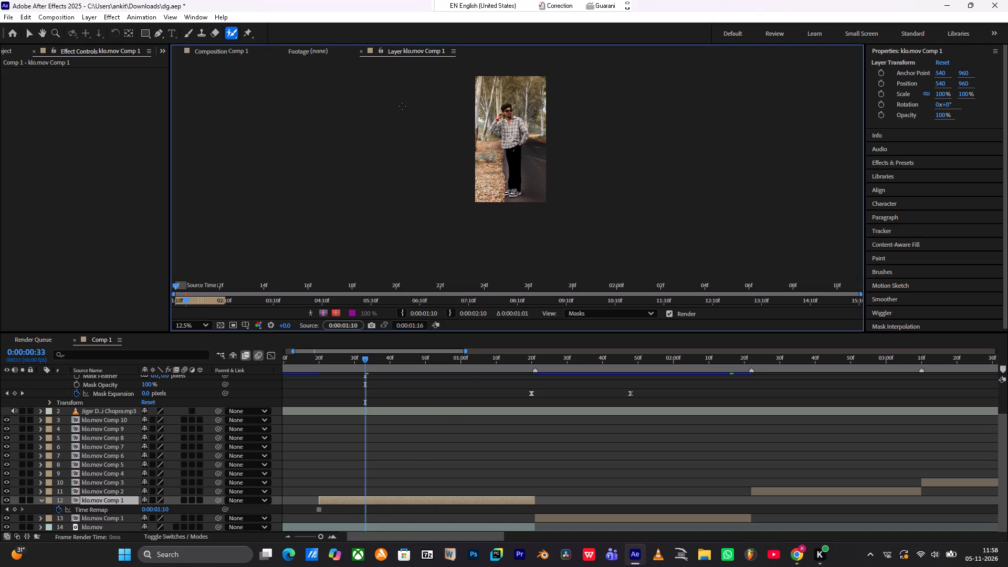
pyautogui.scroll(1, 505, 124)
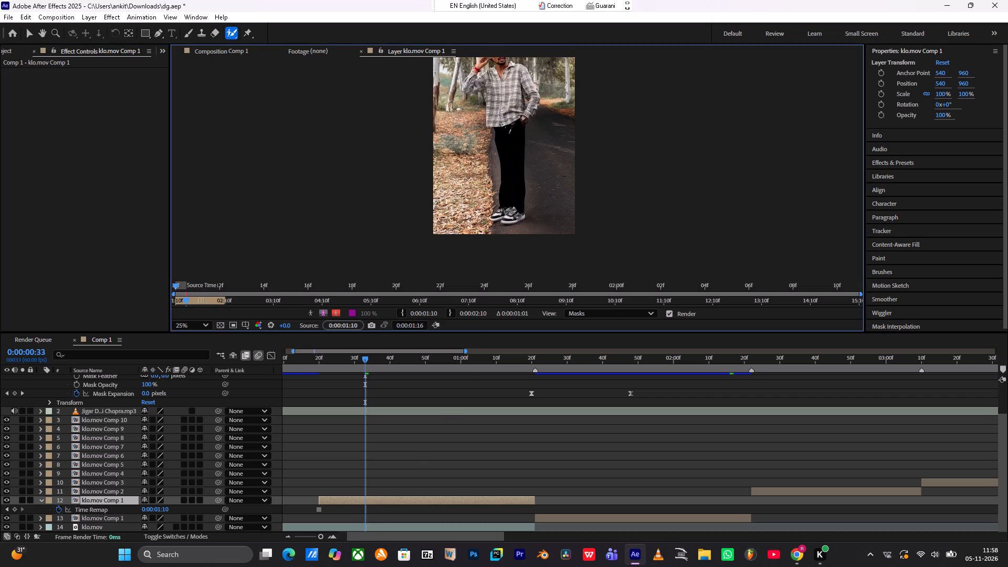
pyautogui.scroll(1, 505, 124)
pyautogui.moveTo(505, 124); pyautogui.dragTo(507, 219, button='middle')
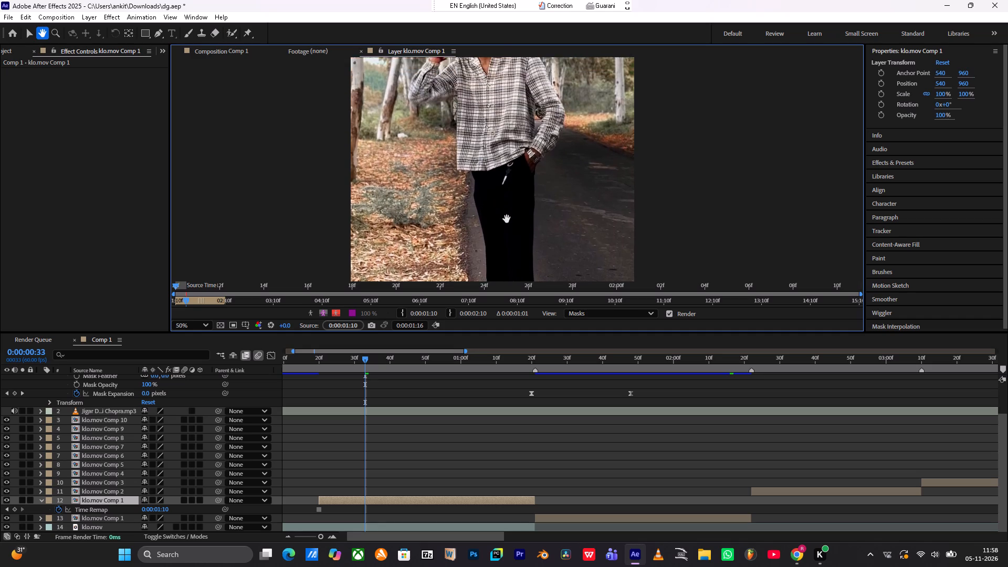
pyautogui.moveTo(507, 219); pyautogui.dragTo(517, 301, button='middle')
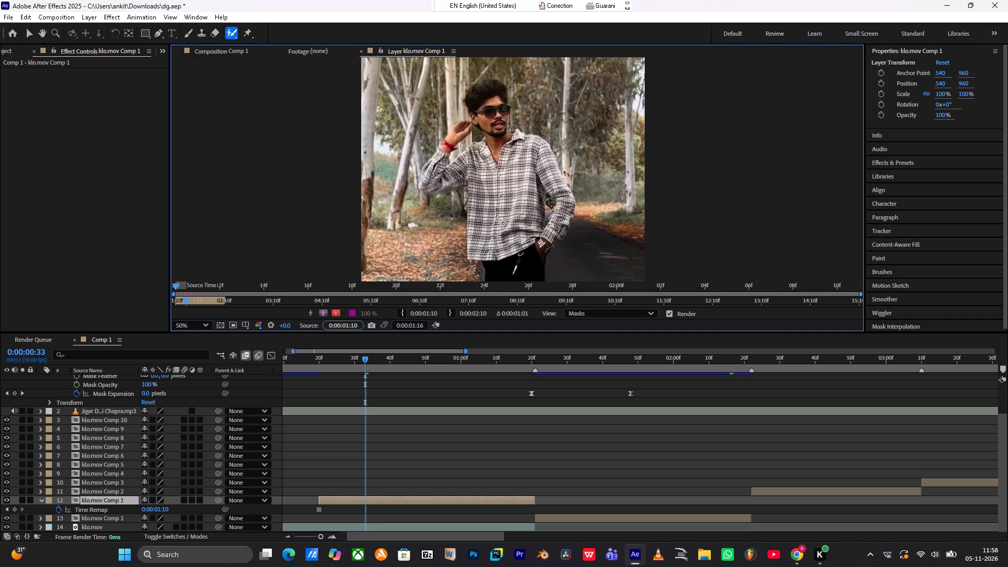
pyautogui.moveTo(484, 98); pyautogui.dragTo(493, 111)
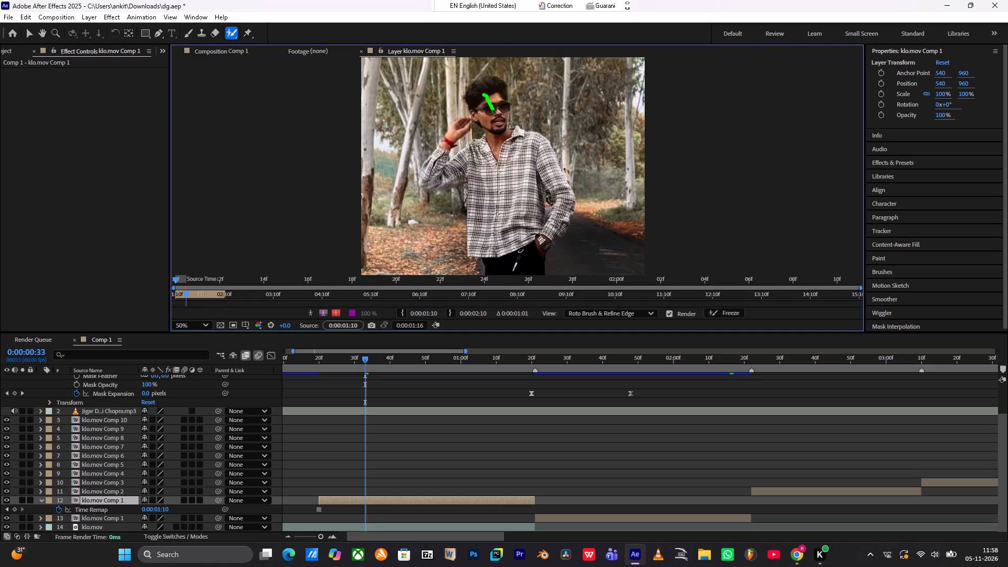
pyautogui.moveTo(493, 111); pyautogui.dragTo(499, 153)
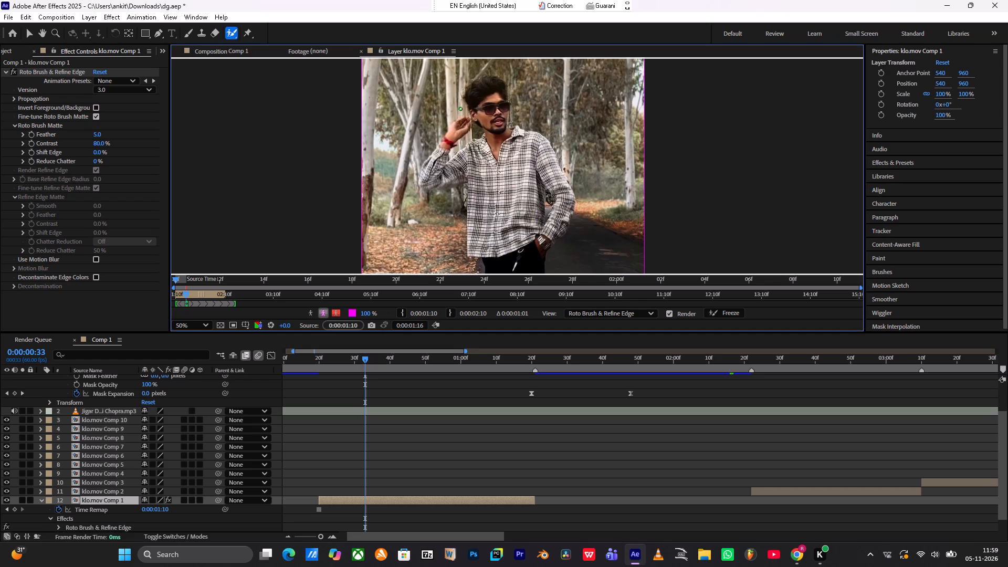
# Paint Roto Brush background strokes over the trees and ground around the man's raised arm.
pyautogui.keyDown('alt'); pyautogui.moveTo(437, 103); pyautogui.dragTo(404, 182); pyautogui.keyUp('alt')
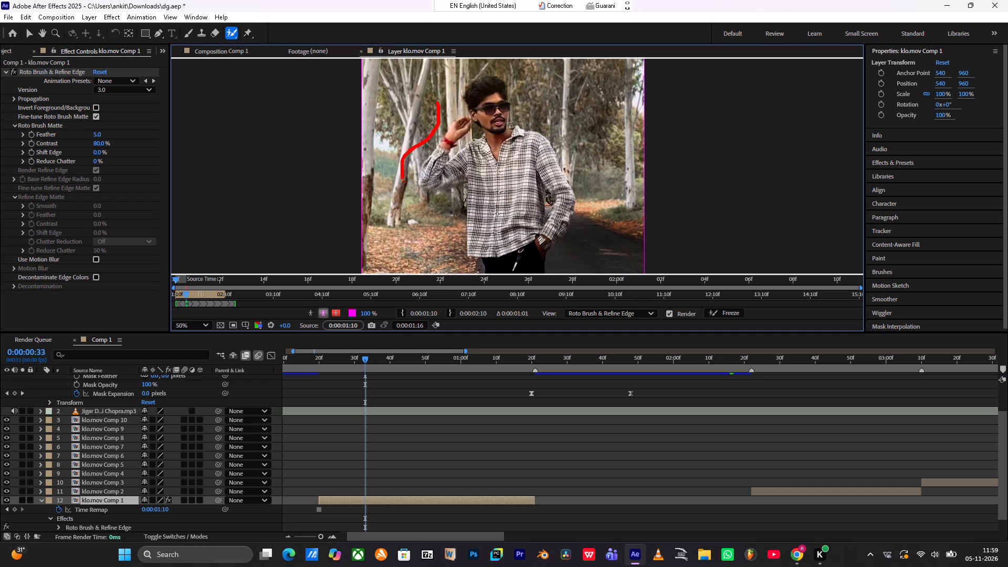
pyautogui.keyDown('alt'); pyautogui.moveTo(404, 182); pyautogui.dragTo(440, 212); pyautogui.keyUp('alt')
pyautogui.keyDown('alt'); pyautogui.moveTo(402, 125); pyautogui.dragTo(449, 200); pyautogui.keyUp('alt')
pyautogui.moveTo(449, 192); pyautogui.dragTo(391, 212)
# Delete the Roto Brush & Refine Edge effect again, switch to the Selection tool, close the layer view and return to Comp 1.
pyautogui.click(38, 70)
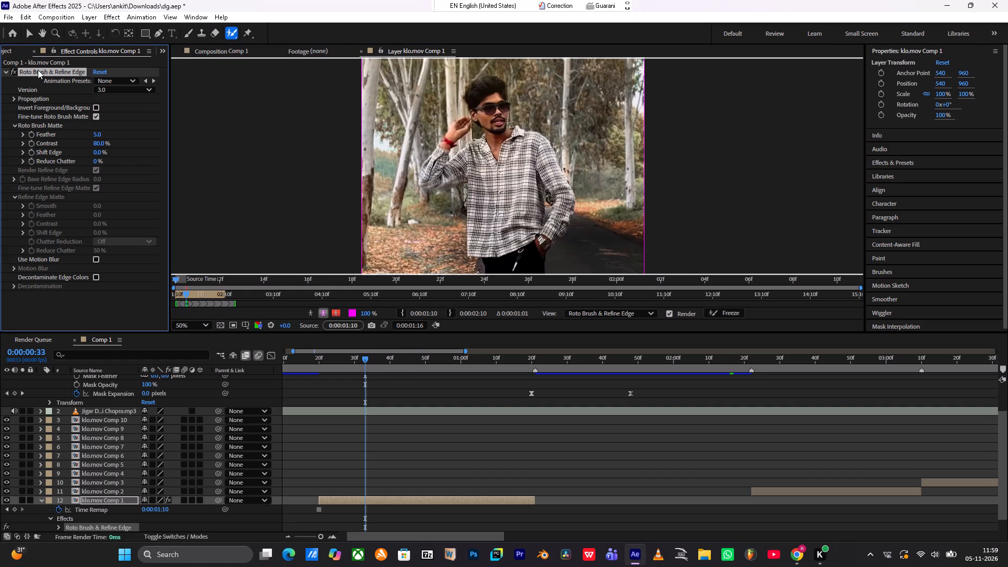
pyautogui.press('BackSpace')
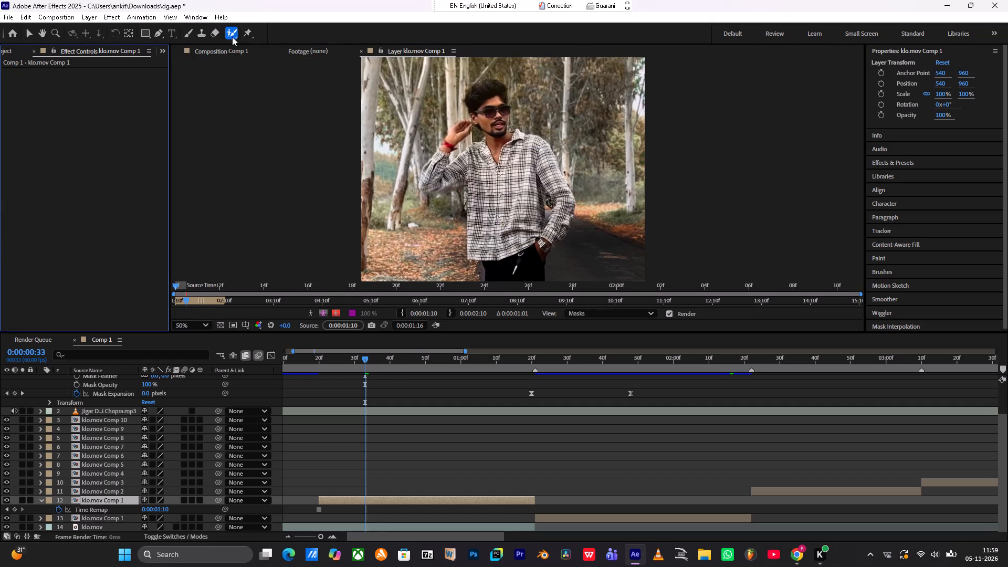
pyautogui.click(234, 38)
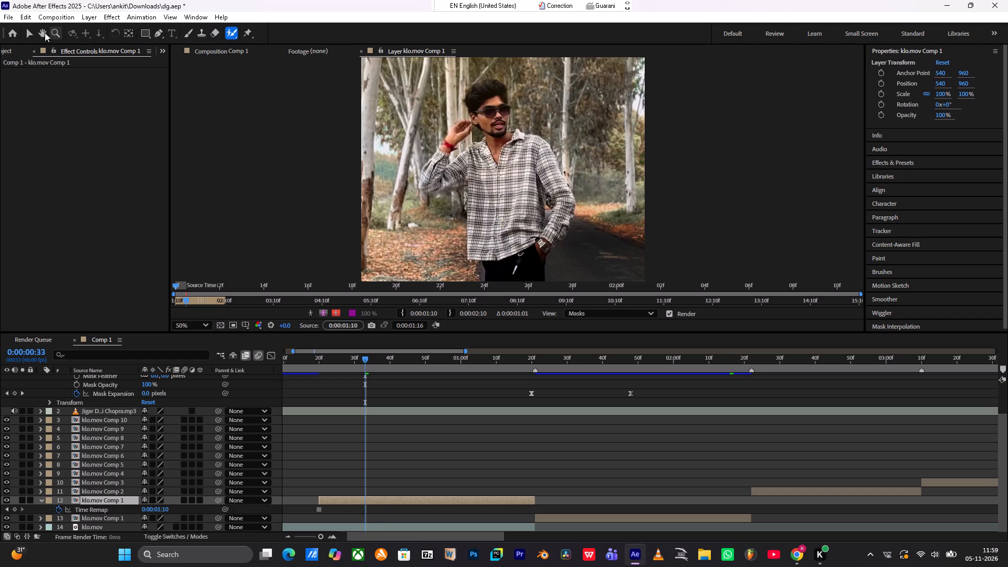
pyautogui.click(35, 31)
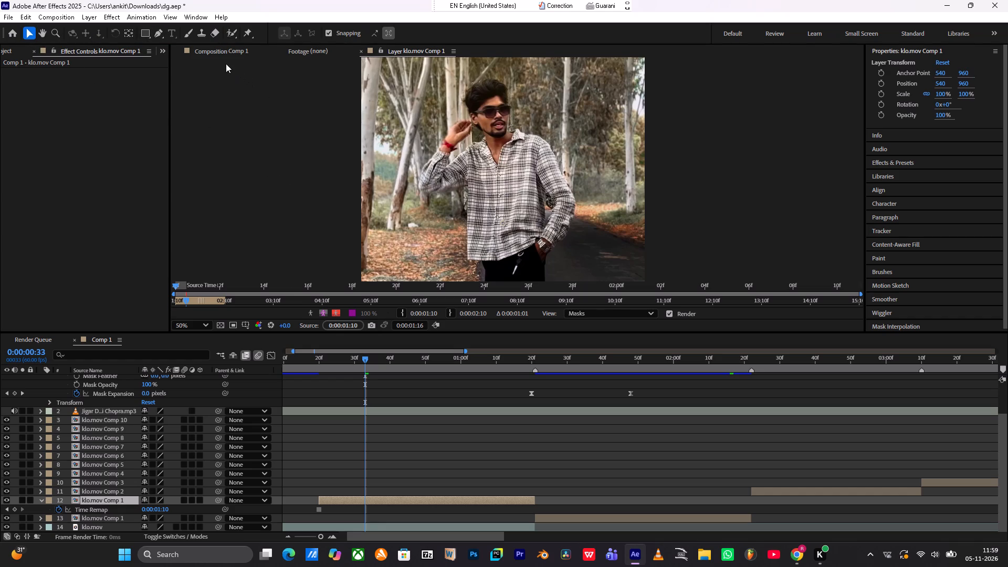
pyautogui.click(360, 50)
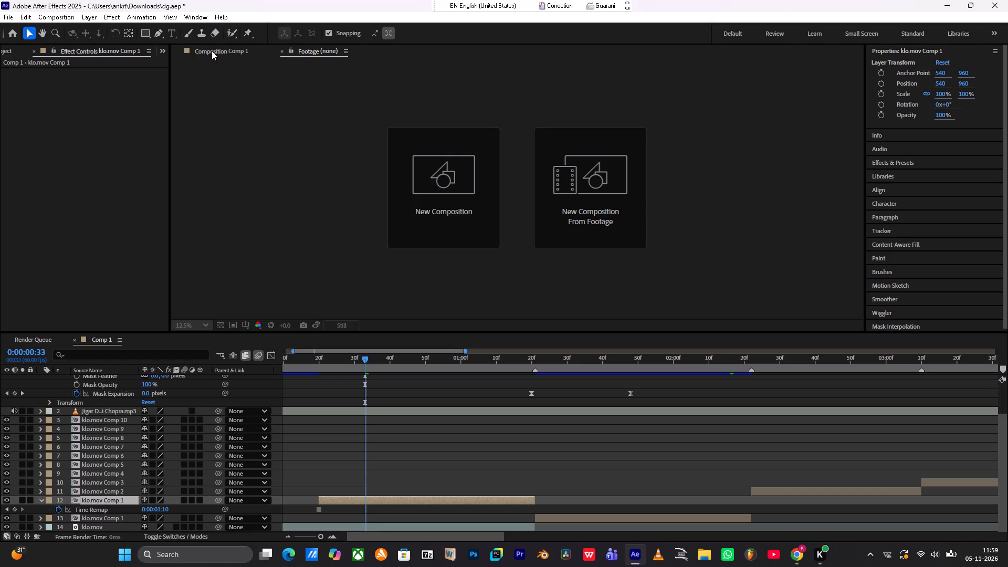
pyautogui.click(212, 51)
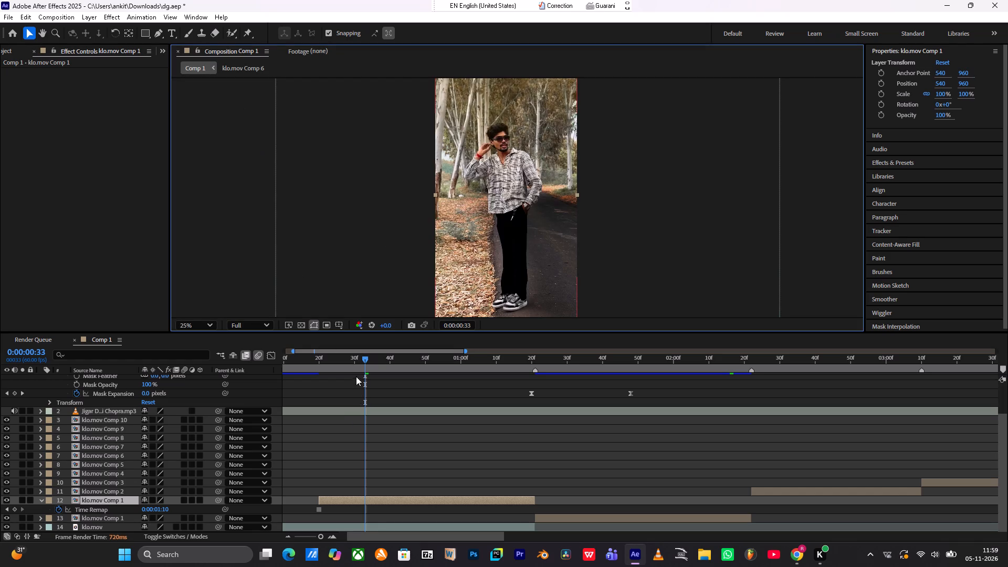
# Play Comp 1 from 0:00:00:14, from 0:00:00:05 and from the start to review the frozen copy and letterbox timing.
pyautogui.moveTo(352, 356); pyautogui.dragTo(298, 356)
pyautogui.press('space')
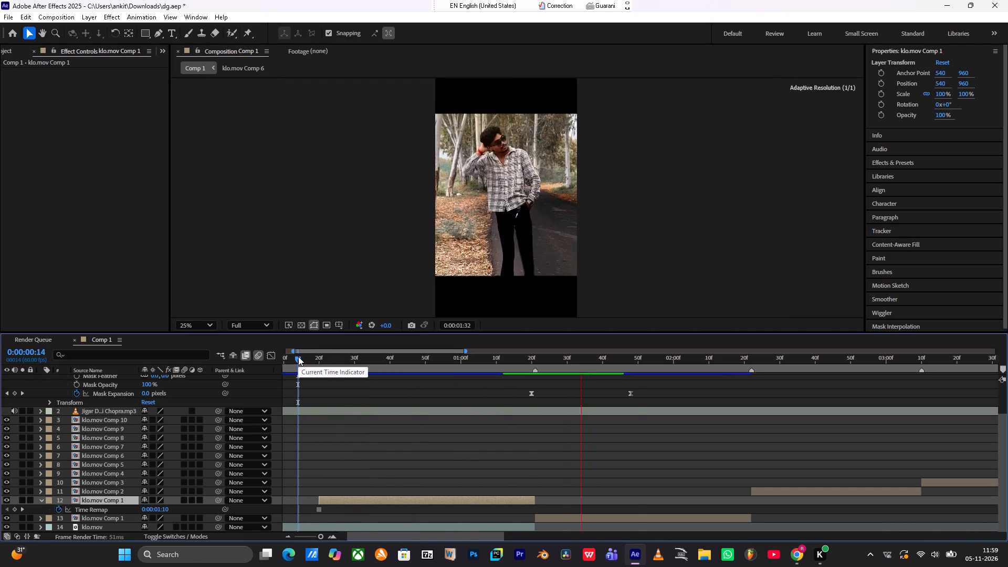
pyautogui.moveTo(332, 363); pyautogui.dragTo(281, 366)
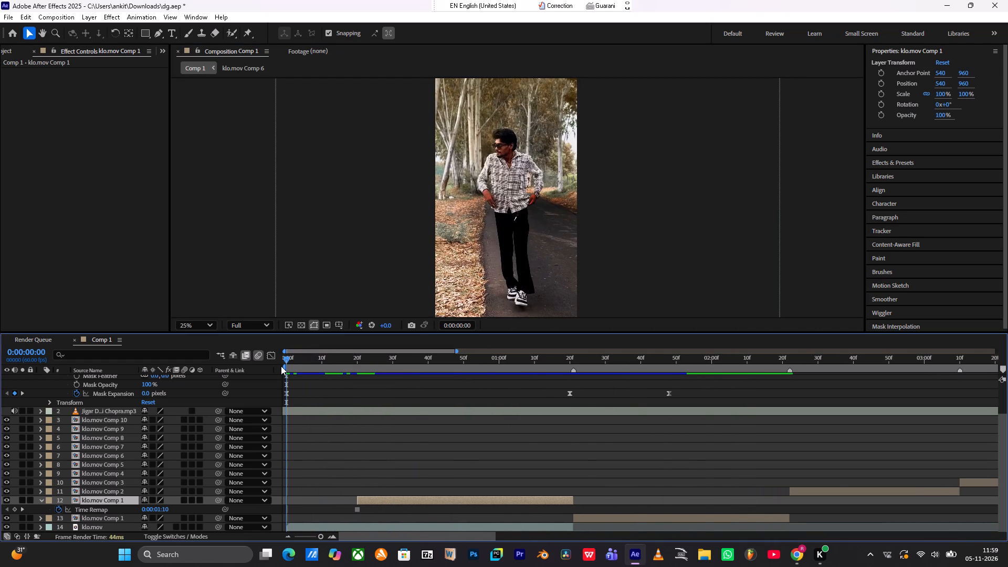
pyautogui.press('space')
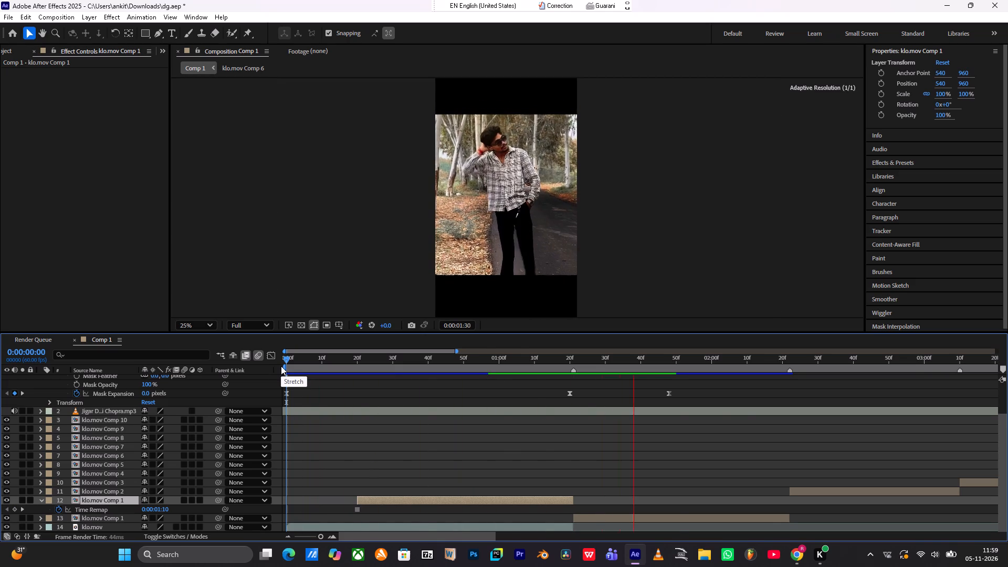
pyautogui.press('space')
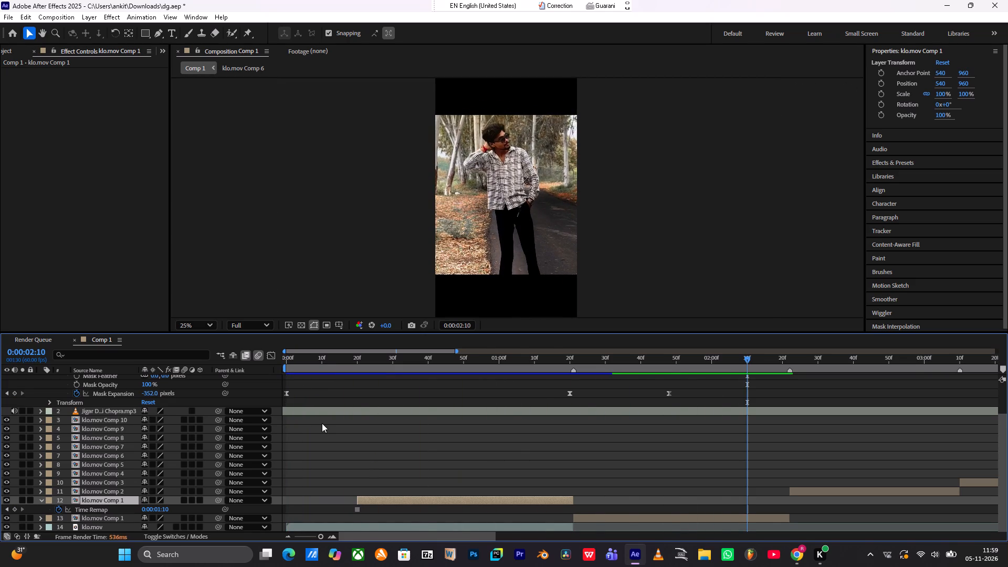
pyautogui.keyDown('alt'); pyautogui.scroll(-3, 322, 423); pyautogui.keyUp('alt')
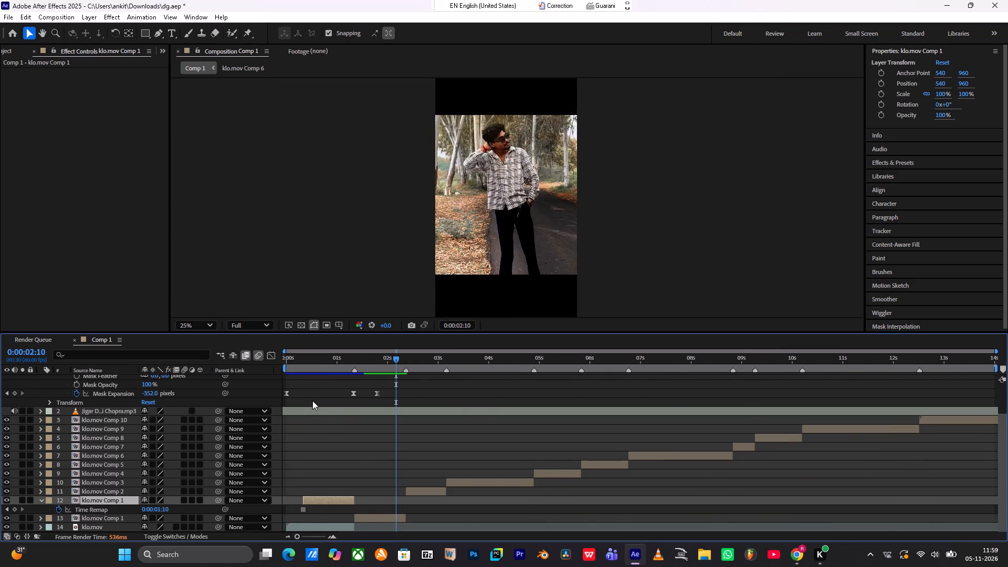
pyautogui.moveTo(310, 357); pyautogui.dragTo(292, 365)
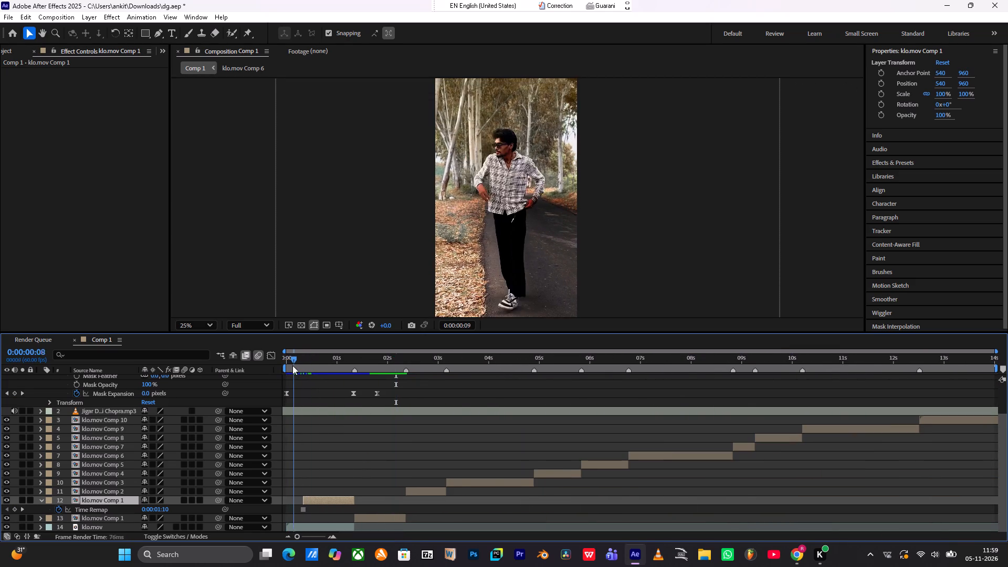
pyautogui.moveTo(292, 365); pyautogui.dragTo(290, 365)
pyautogui.press('space')
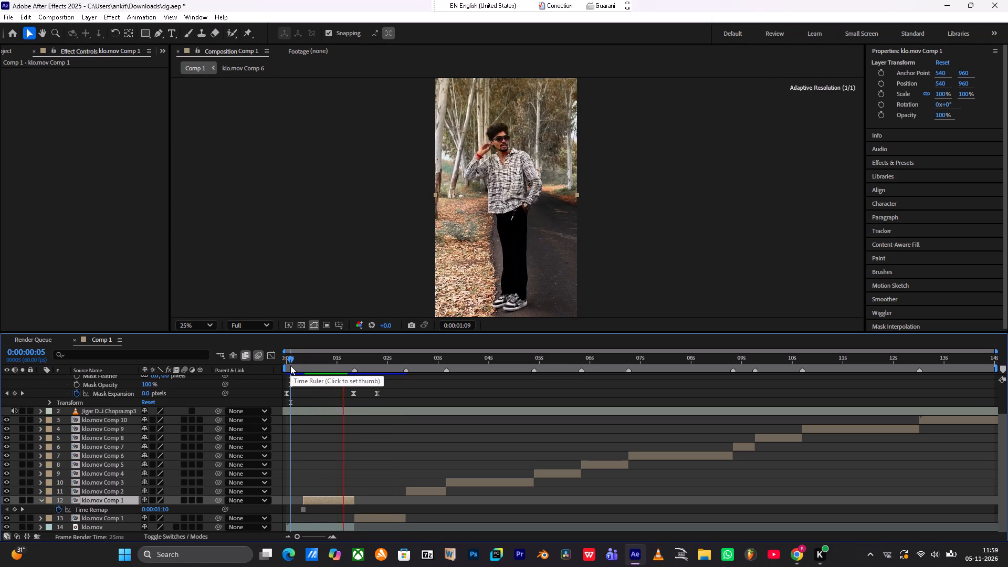
pyautogui.moveTo(320, 361); pyautogui.dragTo(269, 367)
pyautogui.press('space')
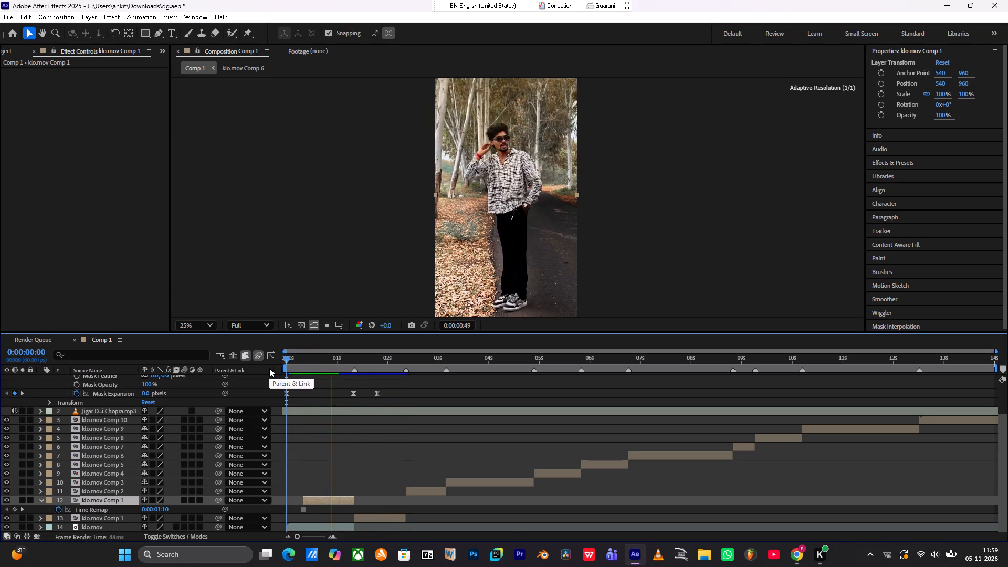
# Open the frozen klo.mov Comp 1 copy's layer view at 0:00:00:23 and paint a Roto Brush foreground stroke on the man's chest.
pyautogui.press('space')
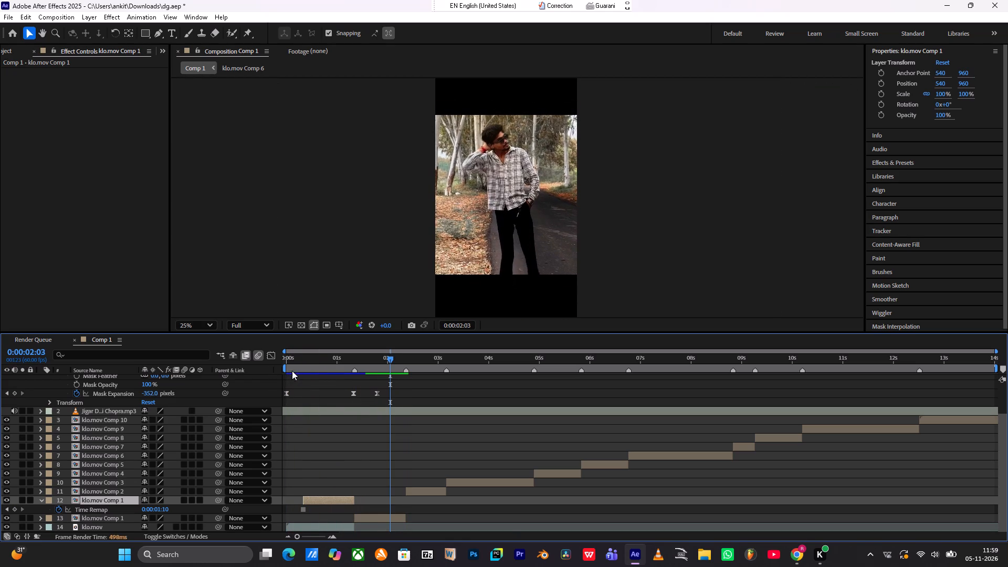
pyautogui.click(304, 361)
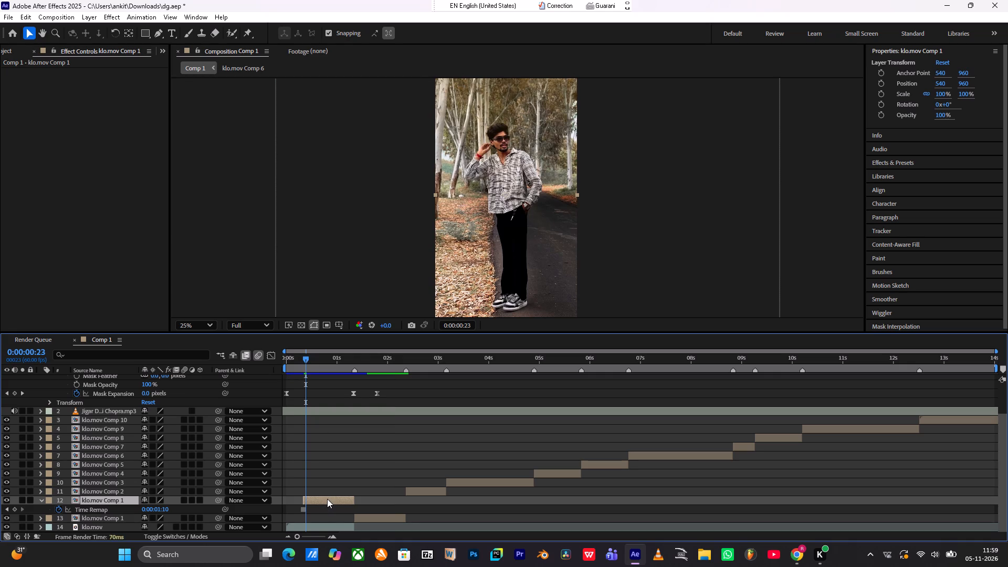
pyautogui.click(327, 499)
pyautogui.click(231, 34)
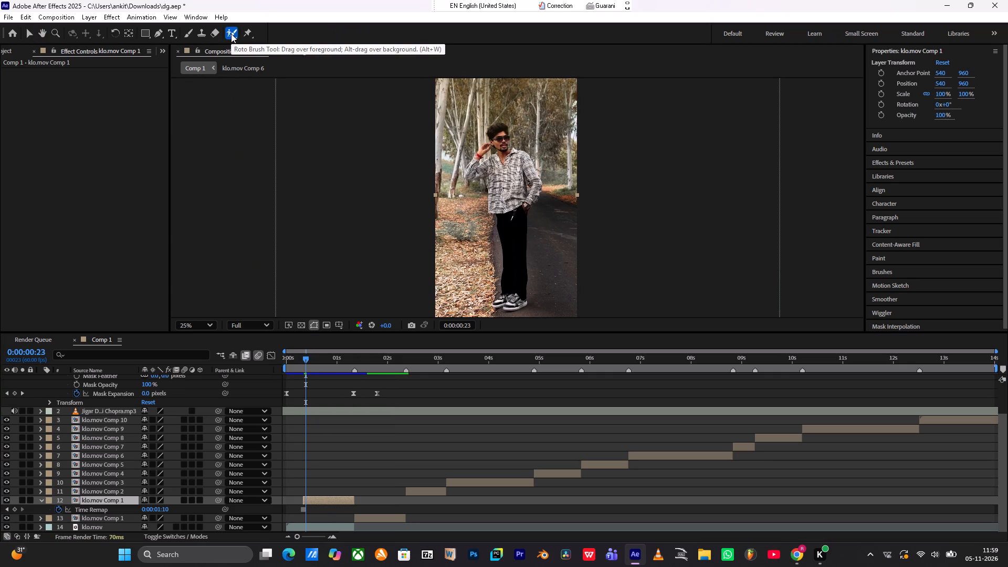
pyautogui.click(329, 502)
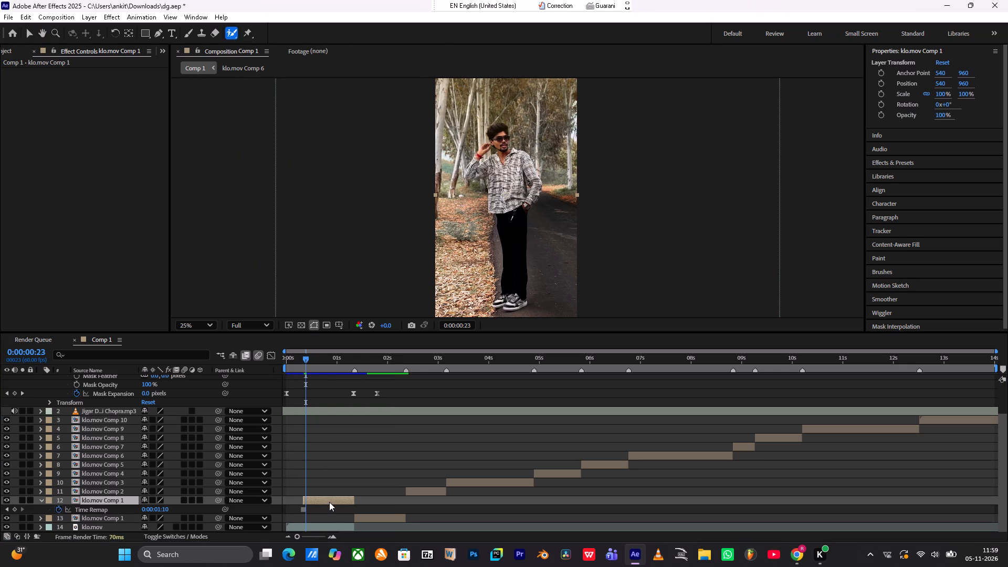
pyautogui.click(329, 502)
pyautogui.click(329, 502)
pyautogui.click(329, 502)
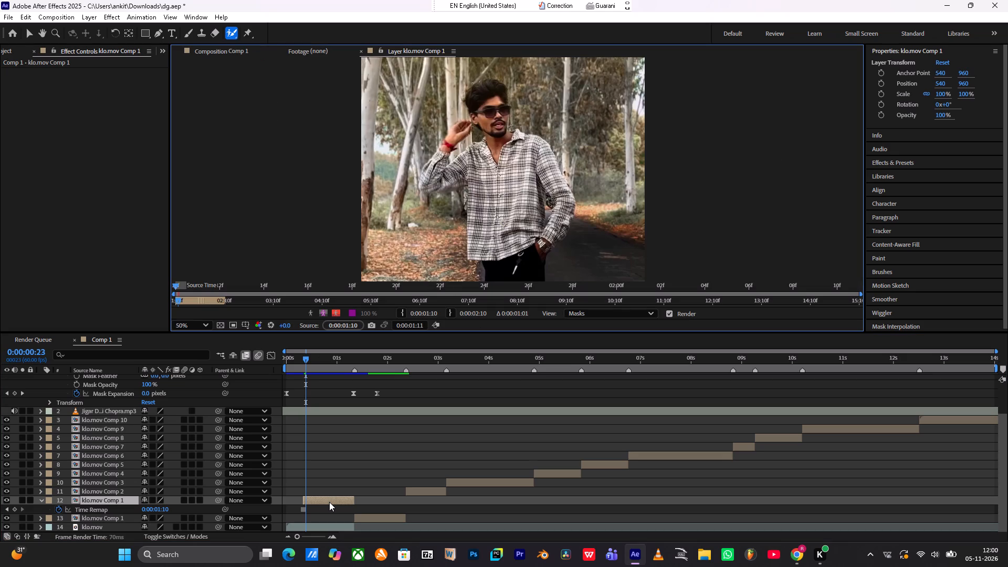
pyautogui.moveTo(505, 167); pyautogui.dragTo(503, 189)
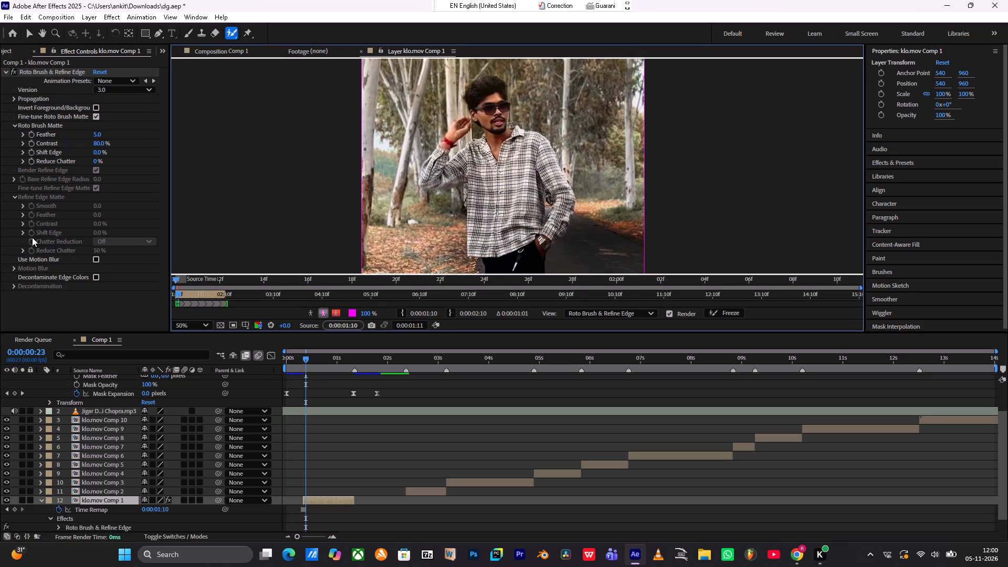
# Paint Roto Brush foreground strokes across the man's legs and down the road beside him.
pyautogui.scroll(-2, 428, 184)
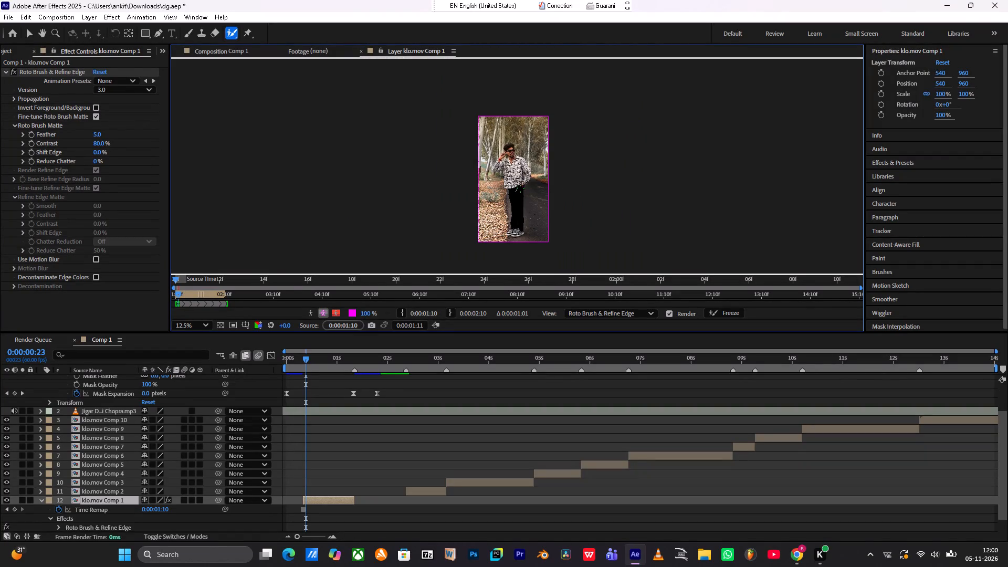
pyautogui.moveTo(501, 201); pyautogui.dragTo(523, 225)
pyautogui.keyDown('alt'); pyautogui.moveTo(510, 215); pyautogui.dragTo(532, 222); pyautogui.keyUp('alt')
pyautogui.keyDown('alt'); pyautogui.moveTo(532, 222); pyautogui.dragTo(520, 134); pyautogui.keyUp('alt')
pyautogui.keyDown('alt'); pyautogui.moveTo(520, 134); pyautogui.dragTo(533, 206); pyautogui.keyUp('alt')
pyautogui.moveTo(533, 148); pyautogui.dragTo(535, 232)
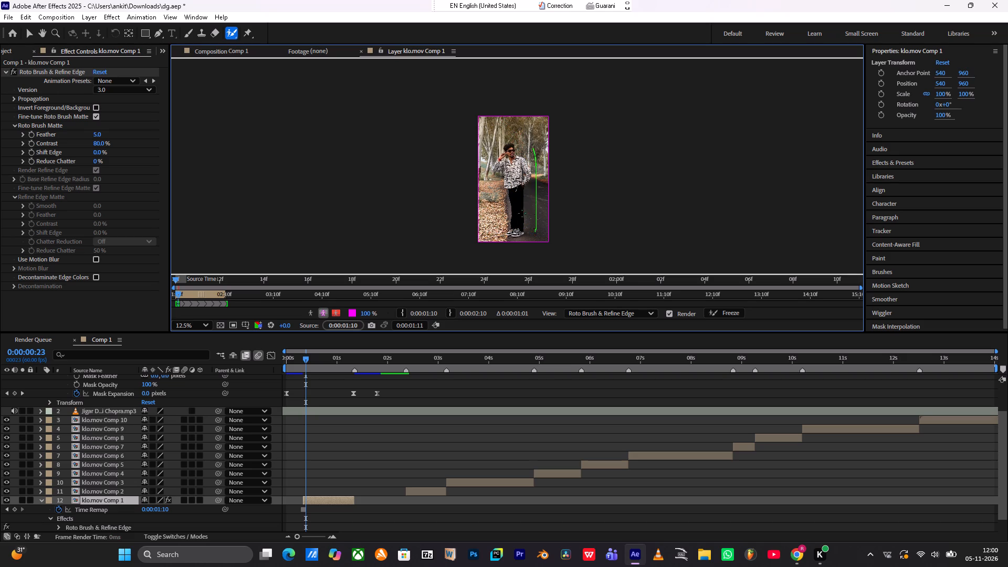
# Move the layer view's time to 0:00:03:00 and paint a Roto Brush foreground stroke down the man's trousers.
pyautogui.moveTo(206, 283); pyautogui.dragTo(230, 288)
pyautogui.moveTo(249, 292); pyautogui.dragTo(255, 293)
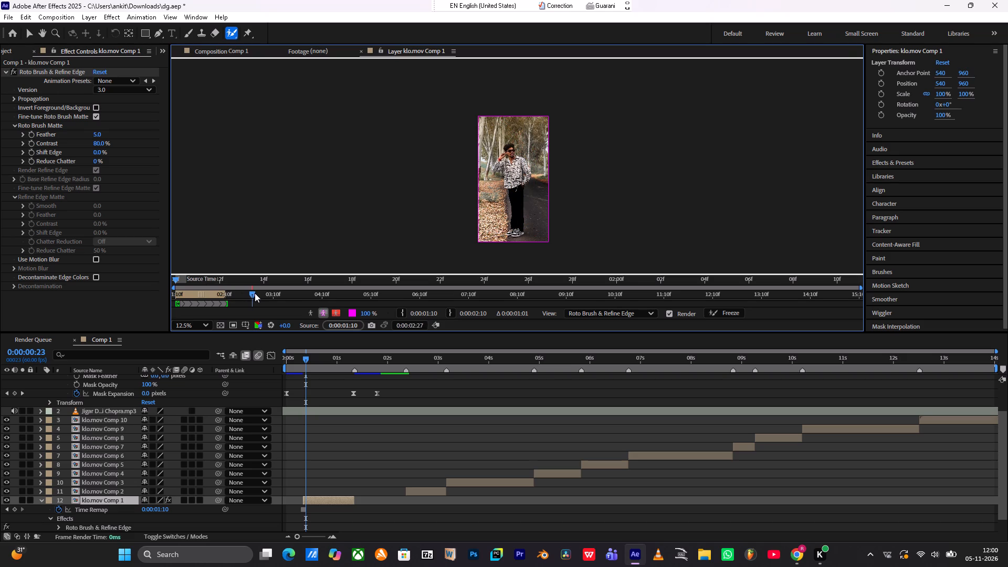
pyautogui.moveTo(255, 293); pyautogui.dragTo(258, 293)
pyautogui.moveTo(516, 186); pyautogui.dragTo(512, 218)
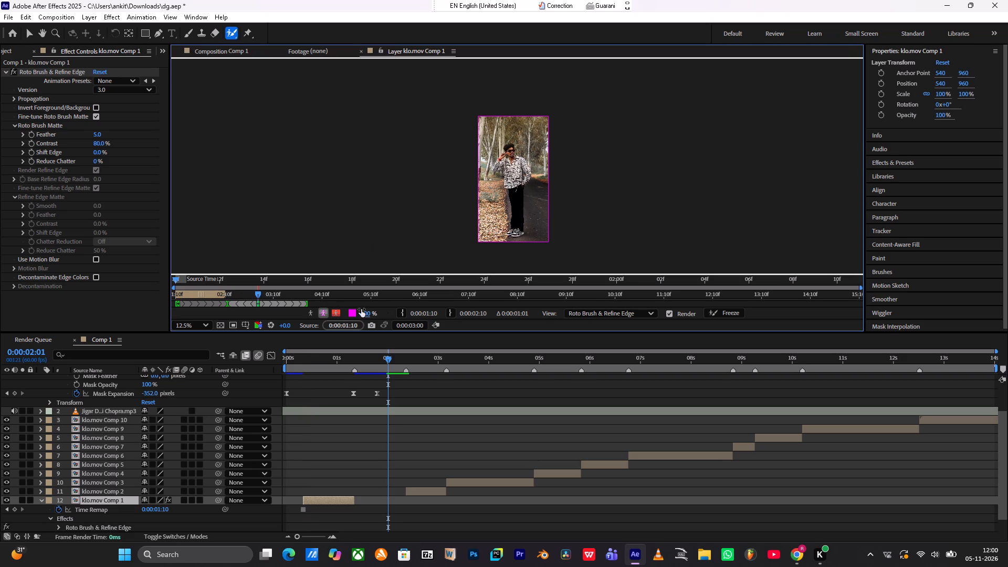
# Set the Roto Brush overlay opacity to 51%.
pyautogui.moveTo(370, 311); pyautogui.dragTo(346, 314)
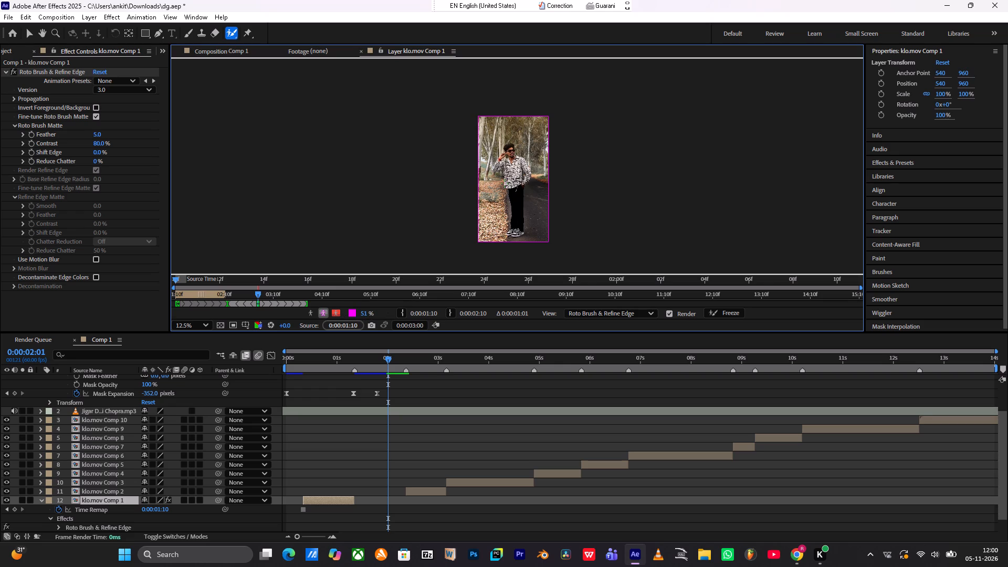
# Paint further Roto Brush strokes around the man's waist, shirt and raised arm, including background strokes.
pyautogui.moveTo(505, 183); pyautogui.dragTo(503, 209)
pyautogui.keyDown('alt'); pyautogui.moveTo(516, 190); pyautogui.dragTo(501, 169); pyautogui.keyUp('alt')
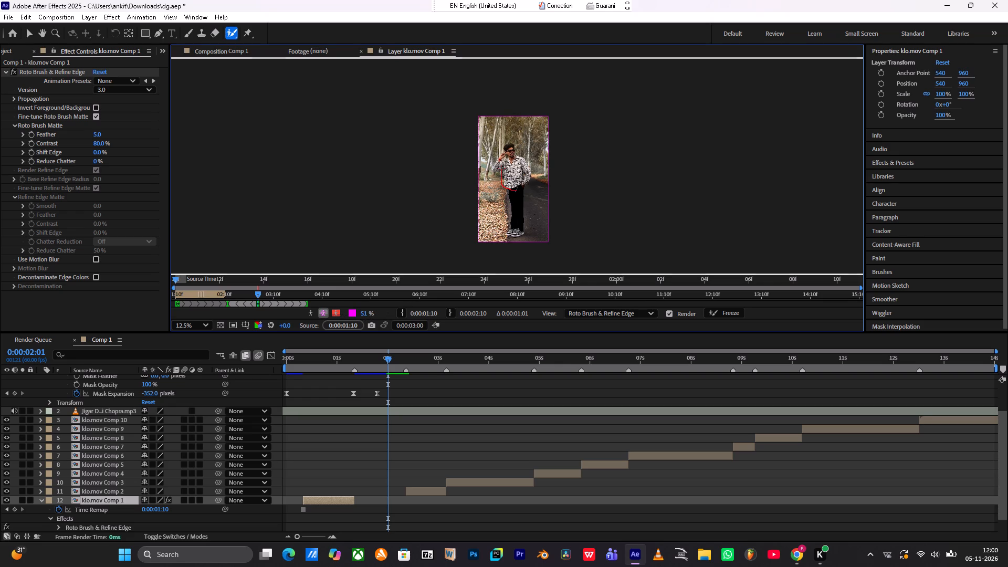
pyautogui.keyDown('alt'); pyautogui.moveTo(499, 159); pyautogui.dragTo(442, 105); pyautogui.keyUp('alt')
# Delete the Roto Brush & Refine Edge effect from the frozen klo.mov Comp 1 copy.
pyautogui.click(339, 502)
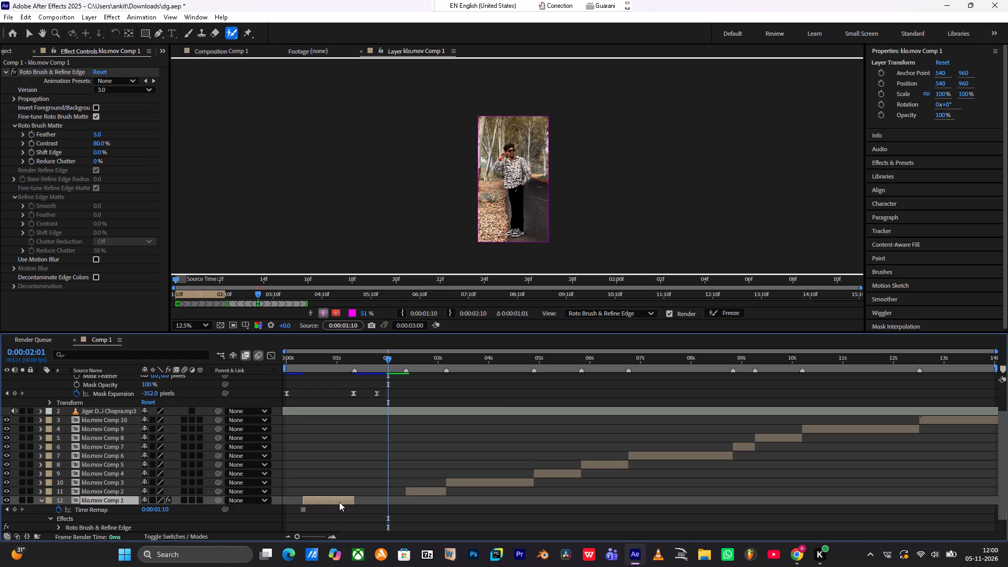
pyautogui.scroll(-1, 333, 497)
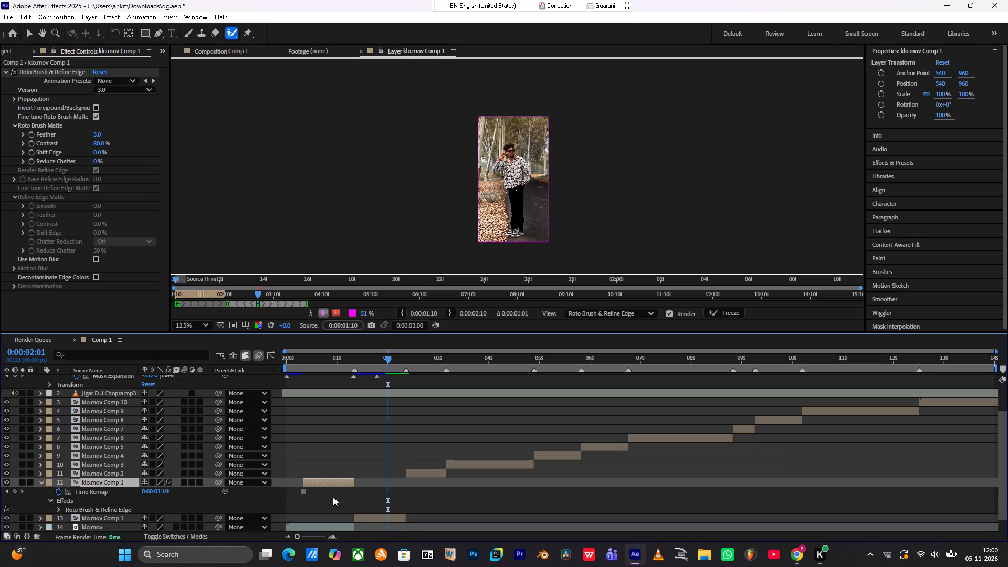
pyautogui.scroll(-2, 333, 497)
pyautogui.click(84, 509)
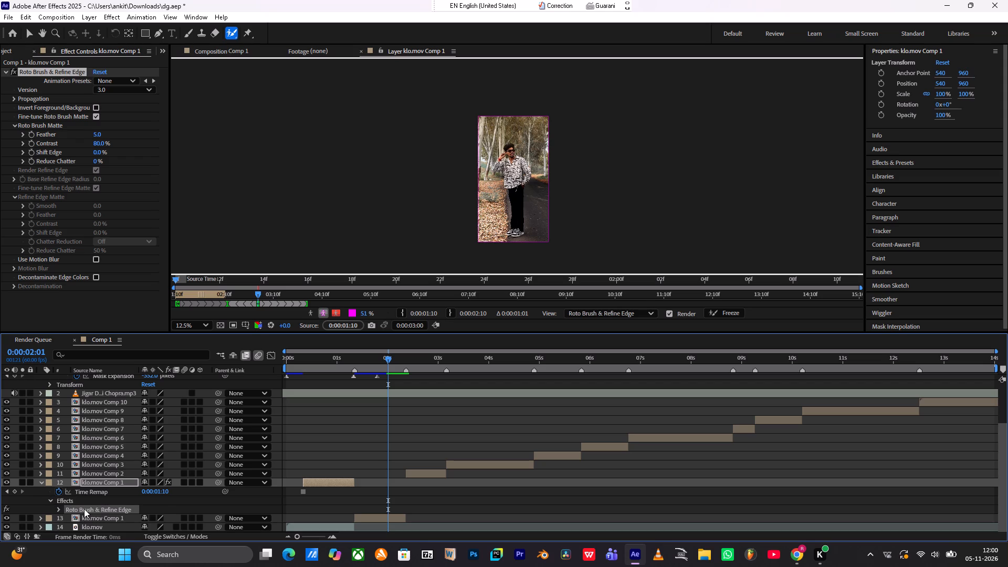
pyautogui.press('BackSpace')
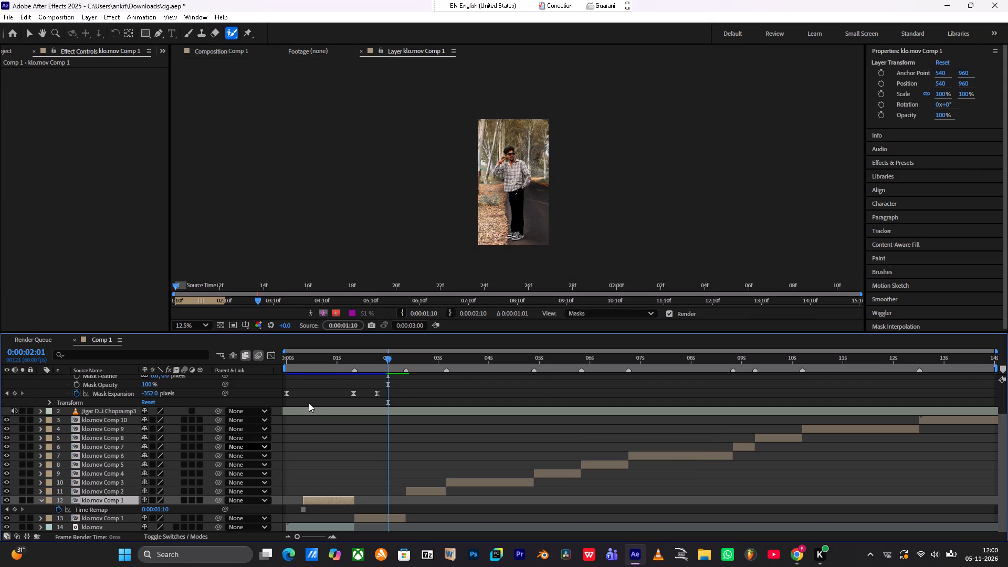
# Move Comp 1 to 0:00:00:52, reselect the frozen copy and paint a Roto Brush foreground stroke on the man's chest.
pyautogui.click(330, 359)
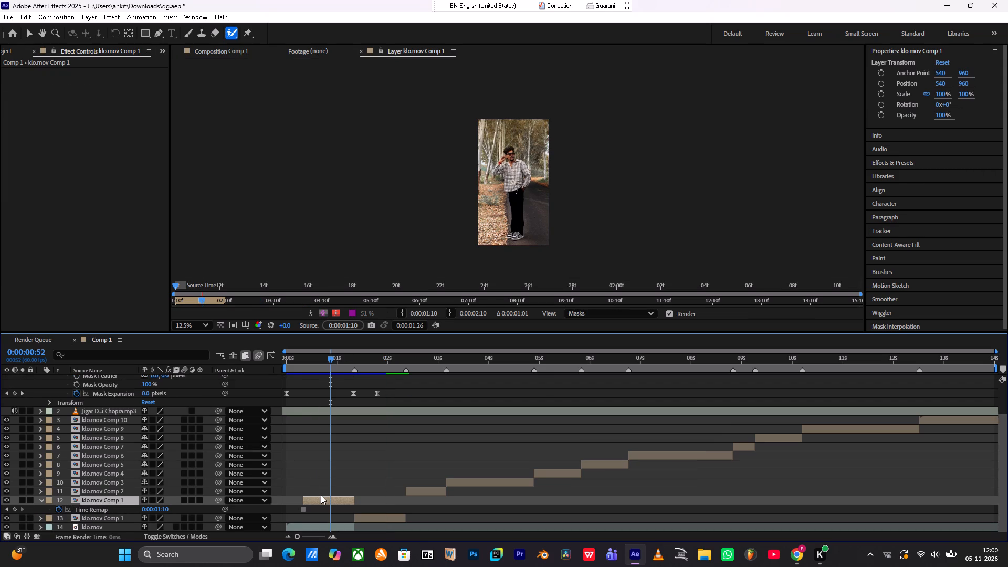
pyautogui.click(321, 495)
pyautogui.click(321, 495)
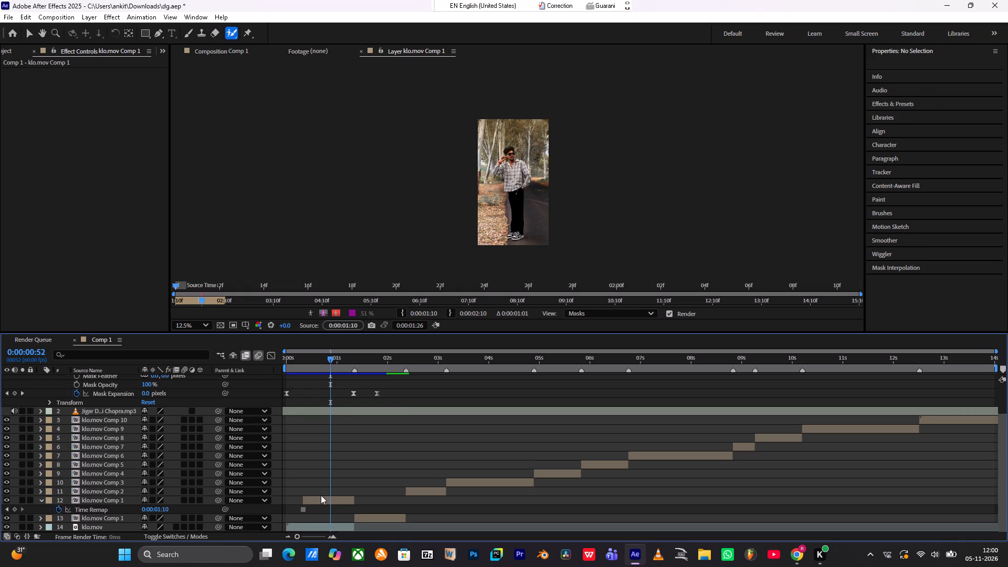
pyautogui.click(326, 498)
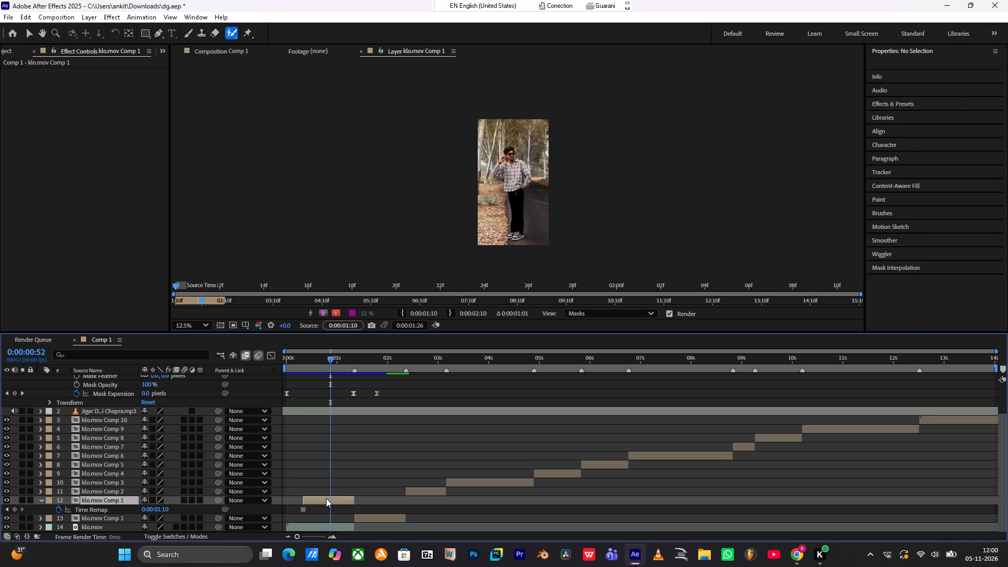
pyautogui.moveTo(513, 169); pyautogui.dragTo(516, 173)
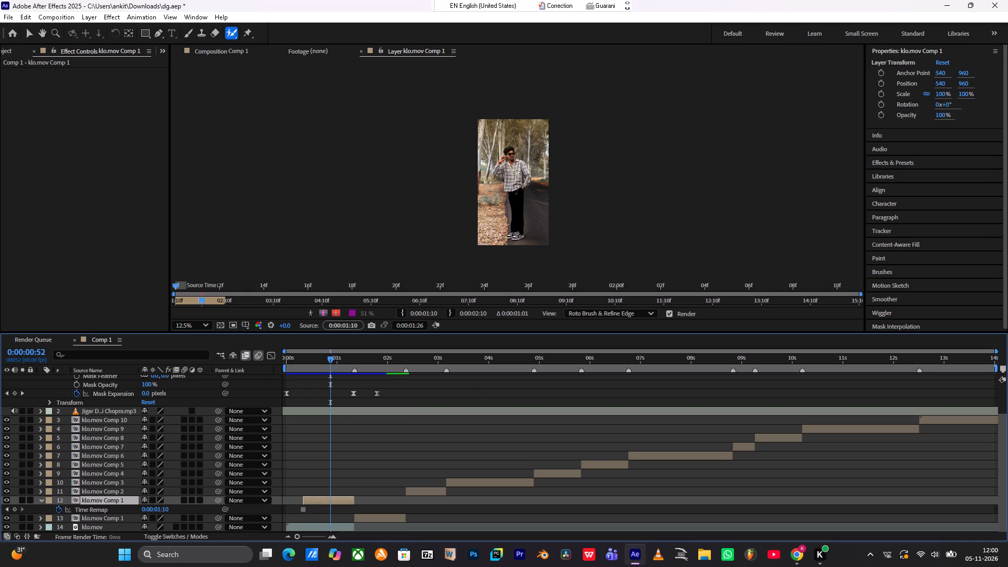
pyautogui.moveTo(516, 173); pyautogui.dragTo(519, 176)
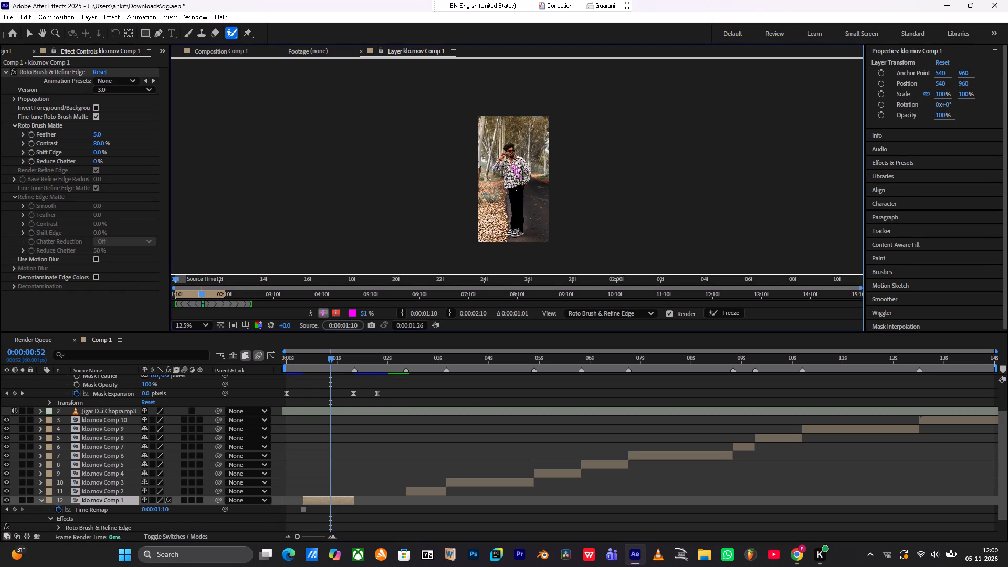
# Paint Roto Brush foreground strokes over the man's head and from his neck along his raised arm to the hand.
pyautogui.scroll(3, 519, 176)
pyautogui.scroll(-1, 519, 176)
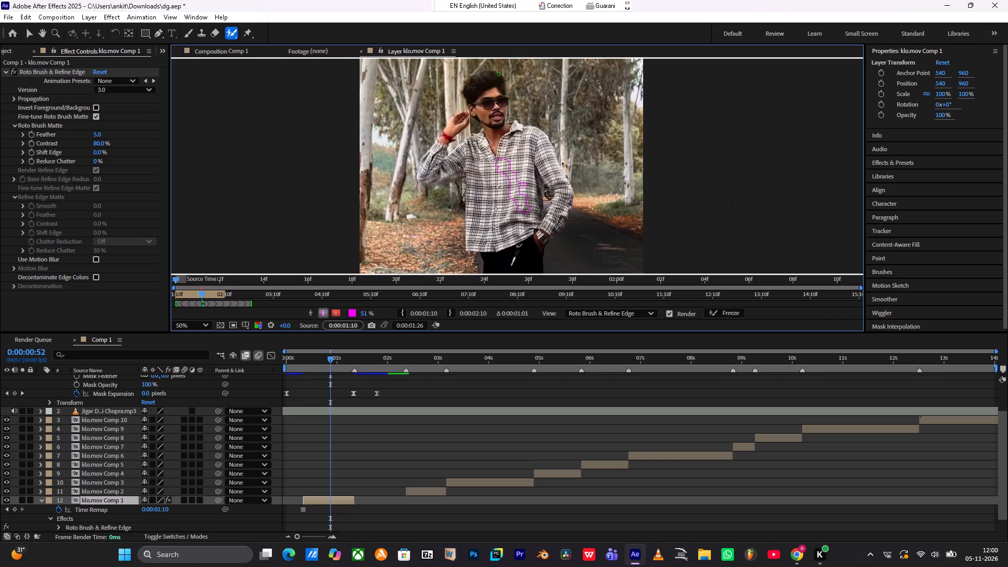
pyautogui.moveTo(500, 82); pyautogui.dragTo(497, 121)
pyautogui.moveTo(490, 118); pyautogui.dragTo(445, 174)
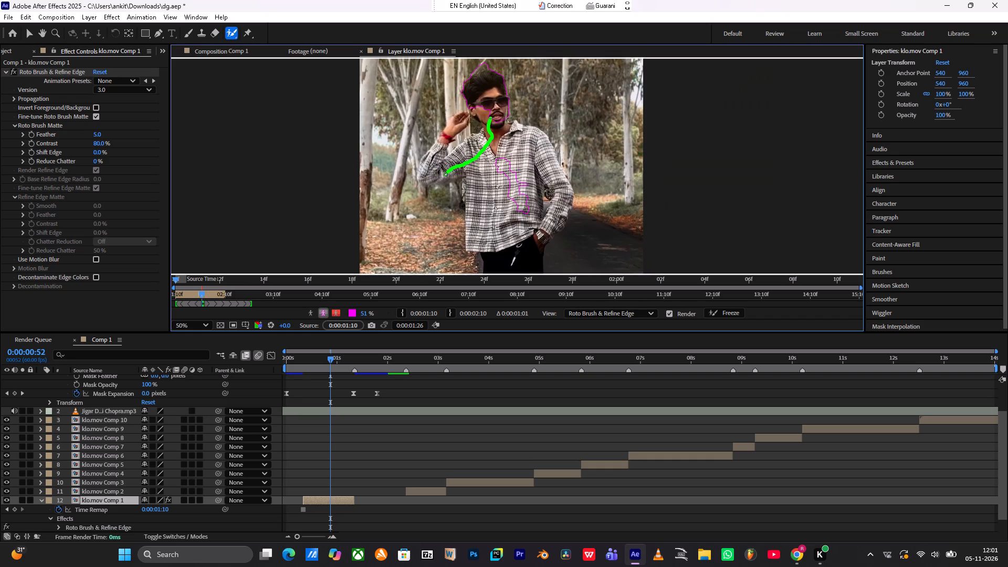
pyautogui.moveTo(445, 174); pyautogui.dragTo(460, 124)
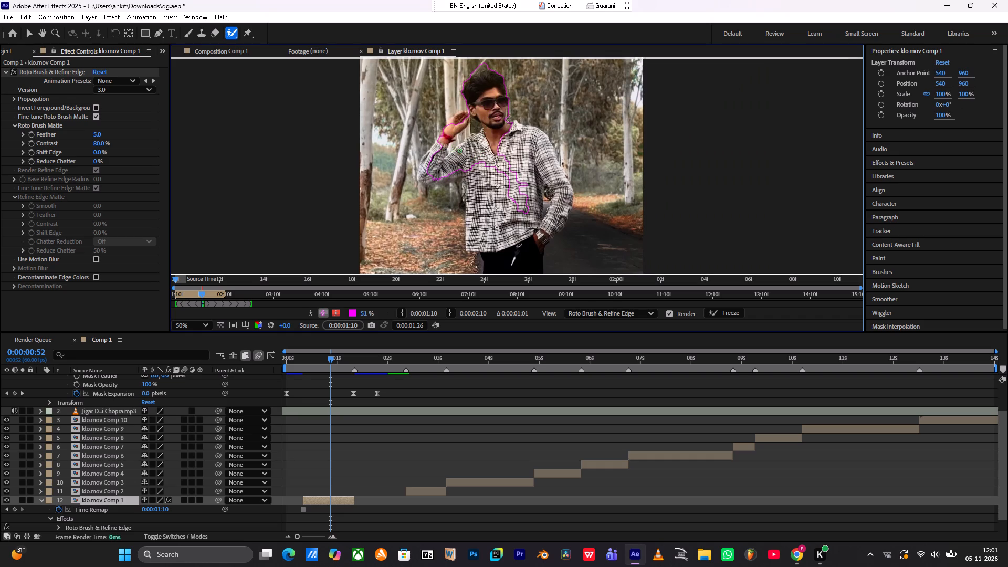
# Extend the Roto Brush foreground over the man's shoulder, lowered arm, lower shirt and black trousers.
pyautogui.moveTo(526, 159); pyautogui.dragTo(558, 195)
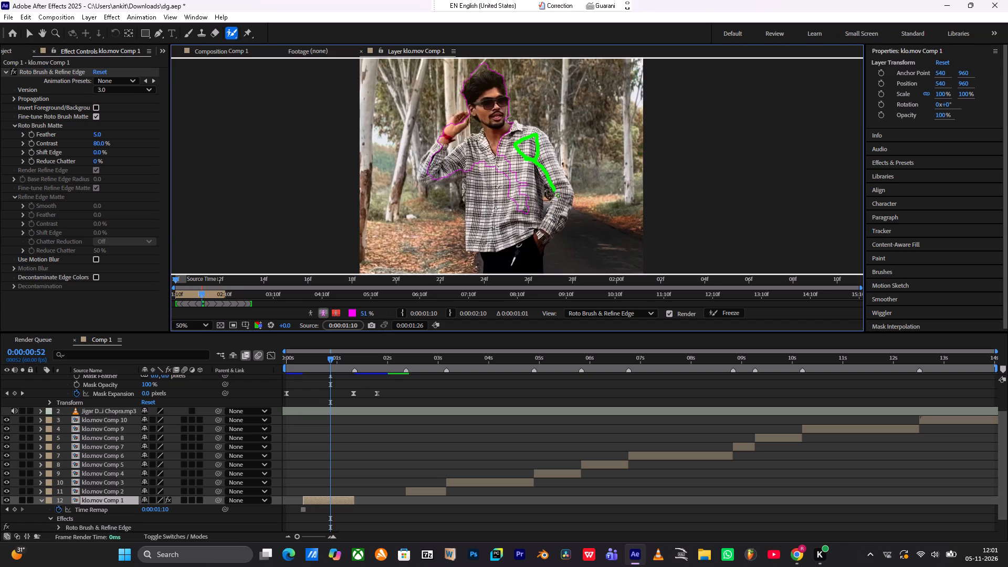
pyautogui.moveTo(558, 195); pyautogui.dragTo(485, 177)
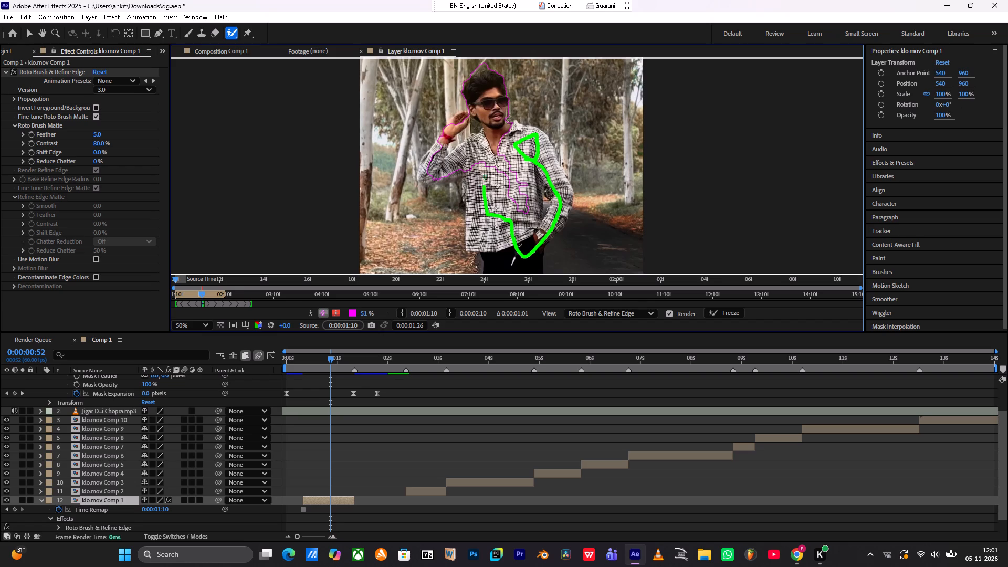
pyautogui.moveTo(485, 177); pyautogui.dragTo(514, 246)
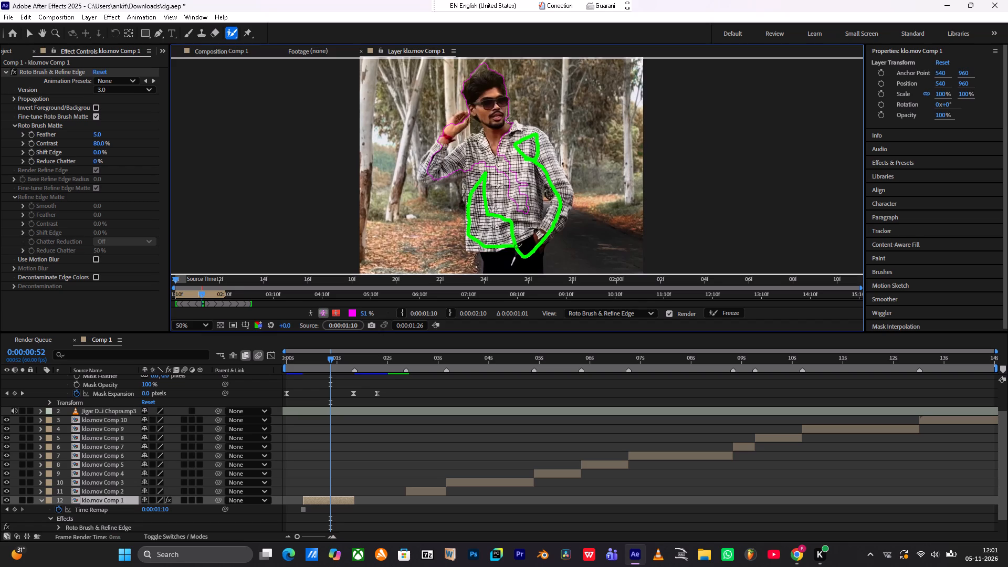
pyautogui.scroll(-1, 512, 242)
pyautogui.moveTo(512, 242); pyautogui.dragTo(513, 214)
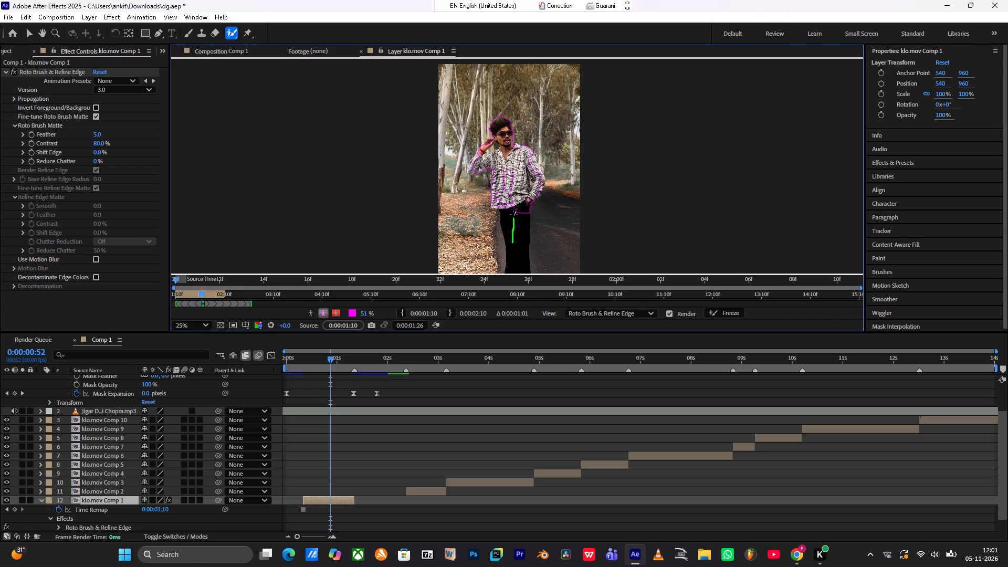
pyautogui.moveTo(513, 214); pyautogui.dragTo(513, 211)
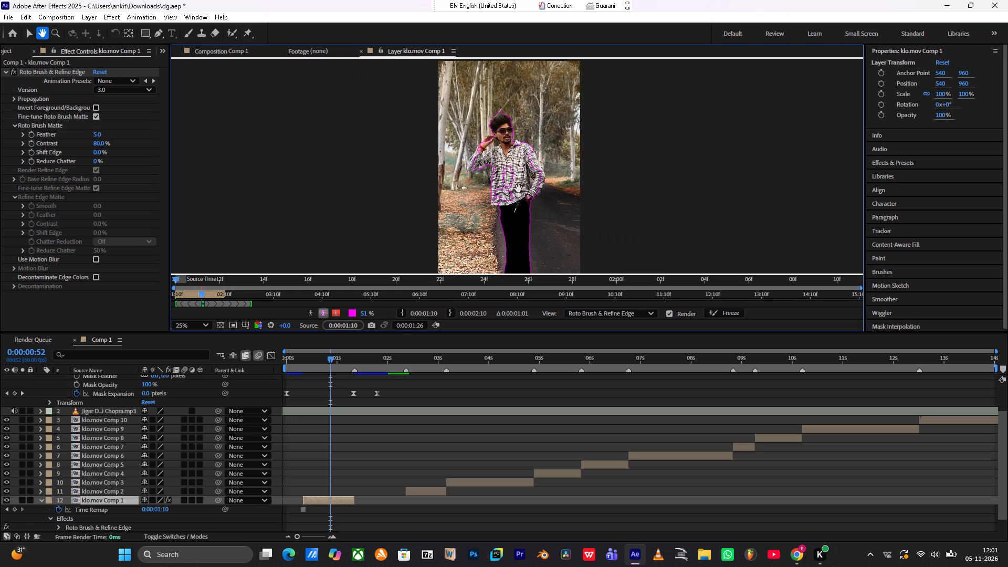
# Paint Roto Brush foreground strokes over the man's shoes and the front of his shirt.
pyautogui.moveTo(521, 233); pyautogui.dragTo(520, 233)
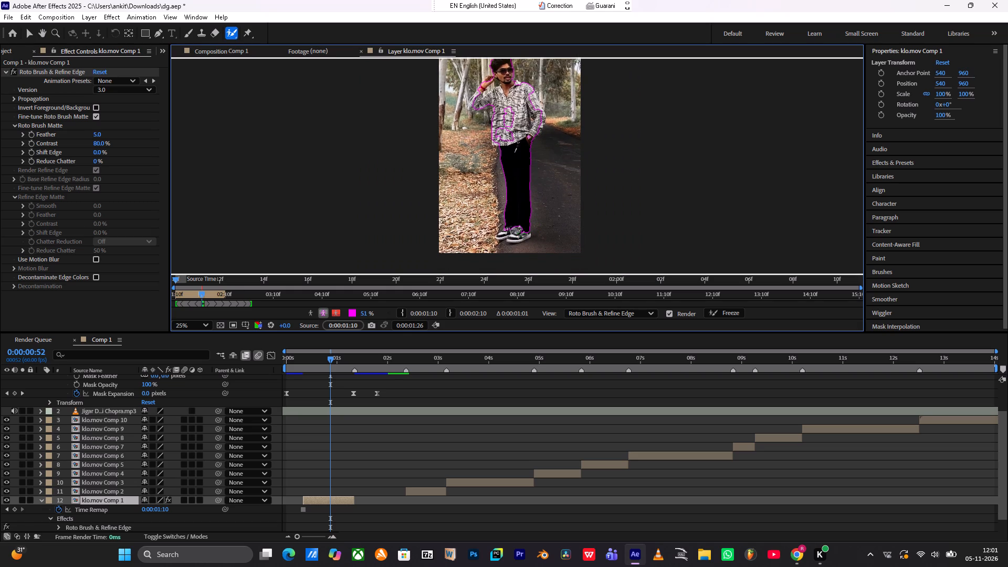
pyautogui.moveTo(520, 233); pyautogui.dragTo(502, 233)
pyautogui.moveTo(514, 239); pyautogui.dragTo(508, 238)
pyautogui.moveTo(505, 124); pyautogui.dragTo(505, 136)
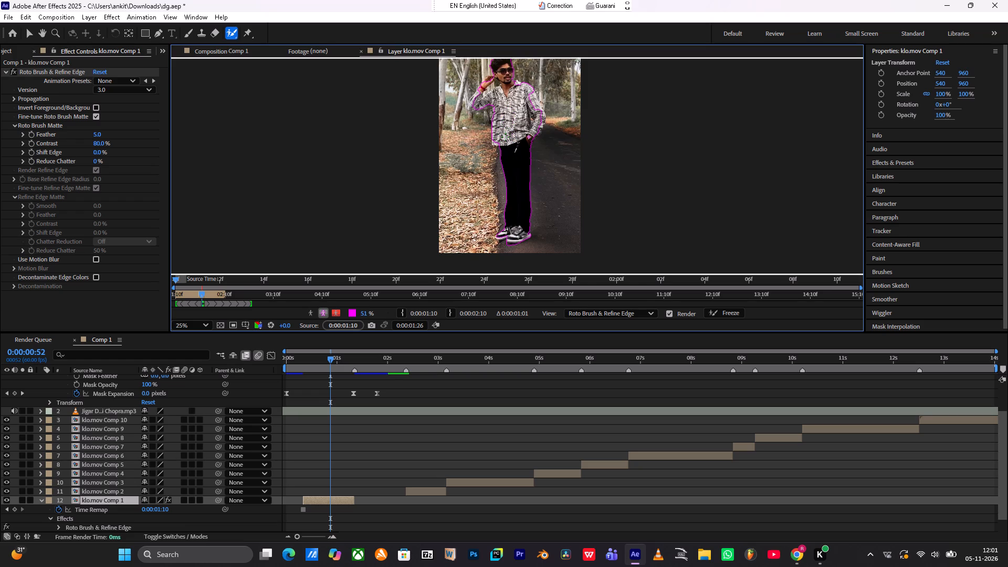
# Add the shirt's bottom hem corner, the pocketed hand's wrist and the lowered arm's lower sleeve to the Roto Brush foreground.
pyautogui.scroll(2, 499, 139)
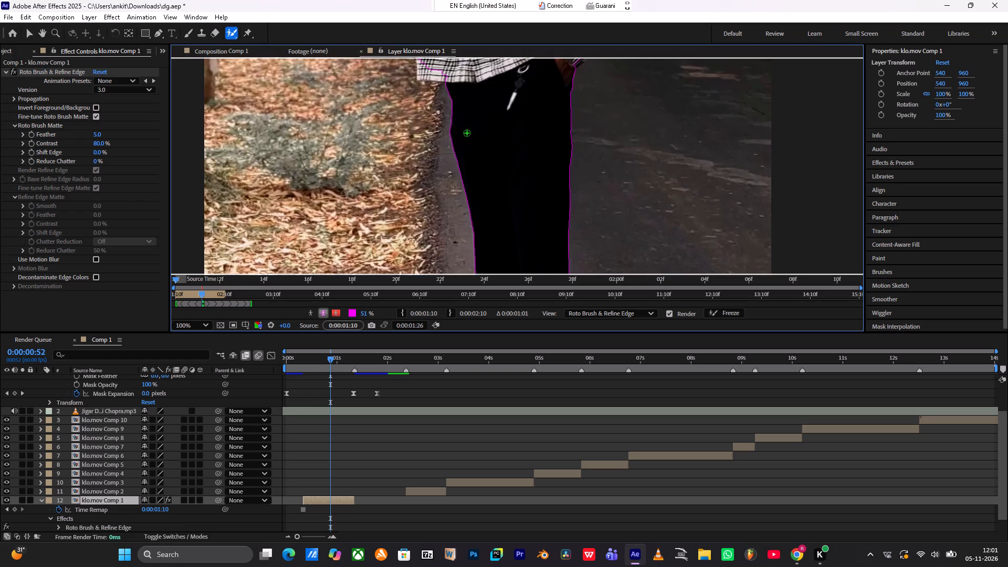
pyautogui.moveTo(463, 133); pyautogui.dragTo(521, 217, button='middle')
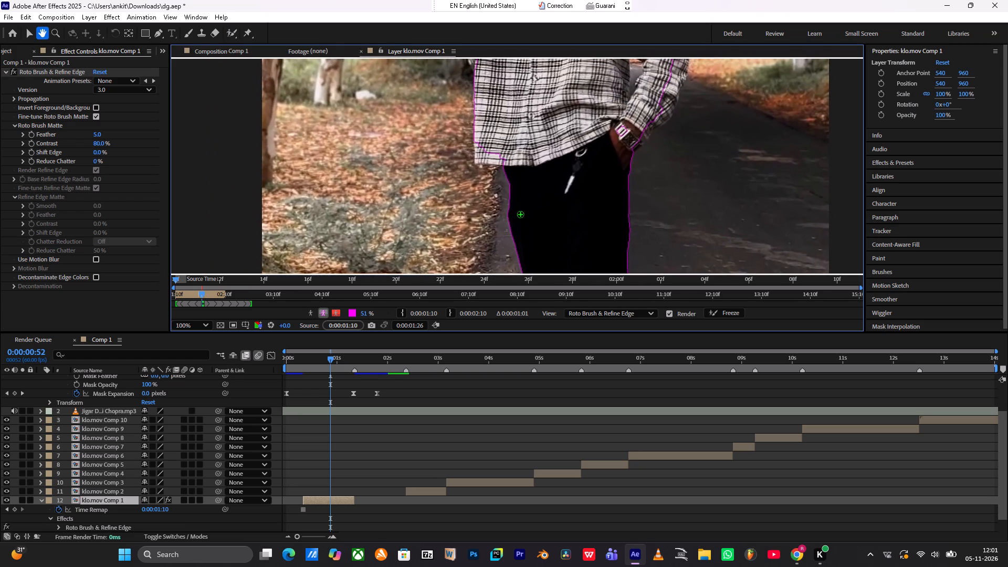
pyautogui.moveTo(499, 161); pyautogui.dragTo(480, 148)
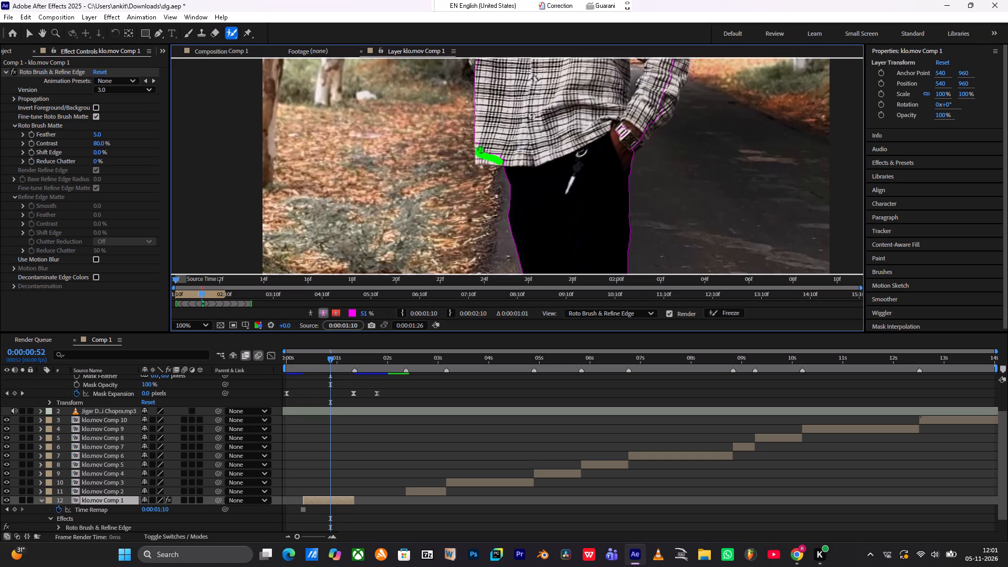
pyautogui.moveTo(622, 136); pyautogui.dragTo(622, 135)
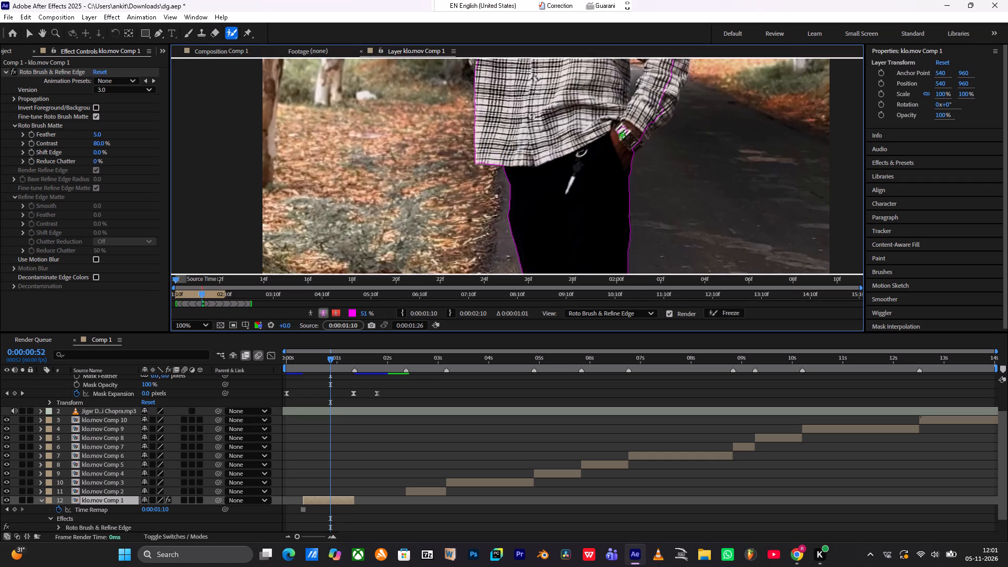
pyautogui.moveTo(622, 135); pyautogui.dragTo(629, 128)
pyautogui.moveTo(677, 76); pyautogui.dragTo(637, 140)
# Extend the Roto Brush foreground over the elbow and upper sleeve of the man's lowered arm.
pyautogui.scroll(1, 637, 140)
pyautogui.moveTo(637, 140); pyautogui.dragTo(386, 307, button='middle')
pyautogui.moveTo(543, 138); pyautogui.dragTo(430, 233, button='middle')
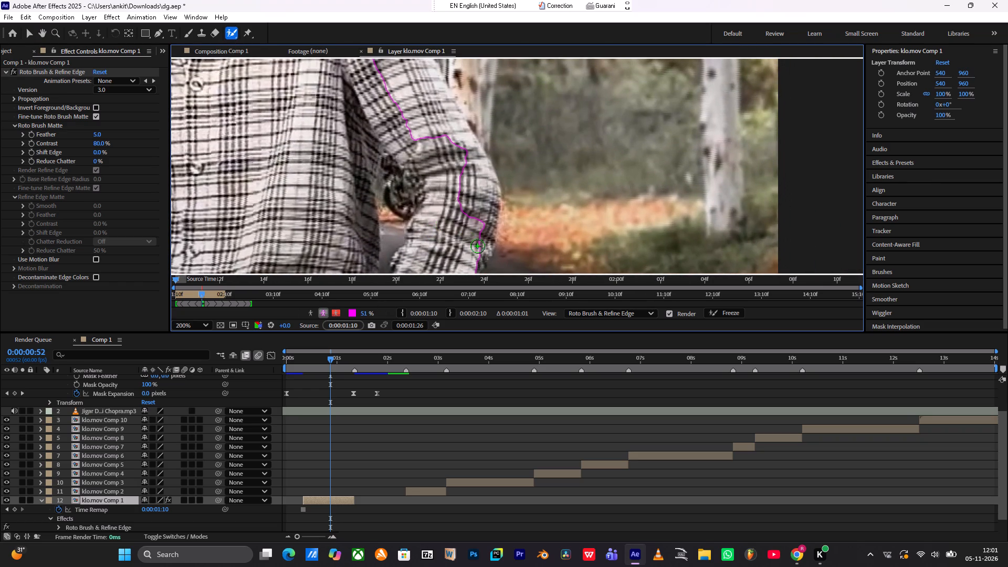
pyautogui.moveTo(478, 255); pyautogui.dragTo(425, 144)
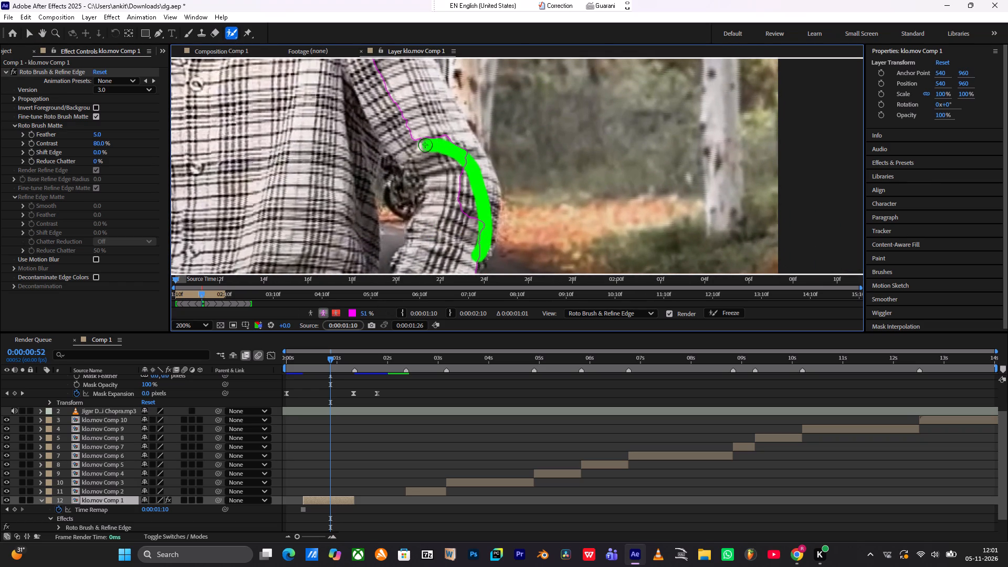
pyautogui.moveTo(461, 129); pyautogui.dragTo(417, 64)
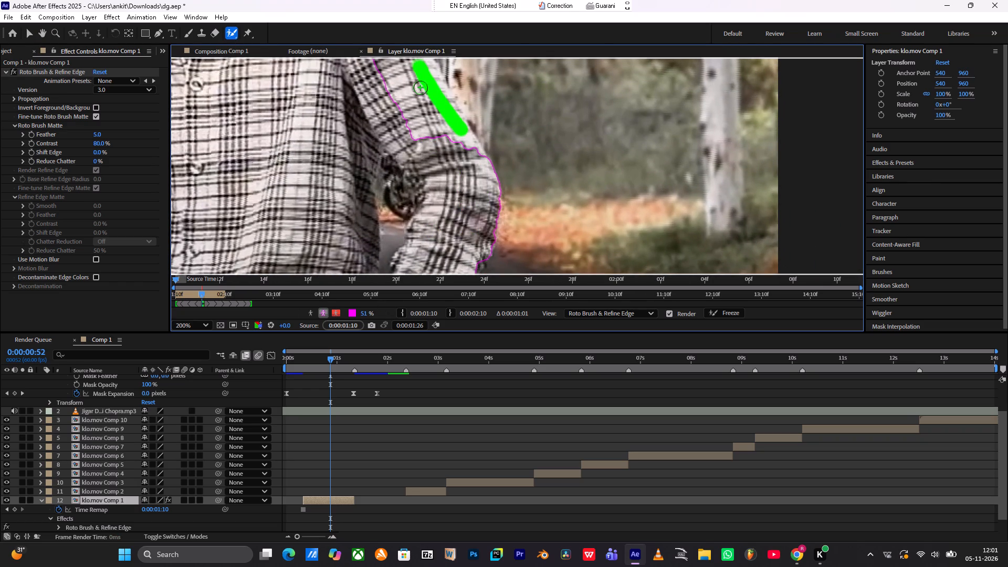
# Subtract the background patch beside the lowered arm's upper sleeve and add the nearby shirt collar to the Roto Brush foreground.
pyautogui.moveTo(435, 121); pyautogui.dragTo(477, 242, button='middle')
pyautogui.scroll(1, 435, 121)
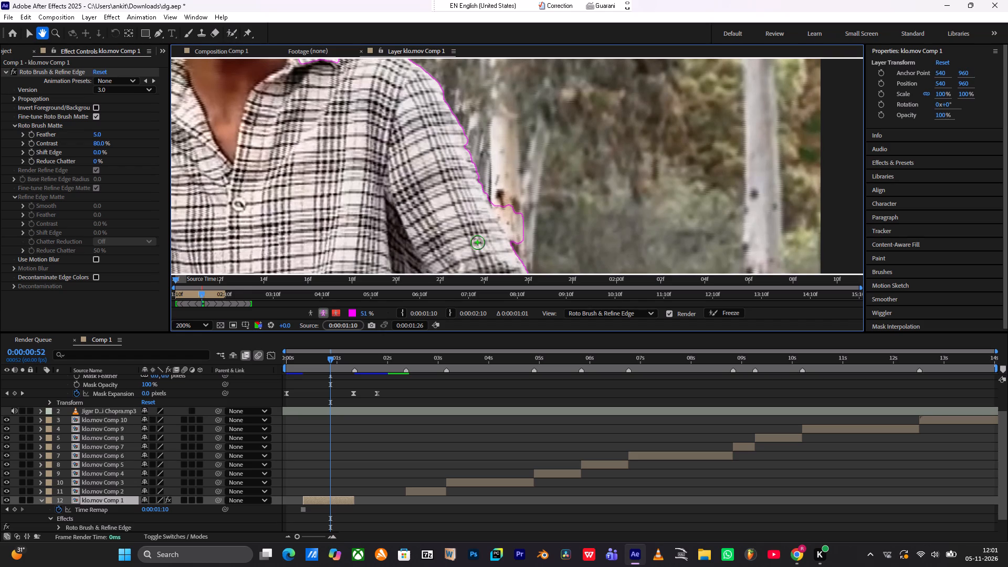
pyautogui.keyDown('alt'); pyautogui.moveTo(532, 215); pyautogui.dragTo(531, 215); pyautogui.keyUp('alt')
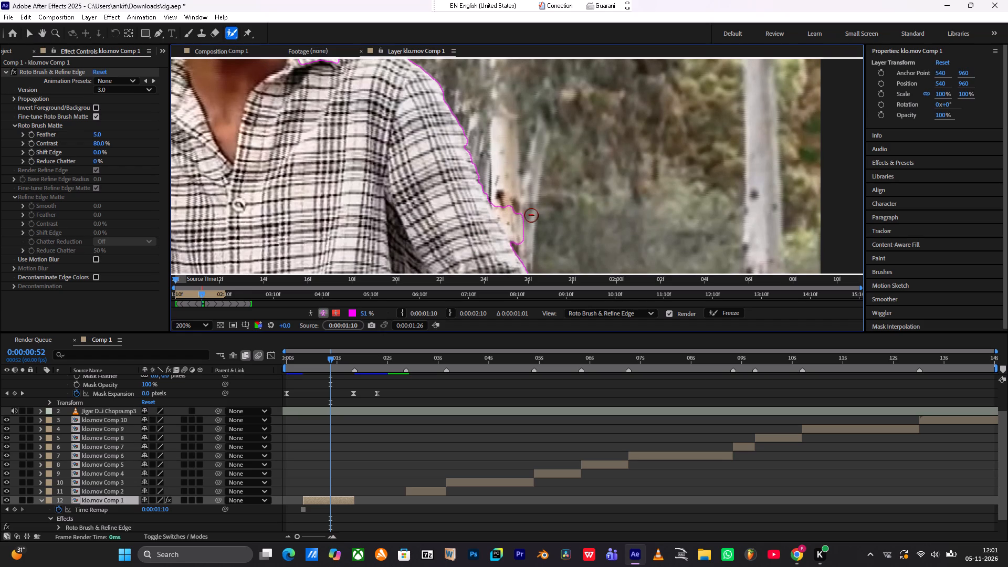
pyautogui.keyDown('alt'); pyautogui.moveTo(531, 215); pyautogui.dragTo(497, 203); pyautogui.keyUp('alt')
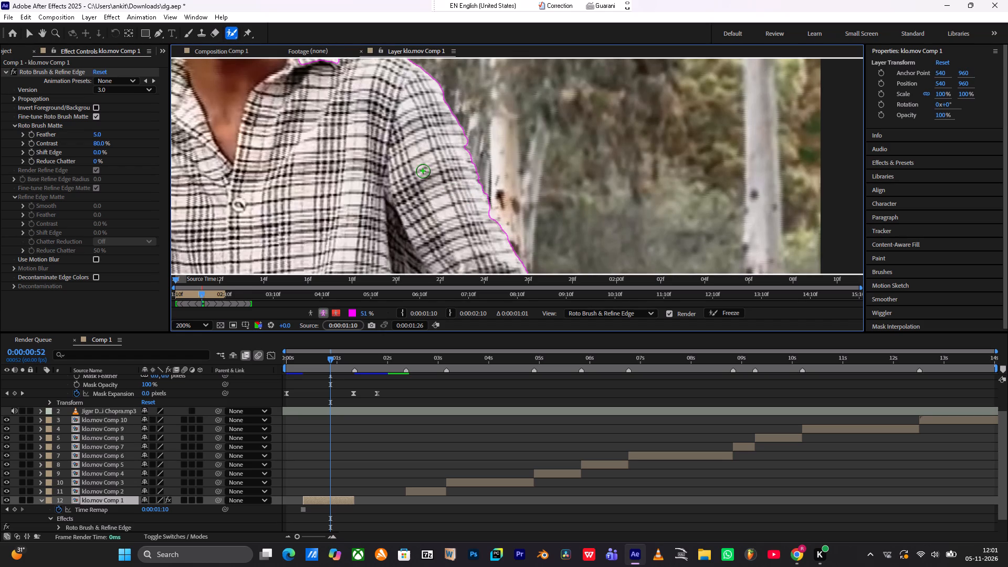
pyautogui.moveTo(423, 171); pyautogui.dragTo(526, 283, button='middle')
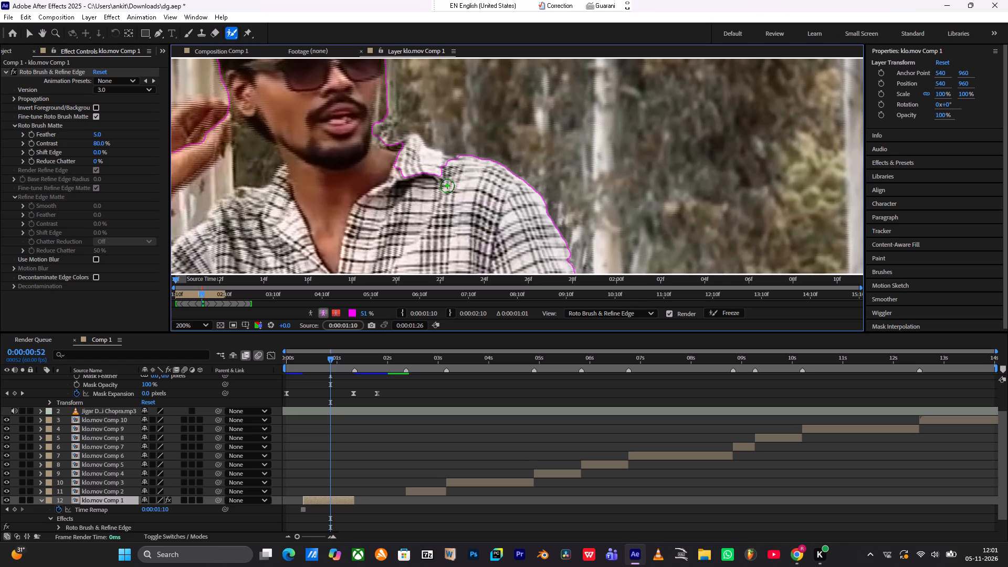
pyautogui.moveTo(435, 165); pyautogui.dragTo(405, 151)
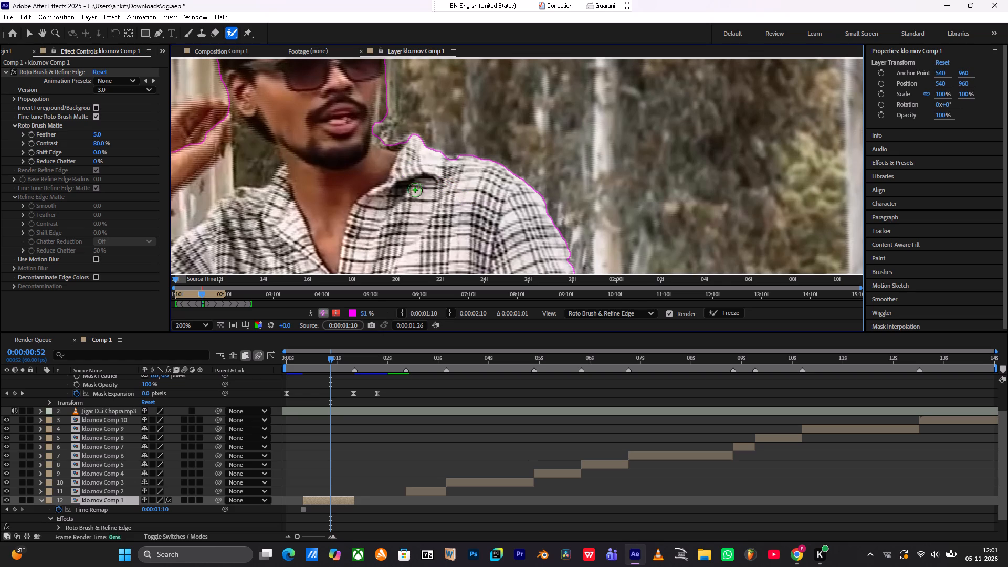
# Paint Roto Brush background strokes beside the man's jaw and above his hair to trim the excess selection.
pyautogui.moveTo(386, 146); pyautogui.dragTo(432, 180, button='middle')
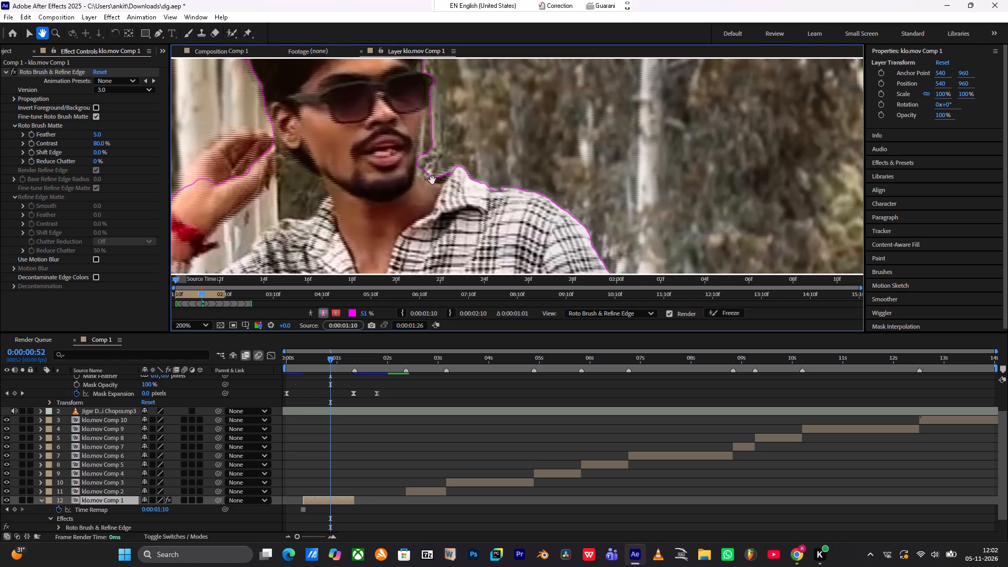
pyautogui.moveTo(432, 180); pyautogui.dragTo(441, 188, button='middle')
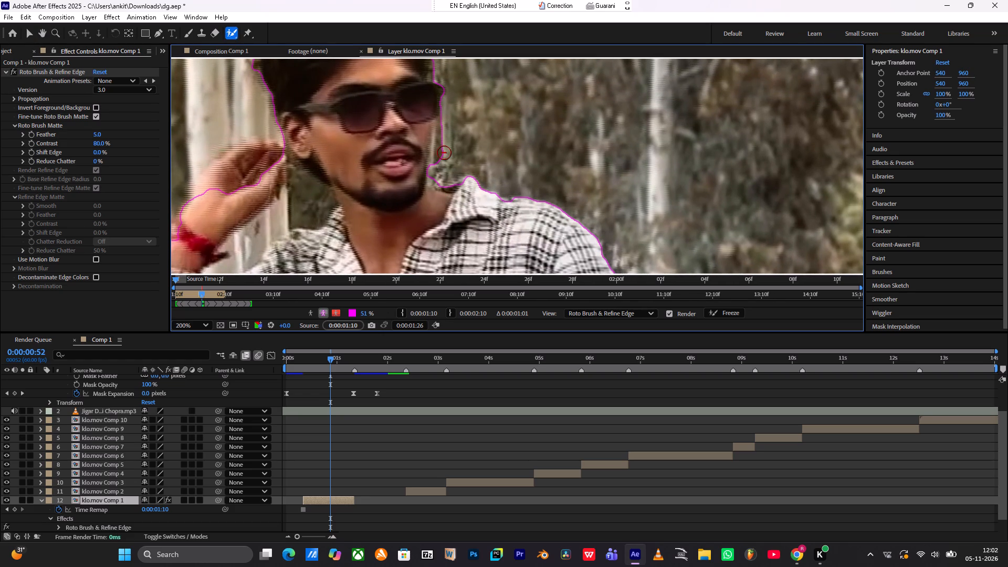
pyautogui.keyDown('alt'); pyautogui.moveTo(444, 152); pyautogui.dragTo(446, 162); pyautogui.keyUp('alt')
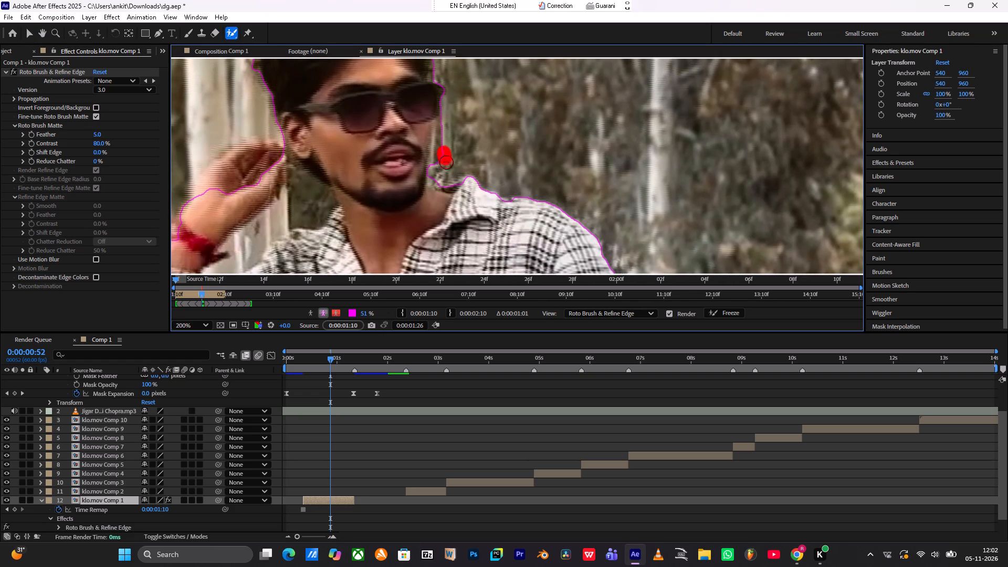
pyautogui.keyDown('alt'); pyautogui.moveTo(446, 162); pyautogui.dragTo(442, 138); pyautogui.keyUp('alt')
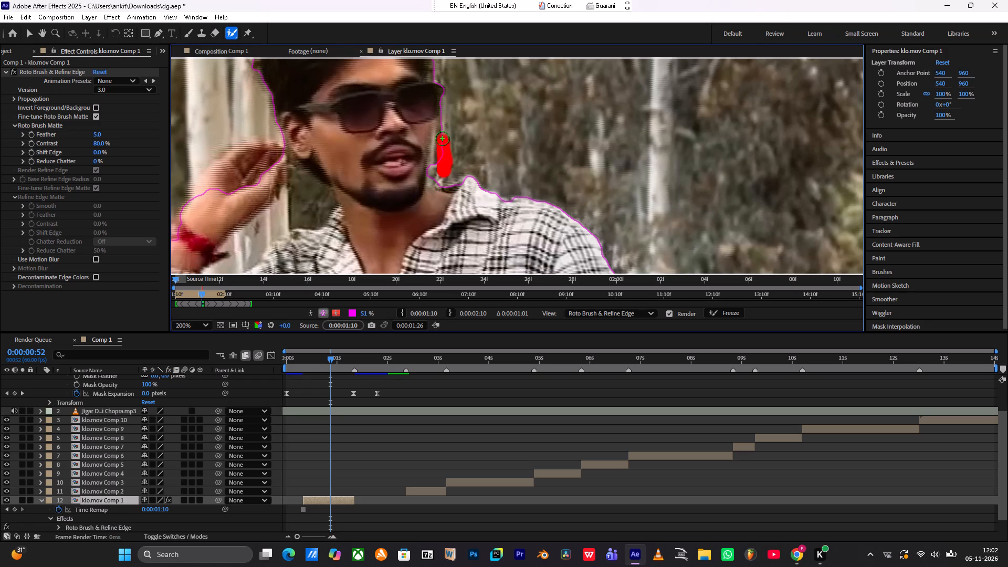
pyautogui.moveTo(409, 136); pyautogui.dragTo(480, 276, button='middle')
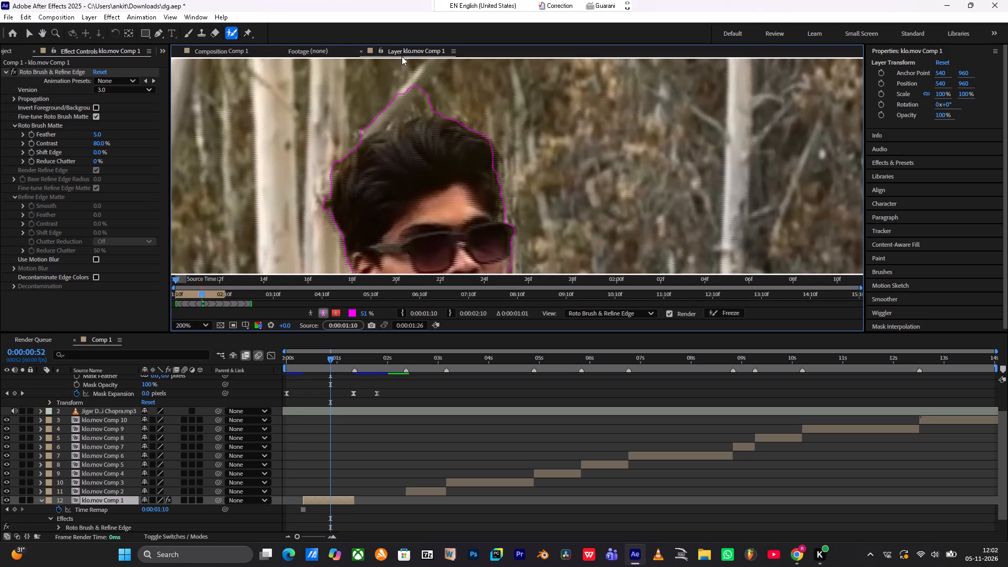
pyautogui.keyDown('alt'); pyautogui.moveTo(427, 99); pyautogui.dragTo(411, 99); pyautogui.keyUp('alt')
pyautogui.keyDown('alt'); pyautogui.moveTo(411, 99); pyautogui.dragTo(372, 117); pyautogui.keyUp('alt')
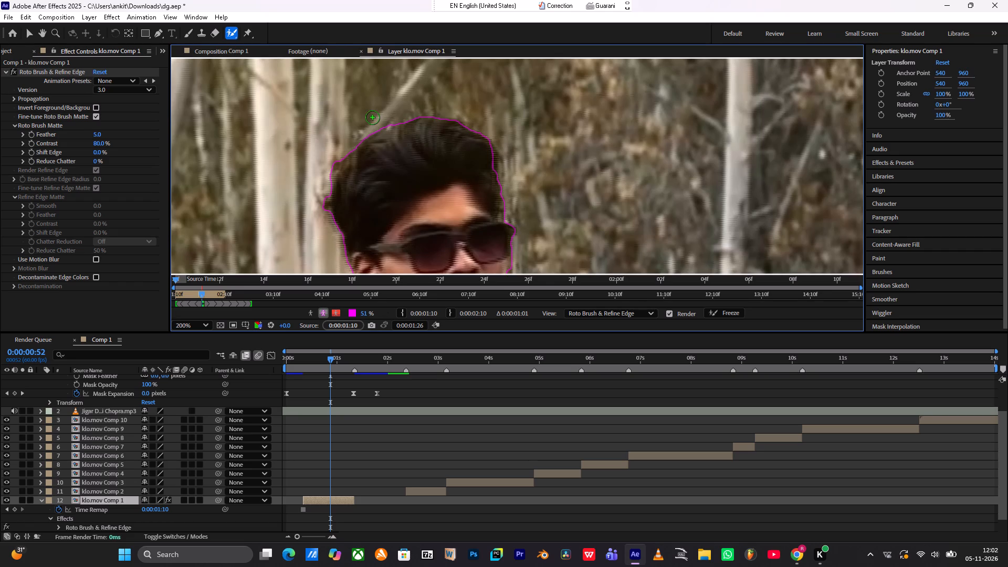
# Paint Roto Brush foreground strokes over the fingers and back of the man's raised hand.
pyautogui.moveTo(366, 146); pyautogui.dragTo(427, 75, button='middle')
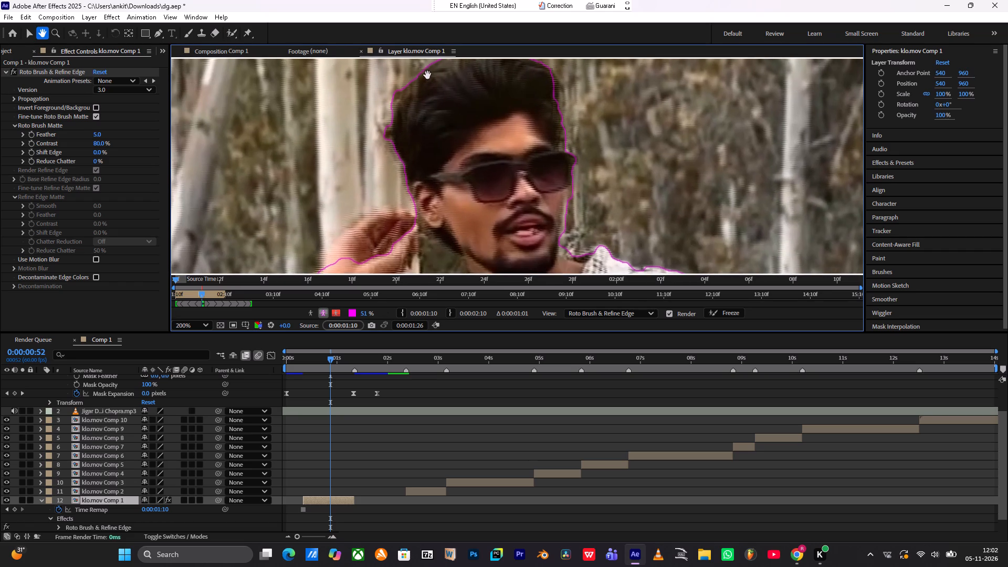
pyautogui.moveTo(427, 75); pyautogui.dragTo(428, 70, button='middle')
pyautogui.moveTo(395, 213); pyautogui.dragTo(419, 172, button='middle')
pyautogui.moveTo(433, 173); pyautogui.dragTo(401, 190)
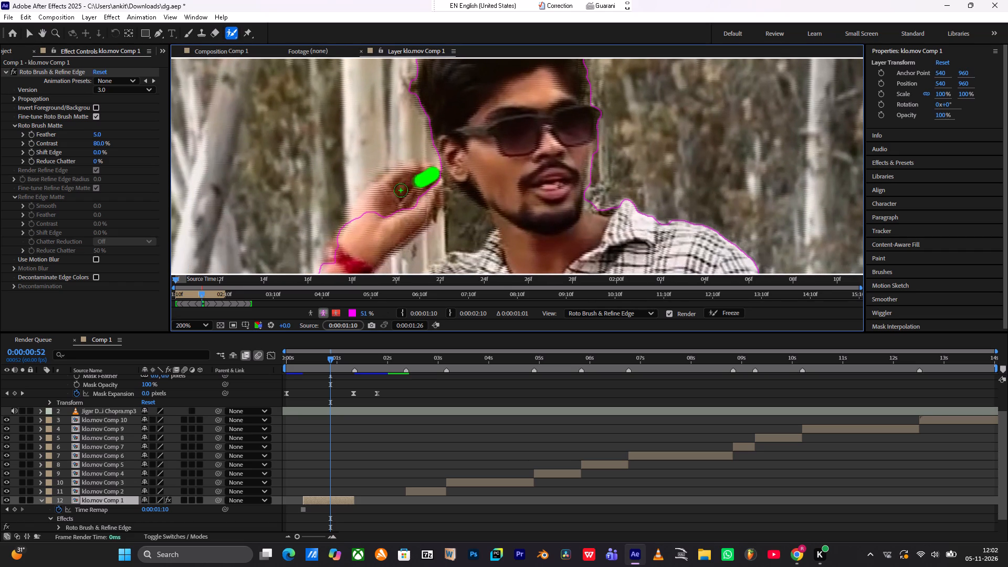
pyautogui.moveTo(401, 190); pyautogui.dragTo(370, 223)
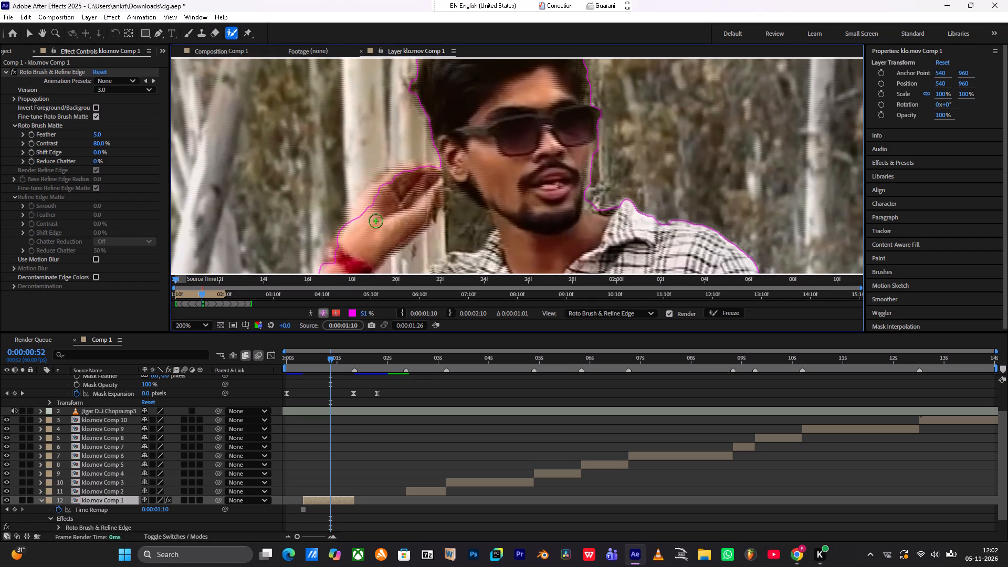
pyautogui.moveTo(395, 178); pyautogui.dragTo(357, 217)
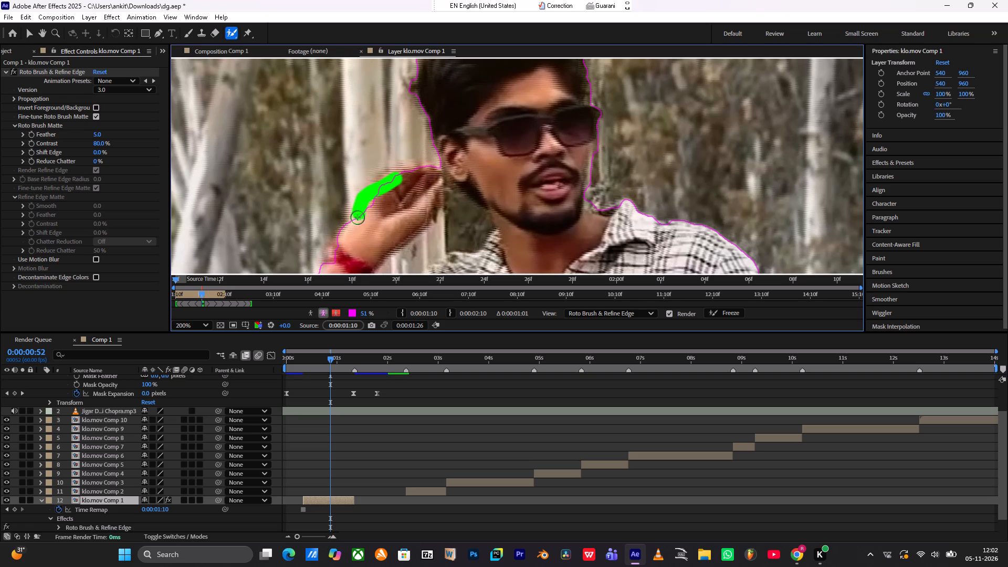
pyautogui.moveTo(357, 217); pyautogui.dragTo(356, 217)
# Extend the Roto Brush foreground along the raised arm's sleeve from the wrist down to and beneath the elbow.
pyautogui.moveTo(398, 223); pyautogui.dragTo(453, 97, button='middle')
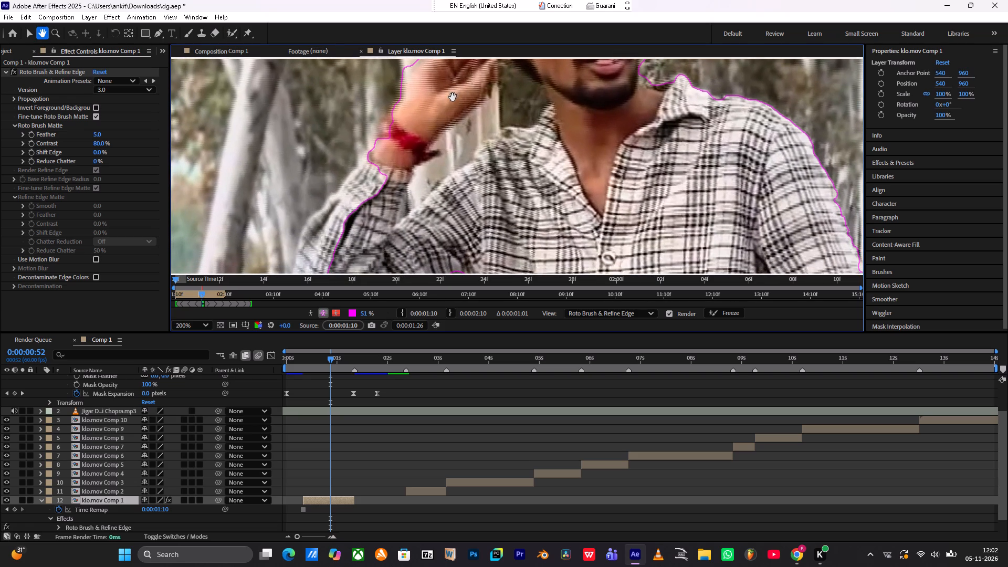
pyautogui.moveTo(453, 97); pyautogui.dragTo(453, 96, button='middle')
pyautogui.moveTo(382, 163); pyautogui.dragTo(341, 204)
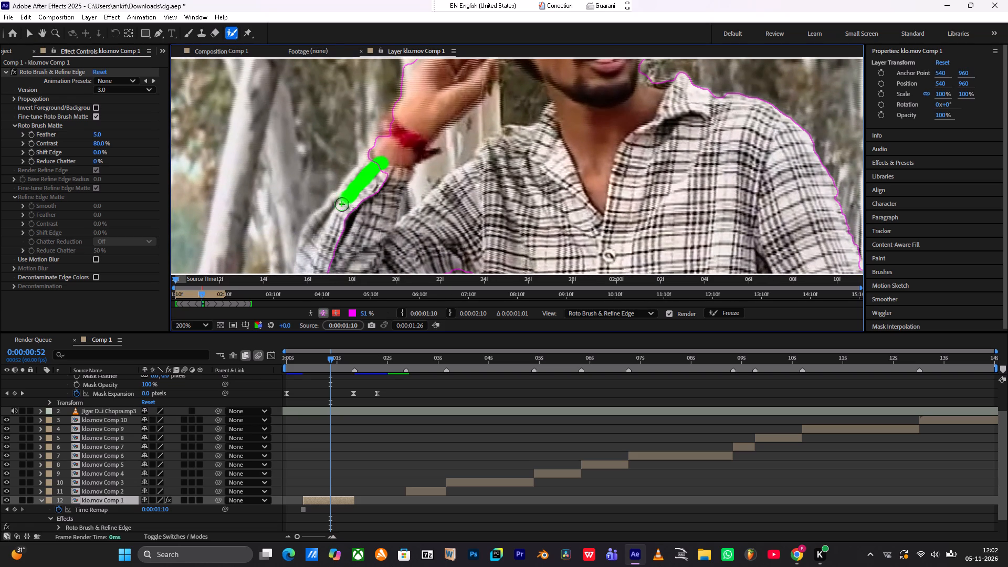
pyautogui.moveTo(341, 204); pyautogui.dragTo(317, 265)
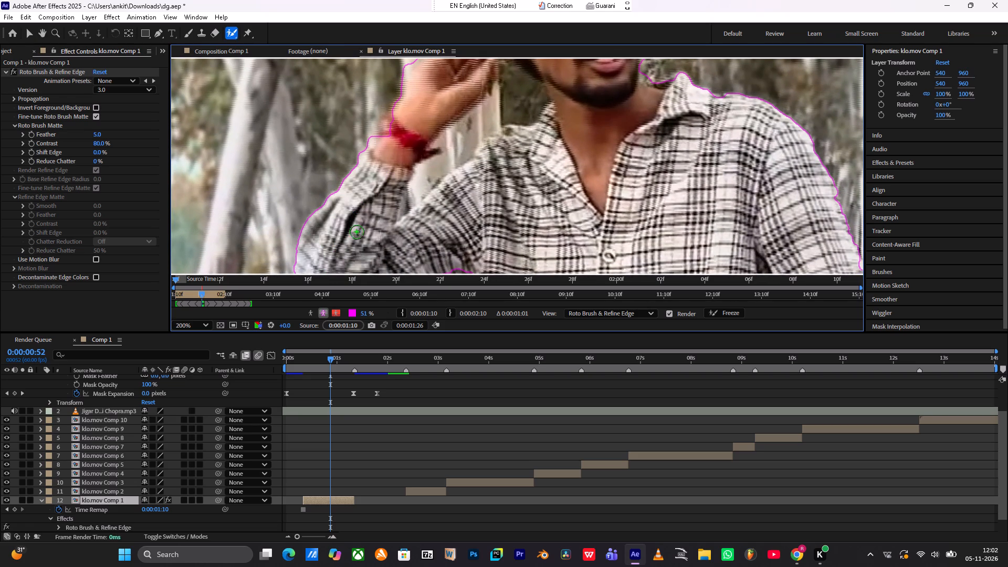
pyautogui.moveTo(356, 232); pyautogui.dragTo(409, 136, button='middle')
pyautogui.moveTo(369, 177); pyautogui.dragTo(352, 205)
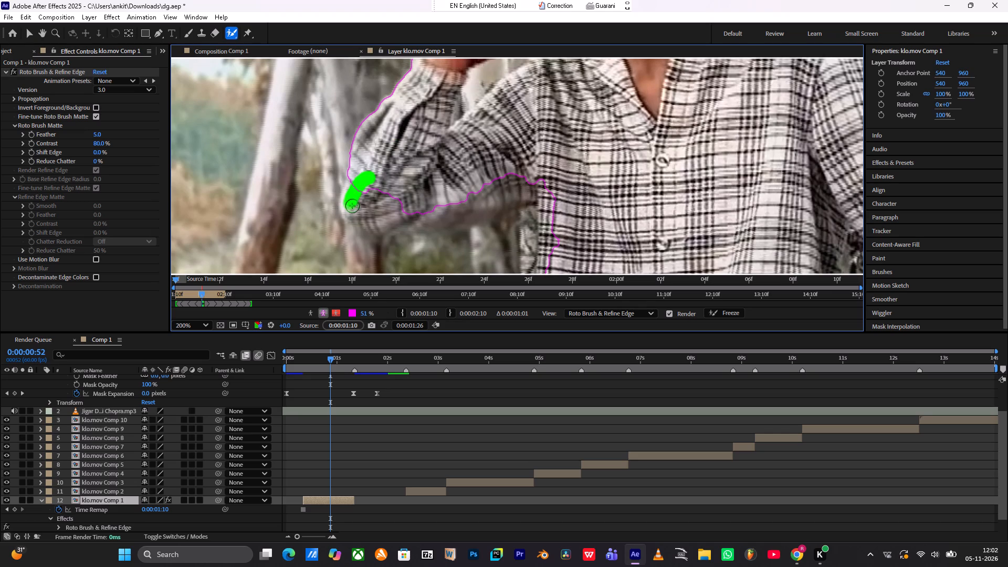
pyautogui.moveTo(352, 205); pyautogui.dragTo(531, 185)
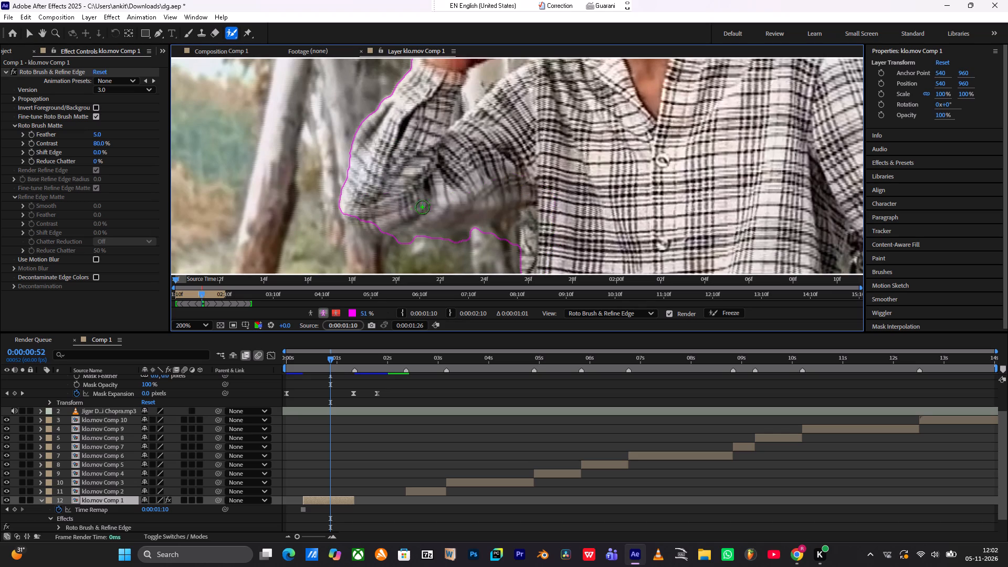
pyautogui.moveTo(365, 213); pyautogui.dragTo(406, 224)
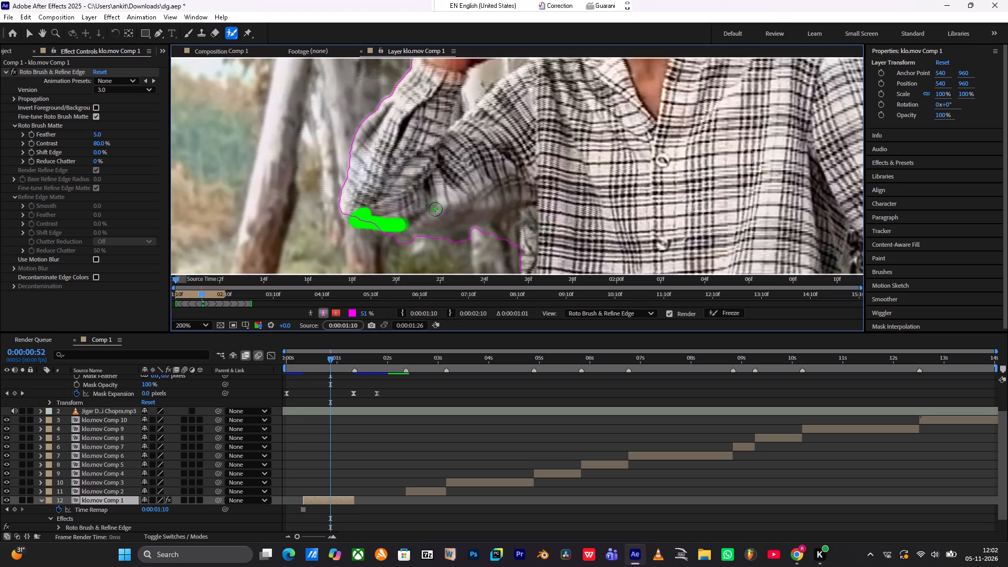
# Subtract the background beneath the raised arm from the Roto Brush selection and add the adjacent side of the shirt back to the foreground.
pyautogui.moveTo(496, 231); pyautogui.dragTo(497, 204, button='middle')
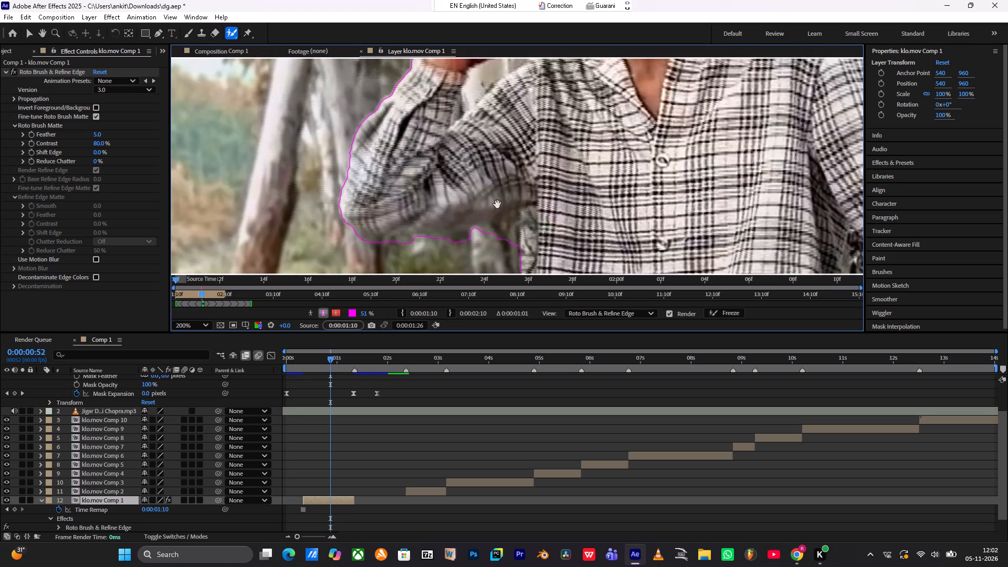
pyautogui.moveTo(497, 204); pyautogui.dragTo(494, 173, button='middle')
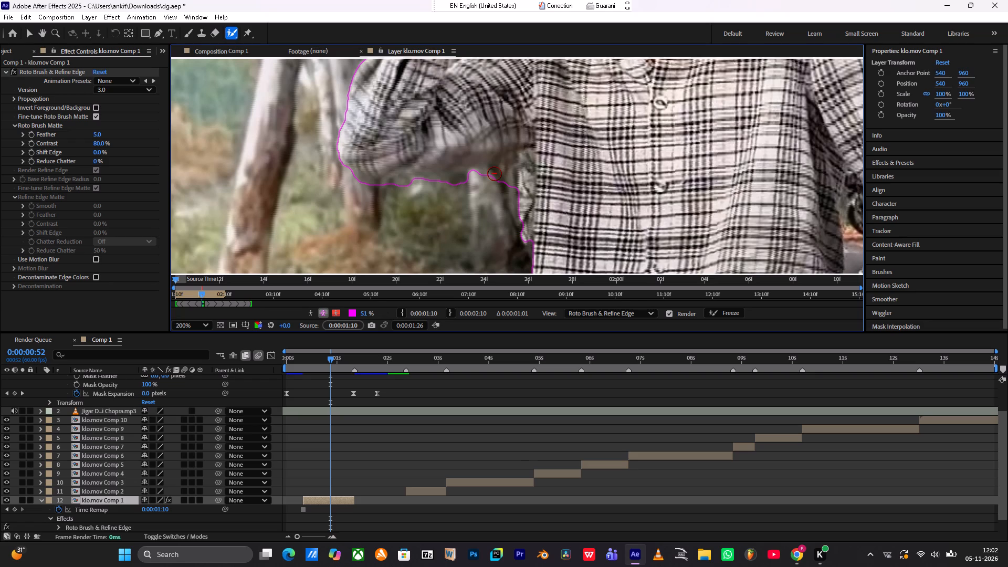
pyautogui.keyDown('alt'); pyautogui.moveTo(494, 173); pyautogui.dragTo(512, 205); pyautogui.keyUp('alt')
pyautogui.keyDown('alt'); pyautogui.moveTo(512, 205); pyautogui.dragTo(414, 188); pyautogui.keyUp('alt')
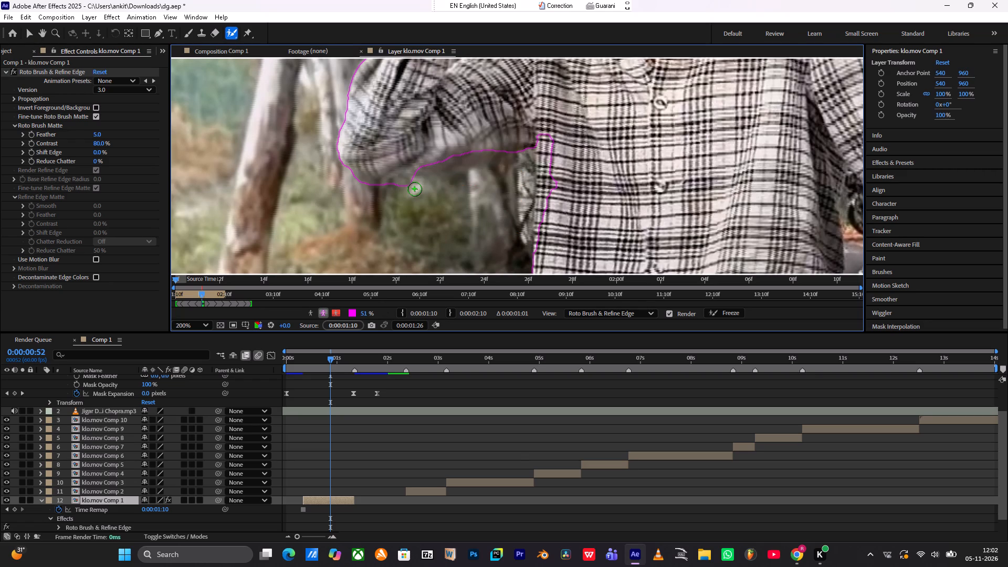
pyautogui.moveTo(550, 132); pyautogui.dragTo(549, 215)
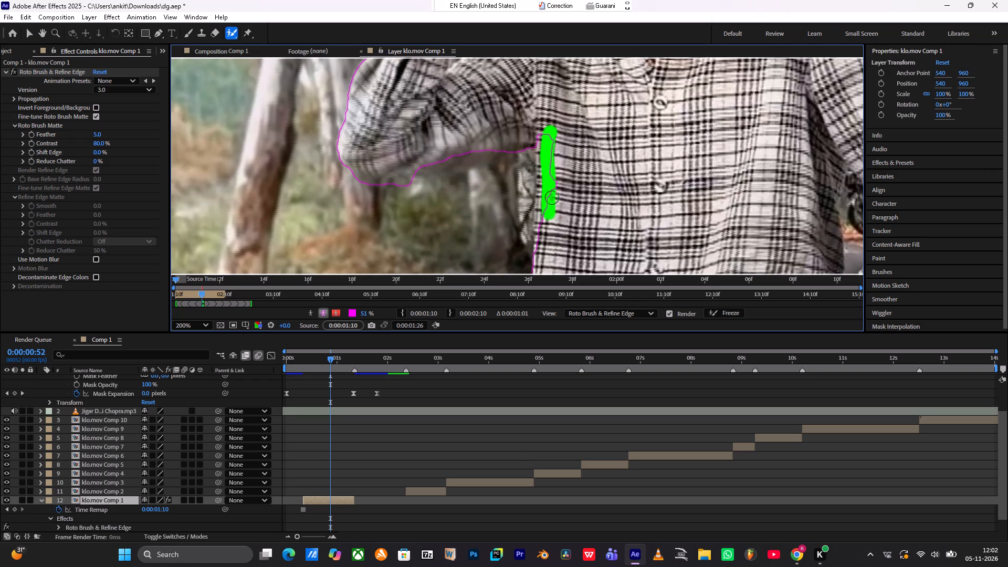
pyautogui.keyDown('alt'); pyautogui.moveTo(517, 182); pyautogui.dragTo(527, 226); pyautogui.keyUp('alt')
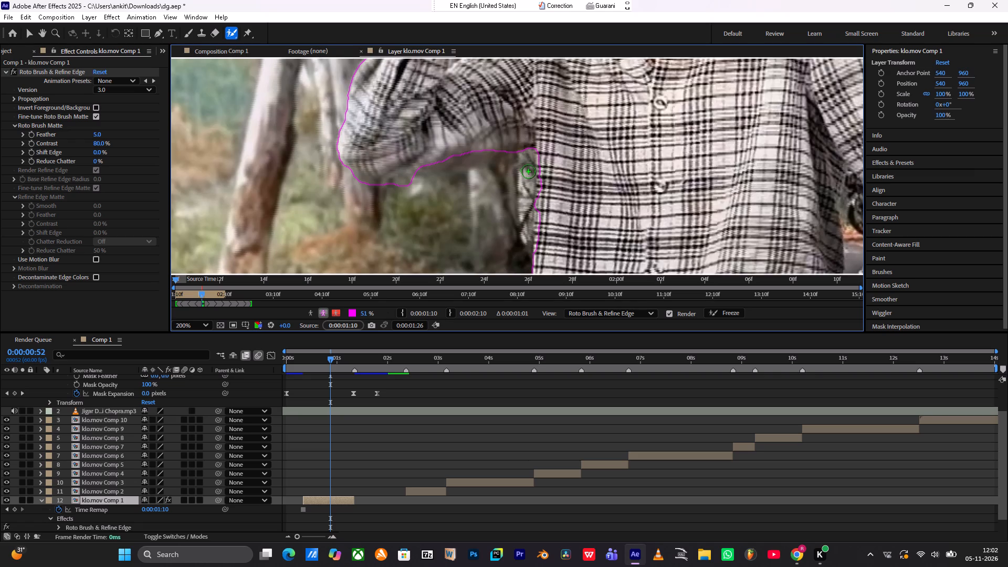
# Subtract the background gap between the raised hand, neck and shoulder, and paint the shoulder and upper sleeve back into the Roto Brush foreground.
pyautogui.moveTo(512, 164); pyautogui.dragTo(491, 273, button='middle')
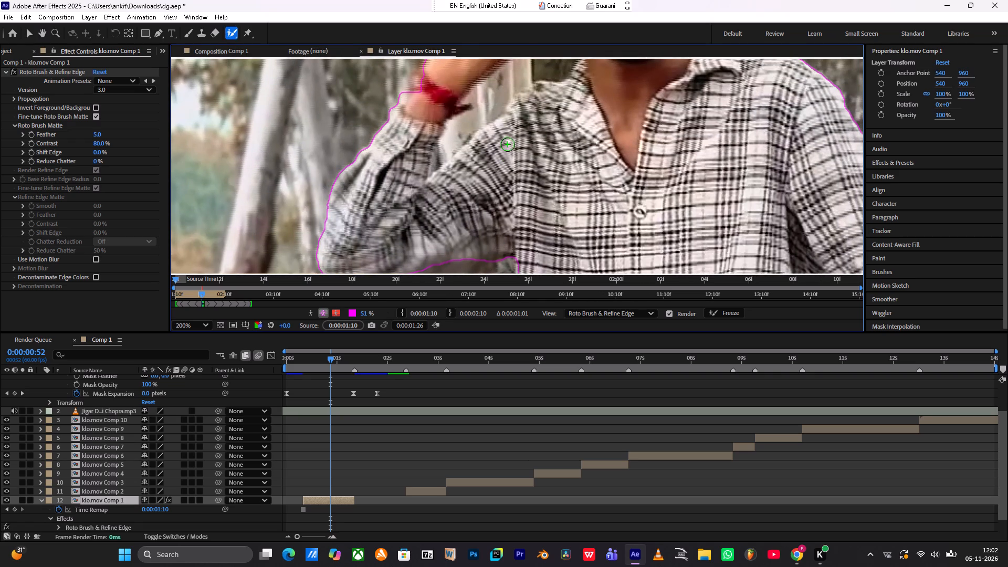
pyautogui.moveTo(507, 144); pyautogui.dragTo(499, 225, button='middle')
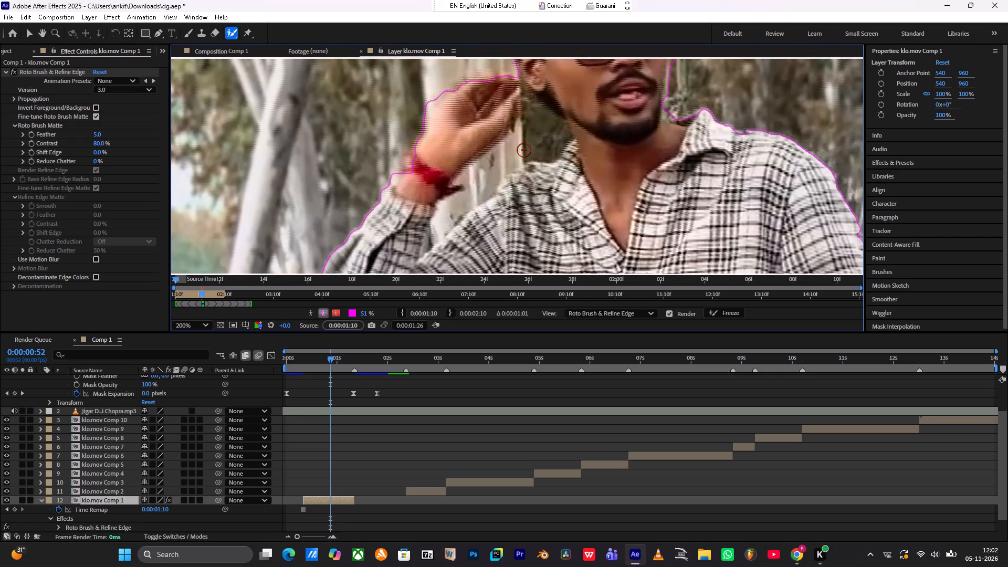
pyautogui.keyDown('alt'); pyautogui.moveTo(522, 140); pyautogui.dragTo(526, 142); pyautogui.keyUp('alt')
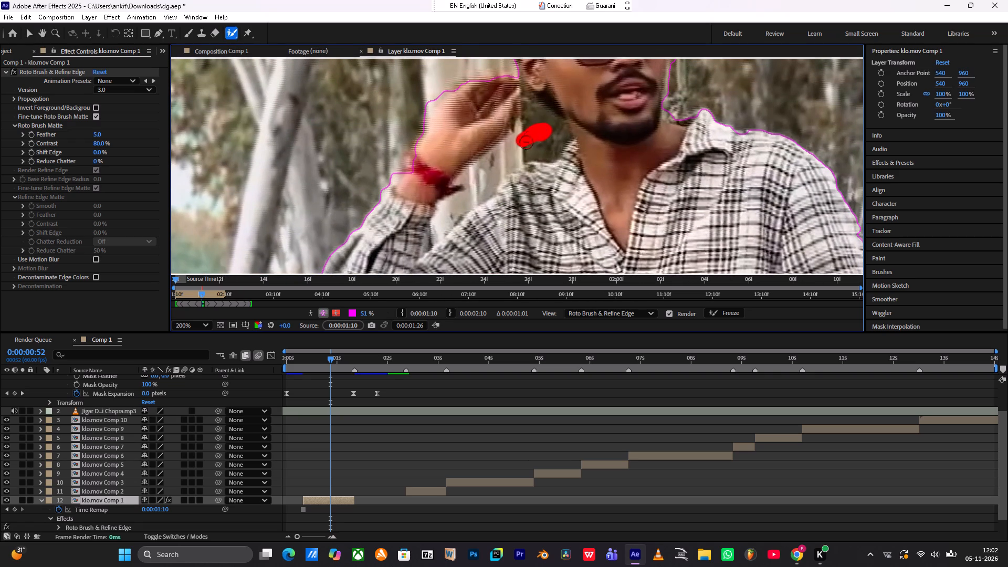
pyautogui.keyDown('alt'); pyautogui.moveTo(526, 142); pyautogui.dragTo(473, 188); pyautogui.keyUp('alt')
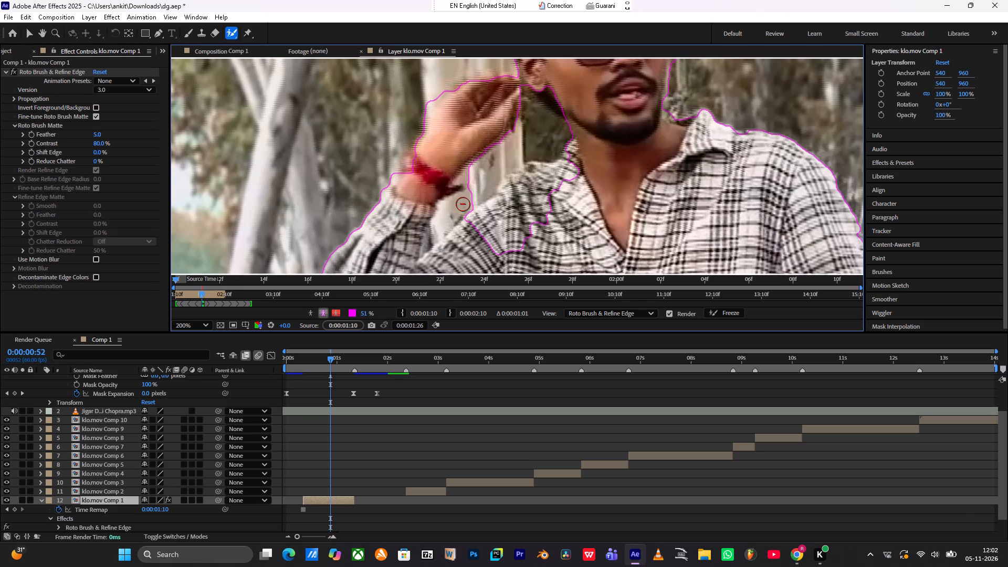
pyautogui.keyDown('alt'); pyautogui.moveTo(463, 202); pyautogui.dragTo(460, 215); pyautogui.keyUp('alt')
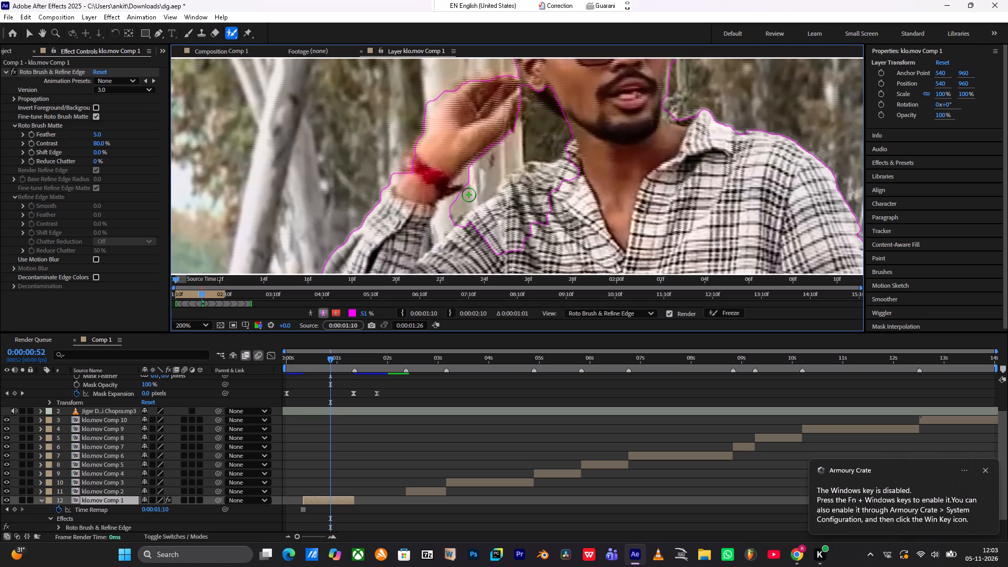
pyautogui.keyDown('alt'); pyautogui.moveTo(468, 194); pyautogui.dragTo(445, 226); pyautogui.keyUp('alt')
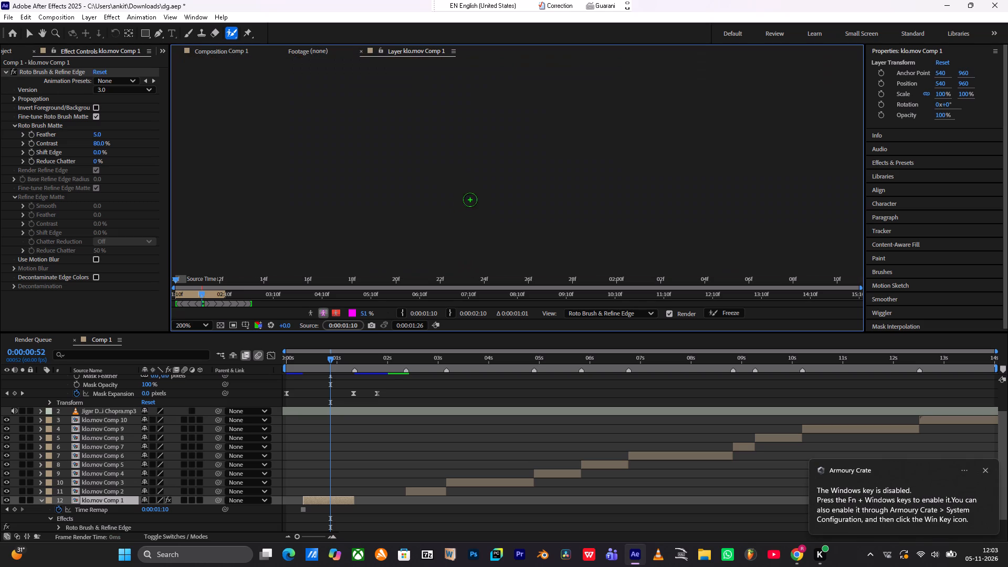
pyautogui.moveTo(463, 249); pyautogui.dragTo(466, 238)
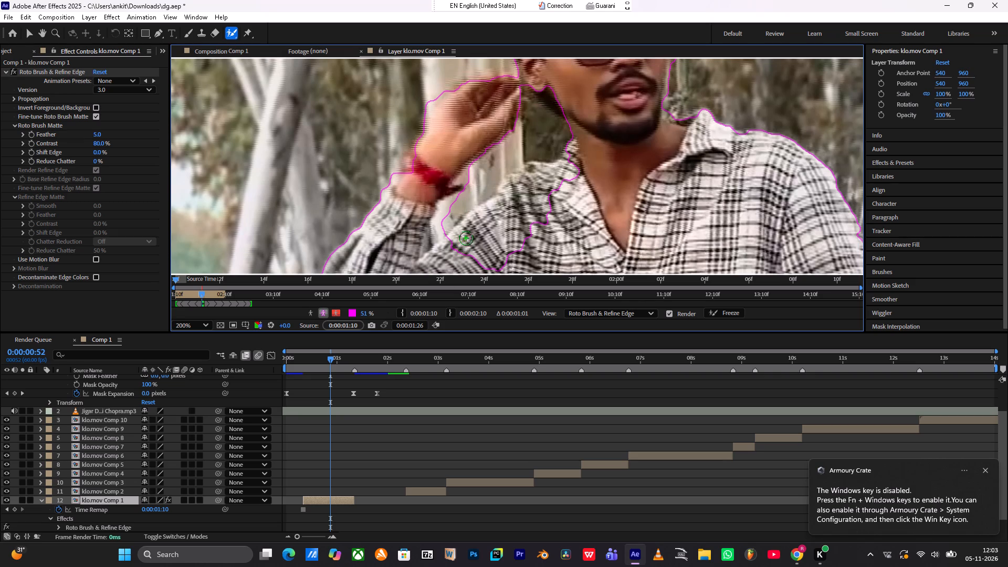
pyautogui.moveTo(466, 238); pyautogui.dragTo(568, 174)
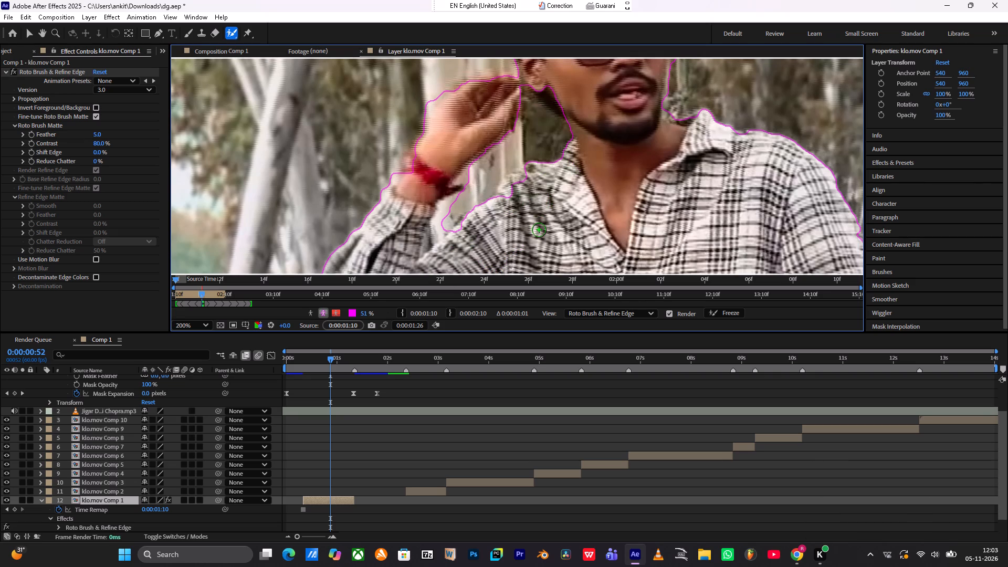
# Freeze the Roto Brush segmentation of the klo.mov Comp 1 layer.
pyautogui.scroll(-3, 468, 211)
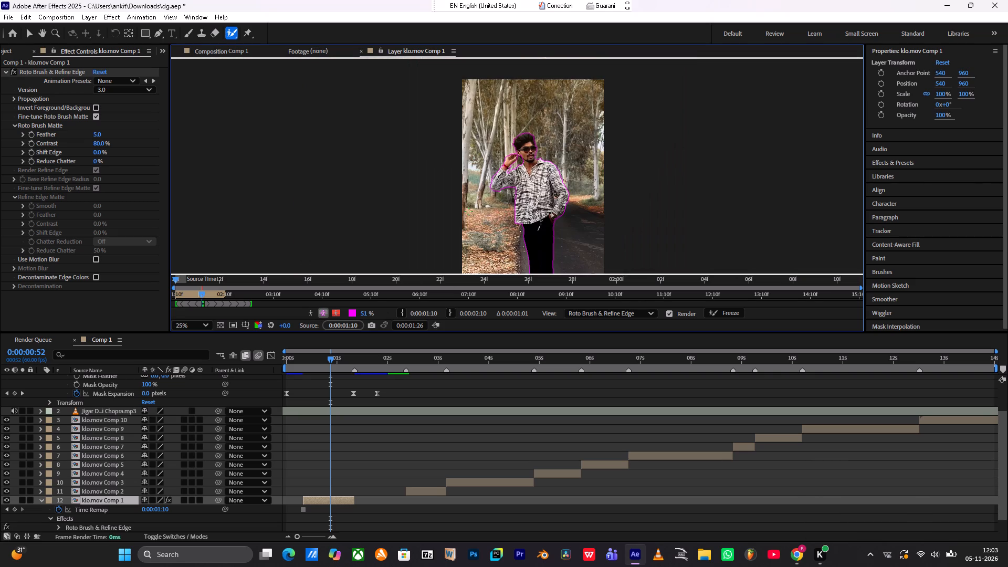
pyautogui.click(726, 311)
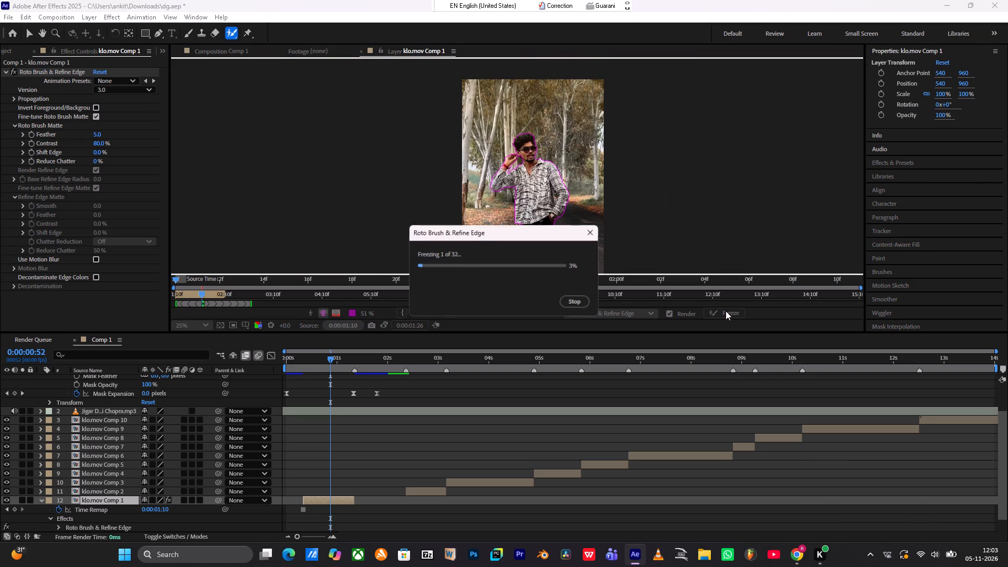
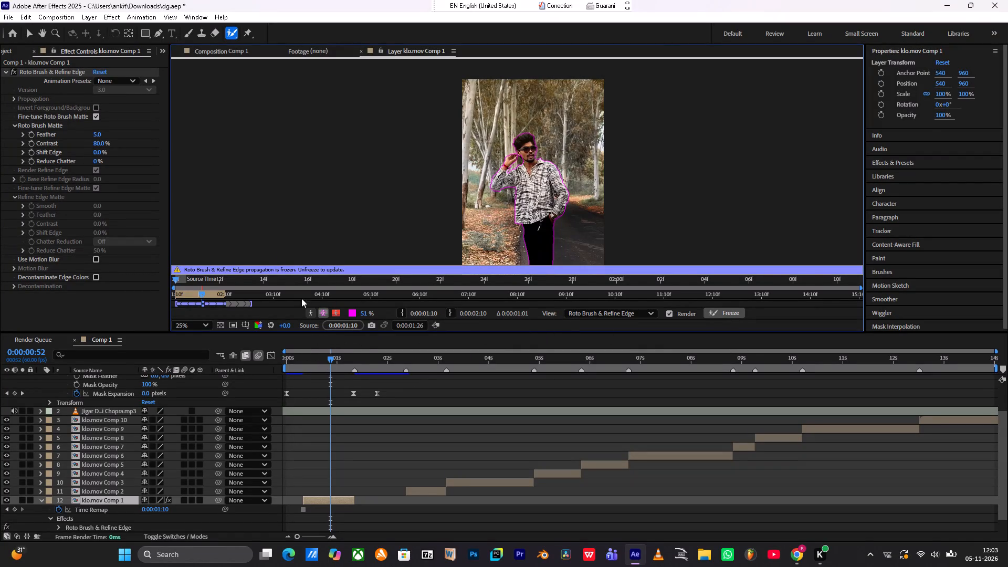
# Close the Layer viewer, return to Comp 1's composition view and preview the man's cutout from the first frame.
pyautogui.click(362, 52)
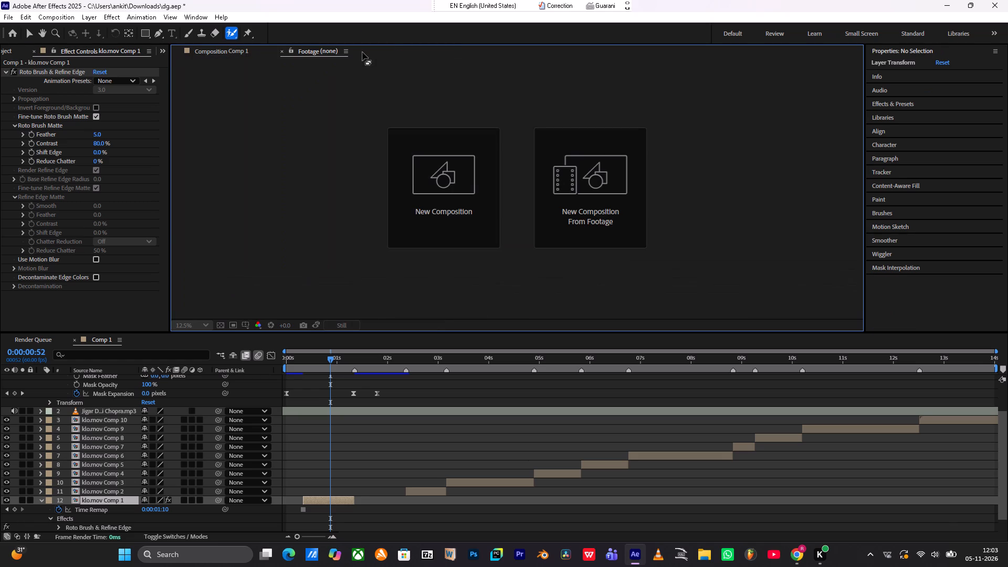
pyautogui.click(206, 50)
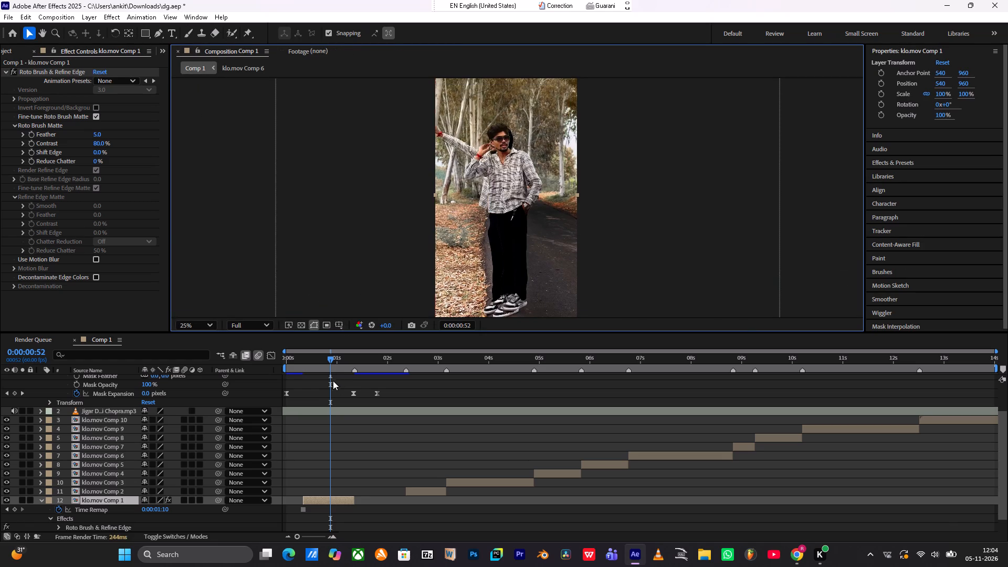
pyautogui.moveTo(325, 359); pyautogui.dragTo(256, 361)
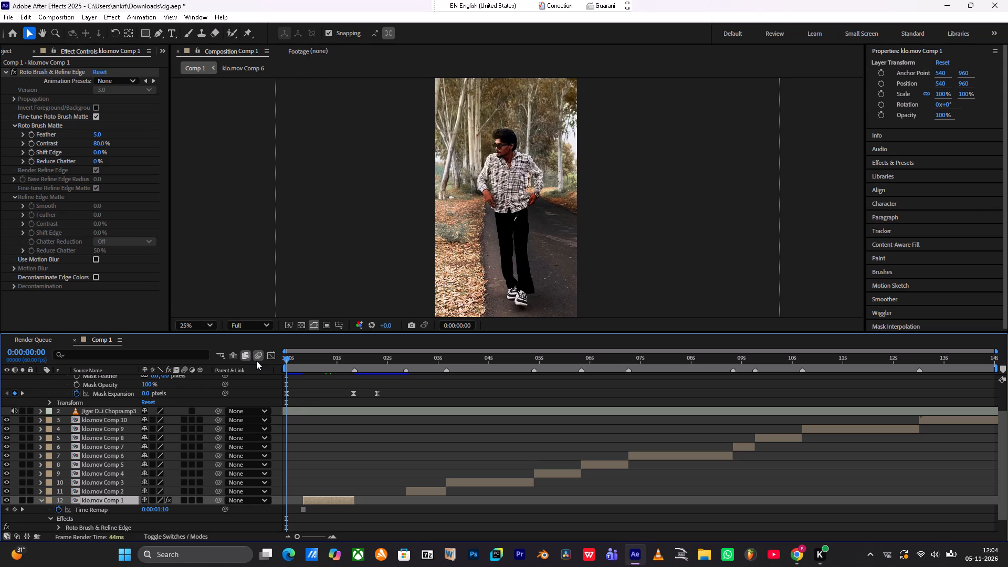
pyautogui.moveTo(291, 361); pyautogui.dragTo(304, 365)
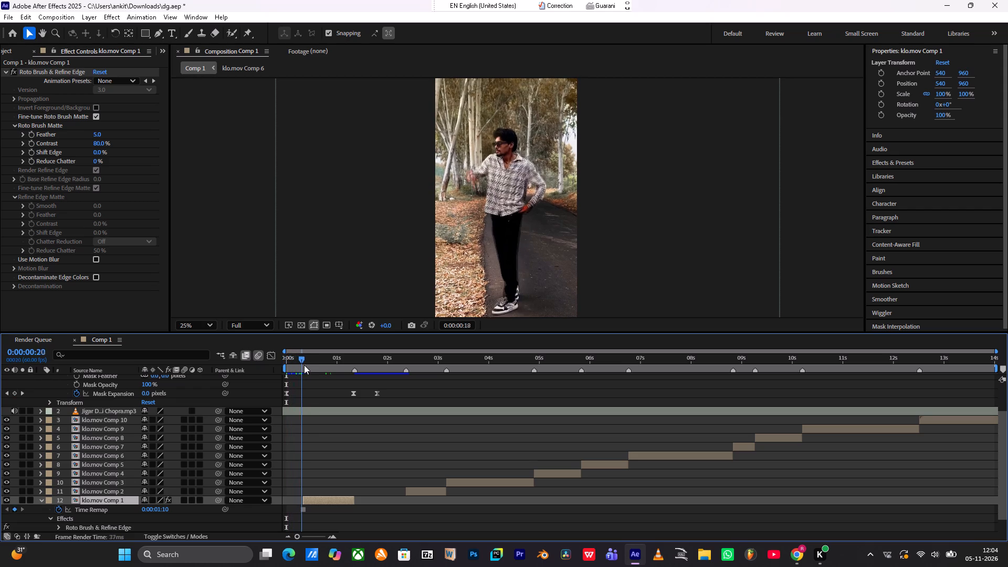
pyautogui.moveTo(304, 365); pyautogui.dragTo(249, 367)
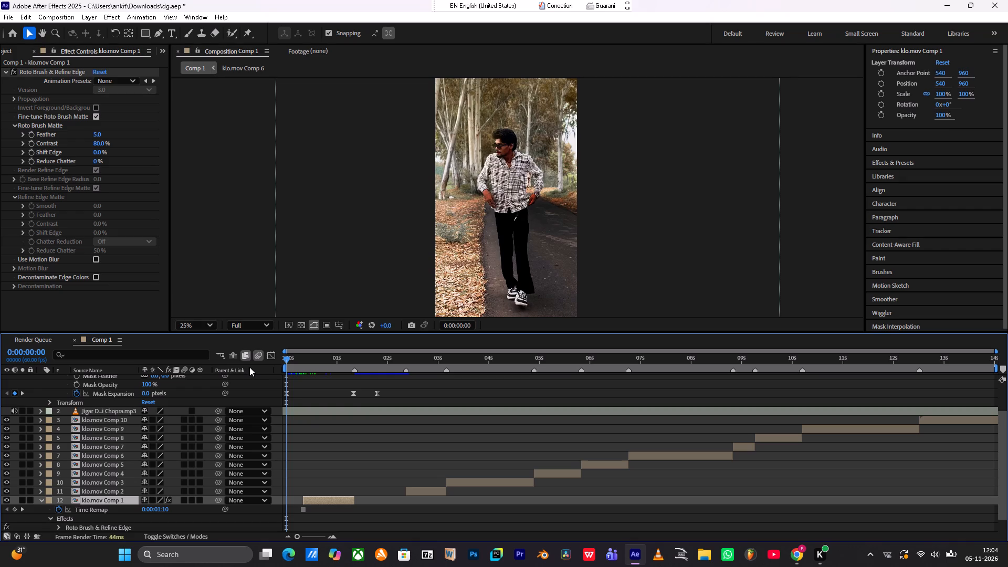
pyautogui.press('space')
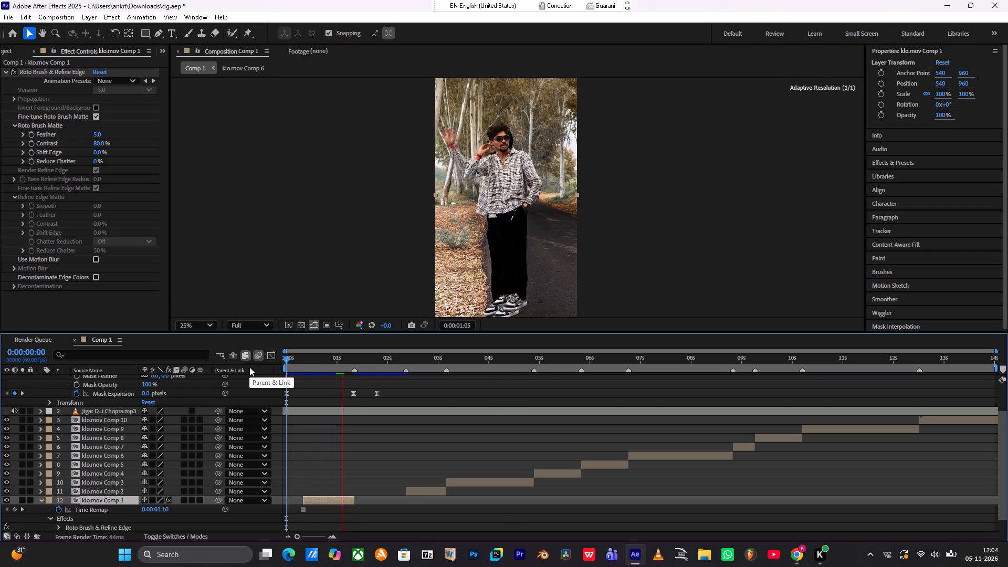
pyautogui.press('space')
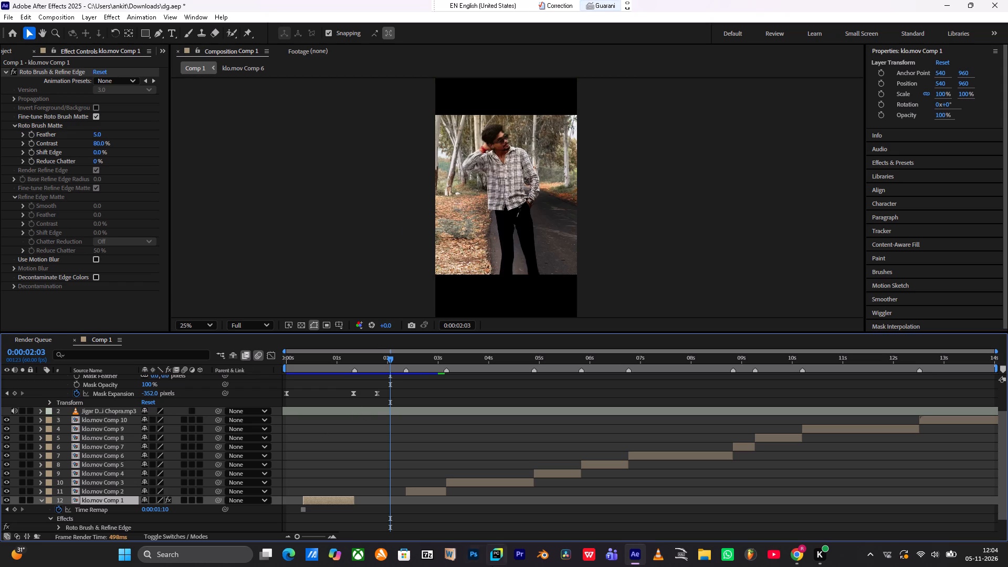
# Add a Position keyframe of 540, 960 at 0:00:01:21, the end of the cut-out klo.mov Comp 1 layer (layer 12).
pyautogui.scroll(-5, 355, 468)
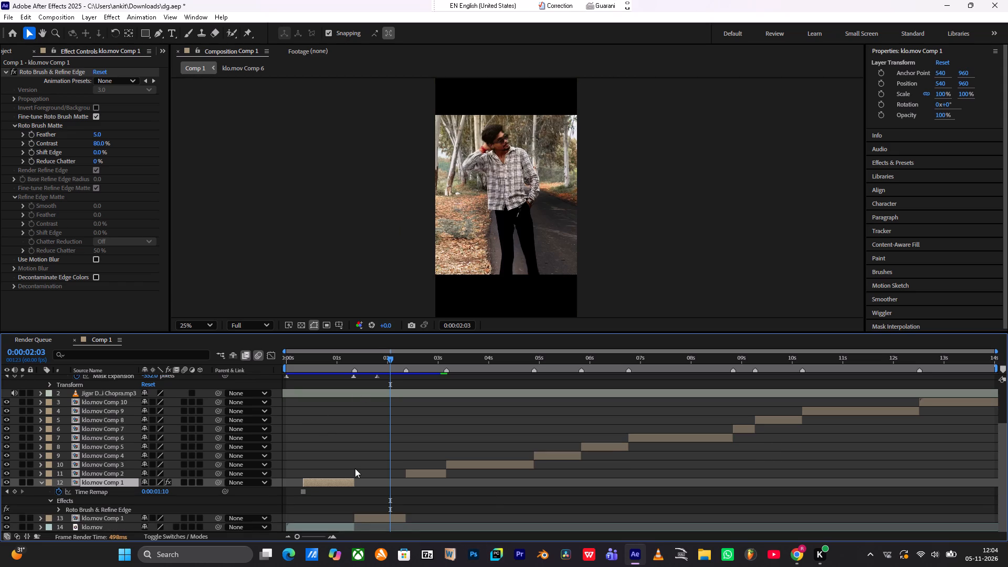
pyautogui.keyDown('alt'); pyautogui.scroll(1, 355, 468); pyautogui.keyUp('alt')
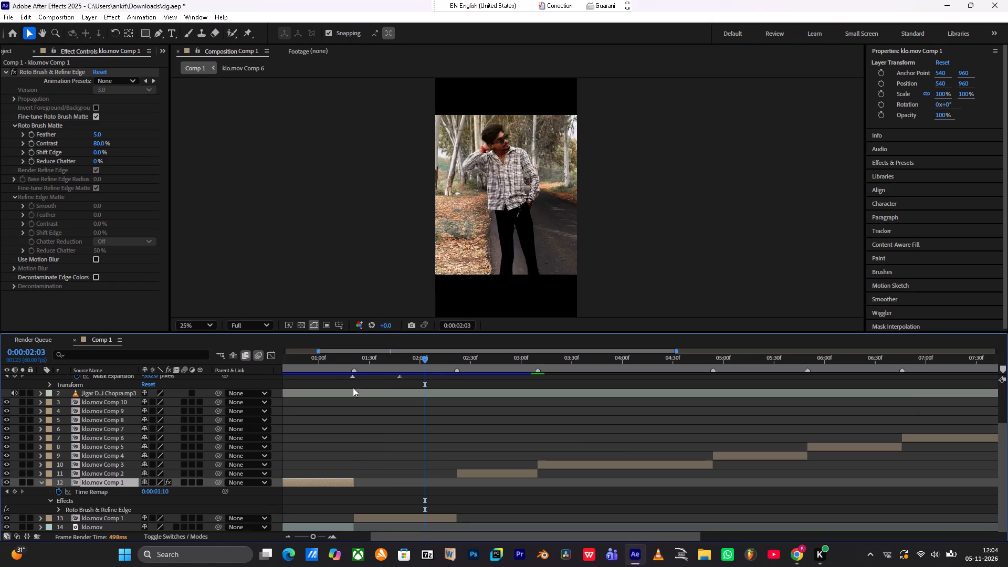
pyautogui.moveTo(346, 361); pyautogui.dragTo(354, 360)
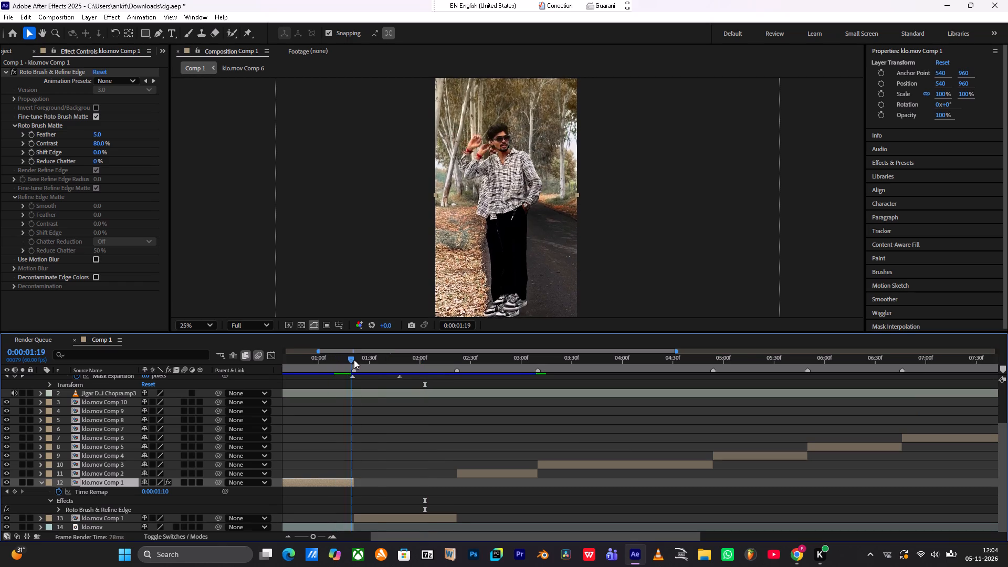
pyautogui.moveTo(354, 360); pyautogui.dragTo(351, 362)
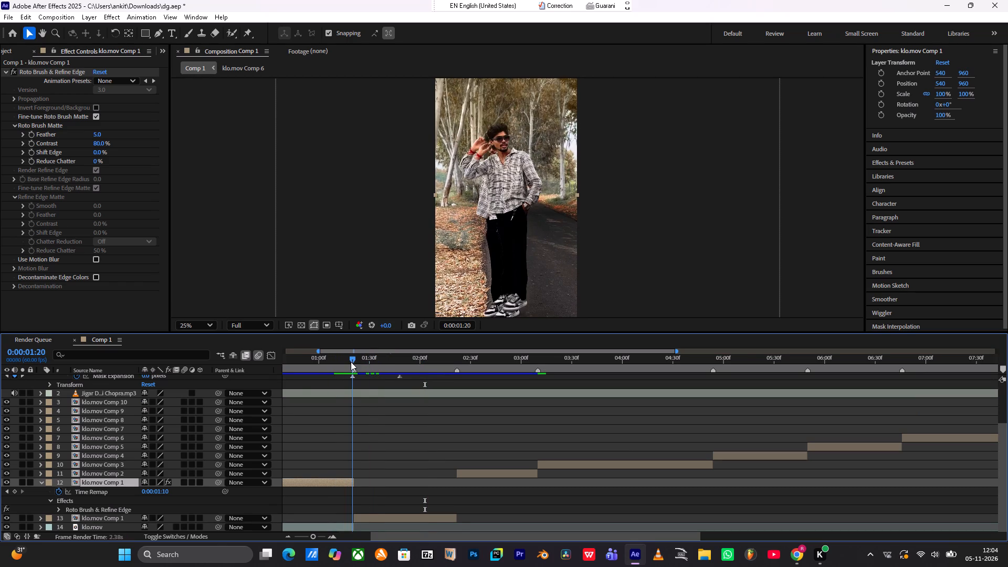
pyautogui.moveTo(351, 362); pyautogui.dragTo(357, 363)
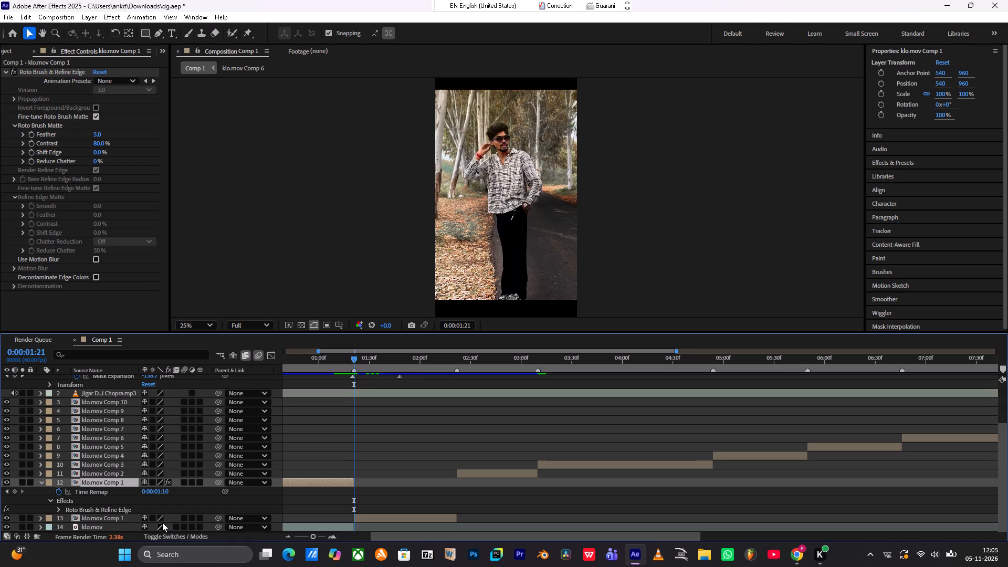
pyautogui.click(300, 484)
pyautogui.press('p')
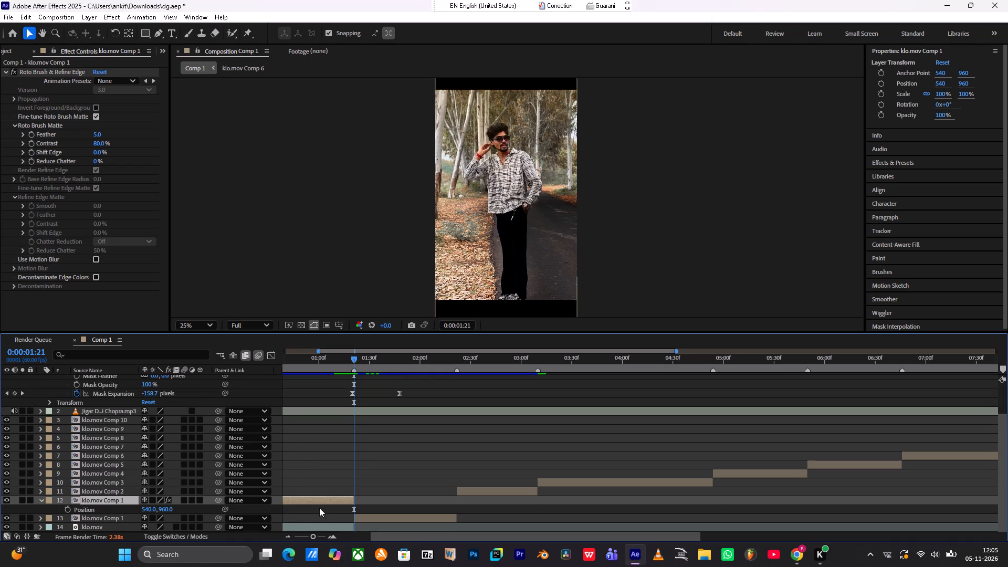
pyautogui.click(69, 508)
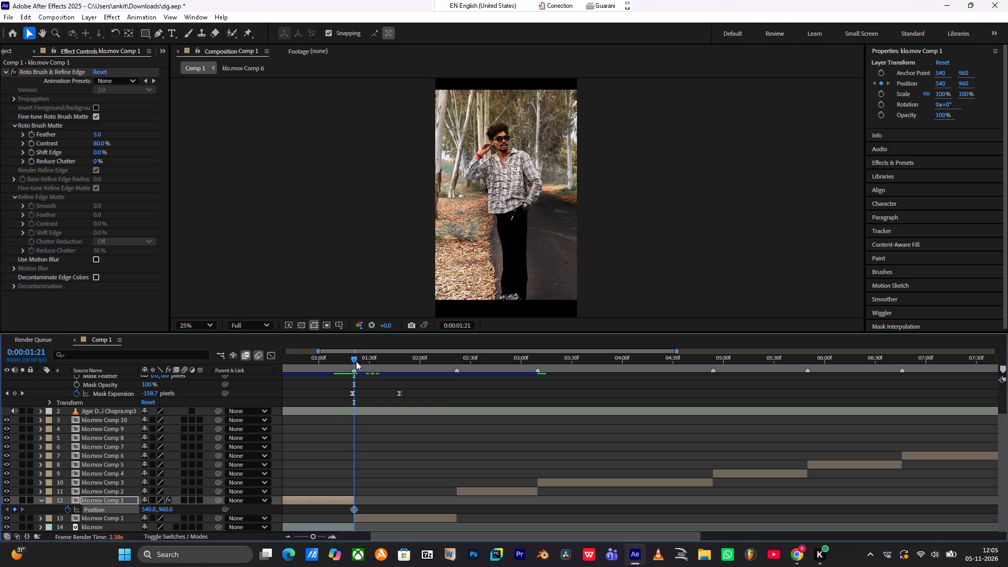
# Keyframe the cut-out layer's Position at 540, 2500, below the frame, at its first frame, 0:00:00:20.
pyautogui.moveTo(355, 361); pyautogui.dragTo(331, 363)
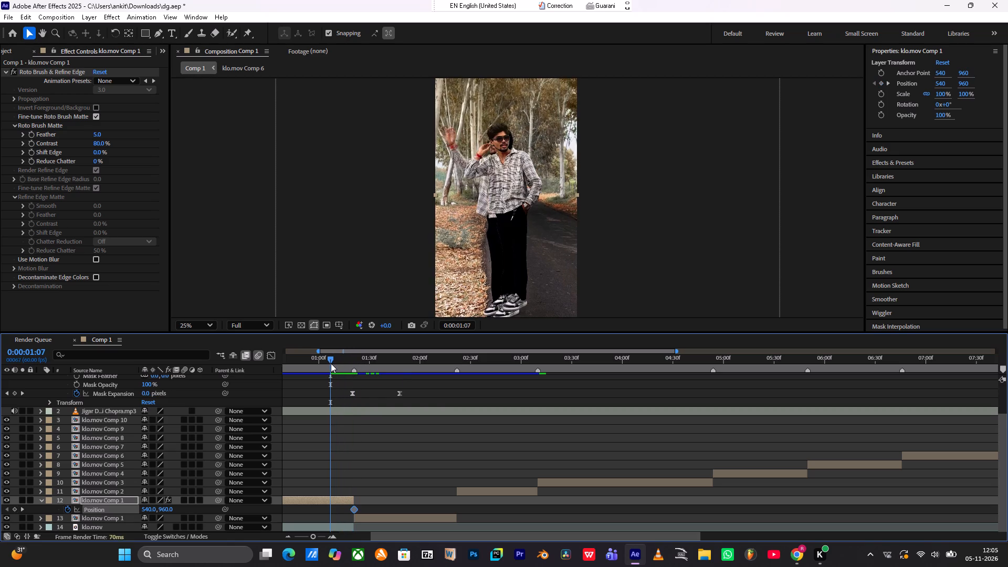
pyautogui.moveTo(331, 361); pyautogui.dragTo(334, 369)
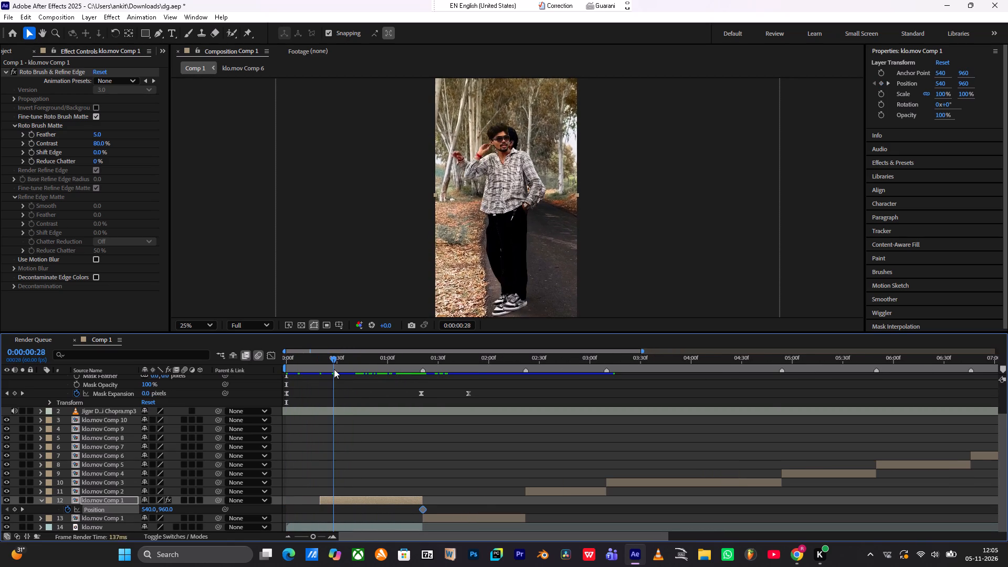
pyautogui.moveTo(334, 369); pyautogui.dragTo(322, 367)
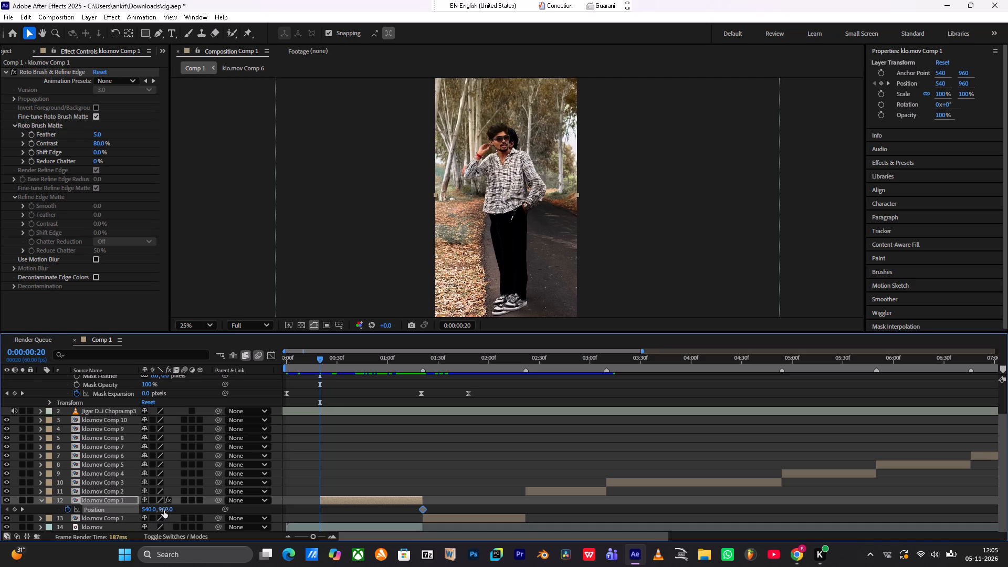
pyautogui.moveTo(164, 510); pyautogui.dragTo(154, 510)
pyautogui.moveTo(154, 510); pyautogui.dragTo(265, 549)
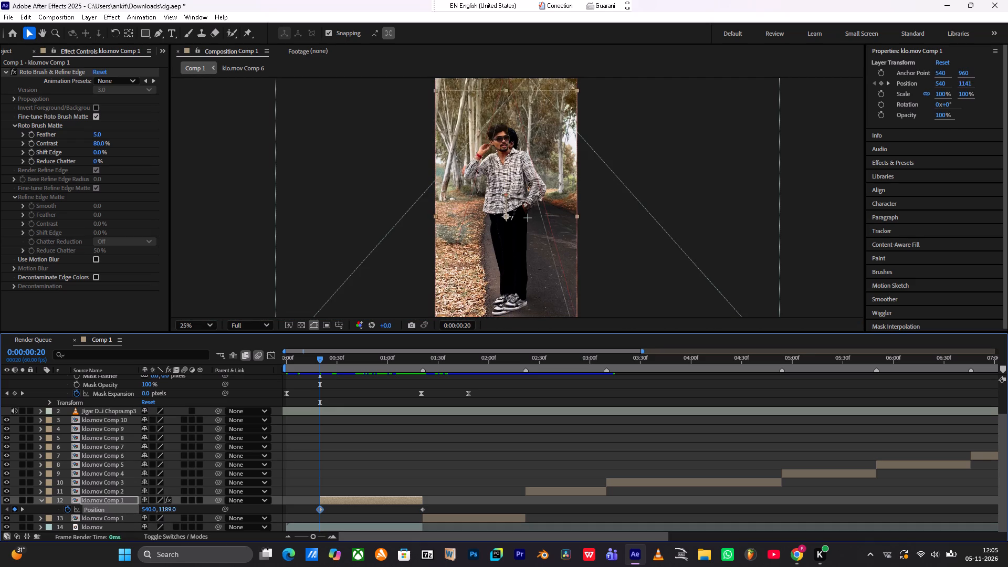
pyautogui.moveTo(265, 549); pyautogui.dragTo(727, 566)
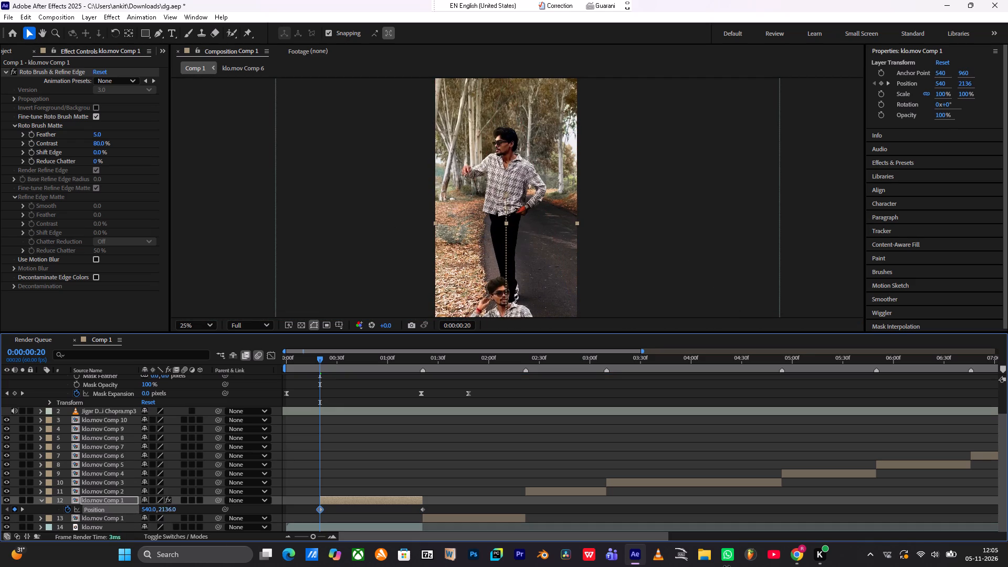
pyautogui.moveTo(727, 566); pyautogui.dragTo(916, 566)
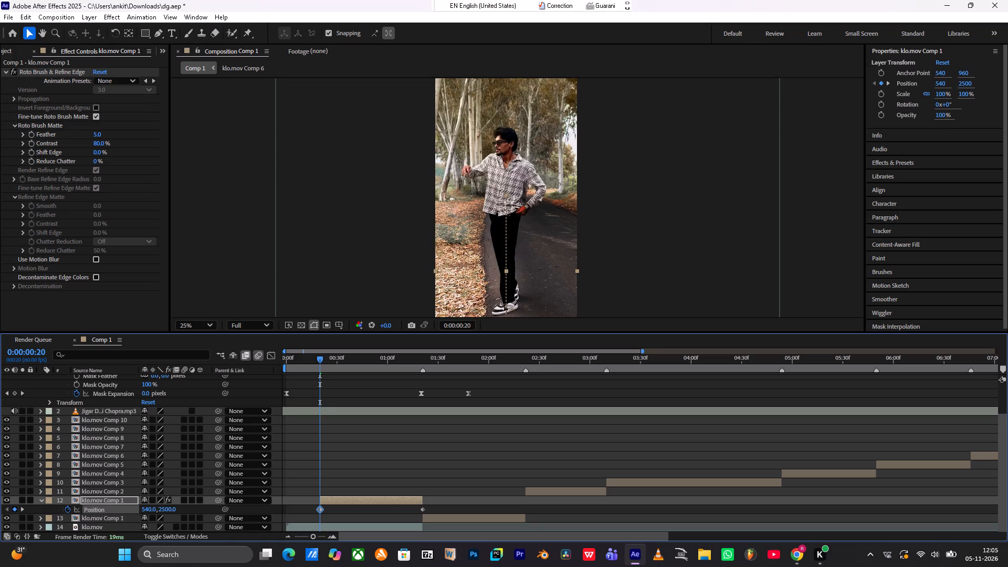
# Apply Easy Ease to both Position keyframes of the cut-out klo.mov Comp 1 layer.
pyautogui.moveTo(442, 509); pyautogui.dragTo(333, 511)
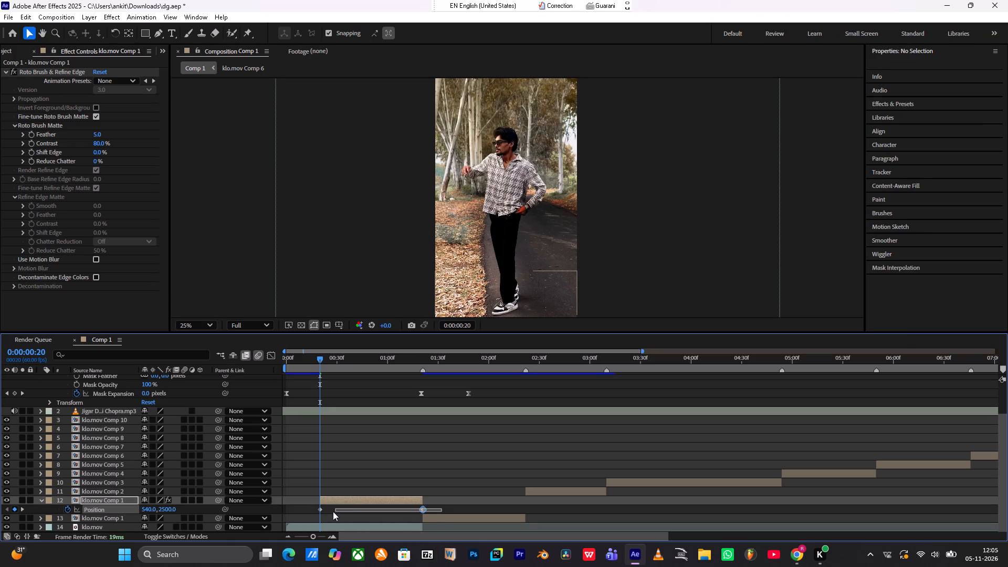
pyautogui.moveTo(333, 511); pyautogui.dragTo(306, 511)
pyautogui.press('F9')
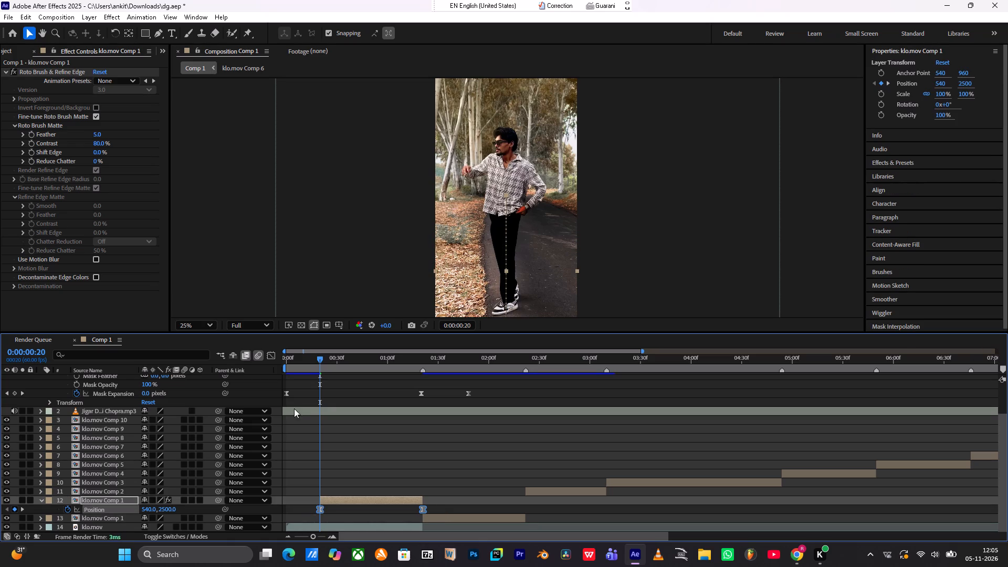
# Play back the opening of Comp 1 repeatedly to check the cutout's upward slide and its transition into the following clip.
pyautogui.moveTo(307, 359); pyautogui.dragTo(293, 360)
pyautogui.press('space')
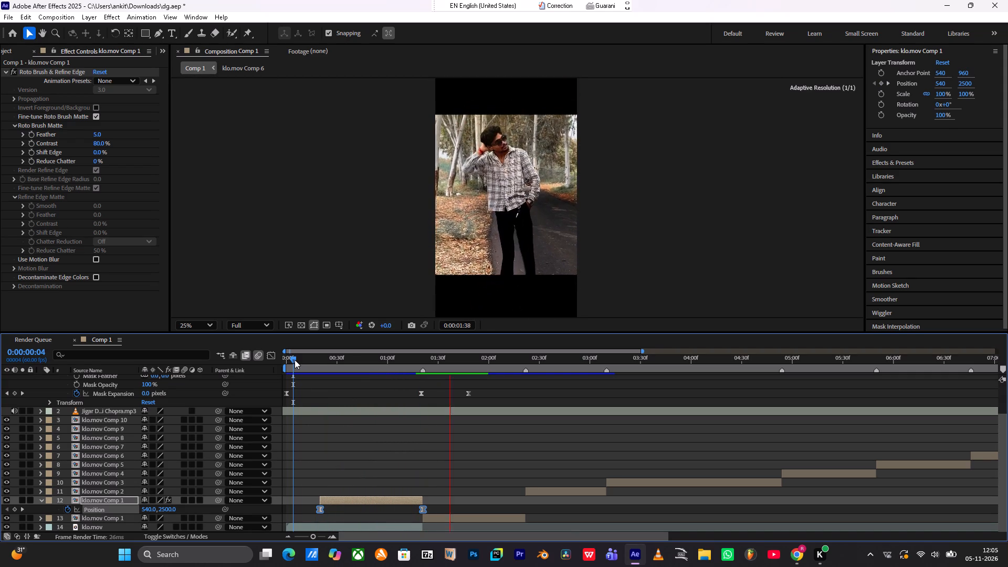
pyautogui.moveTo(326, 360); pyautogui.dragTo(259, 362)
pyautogui.press('space')
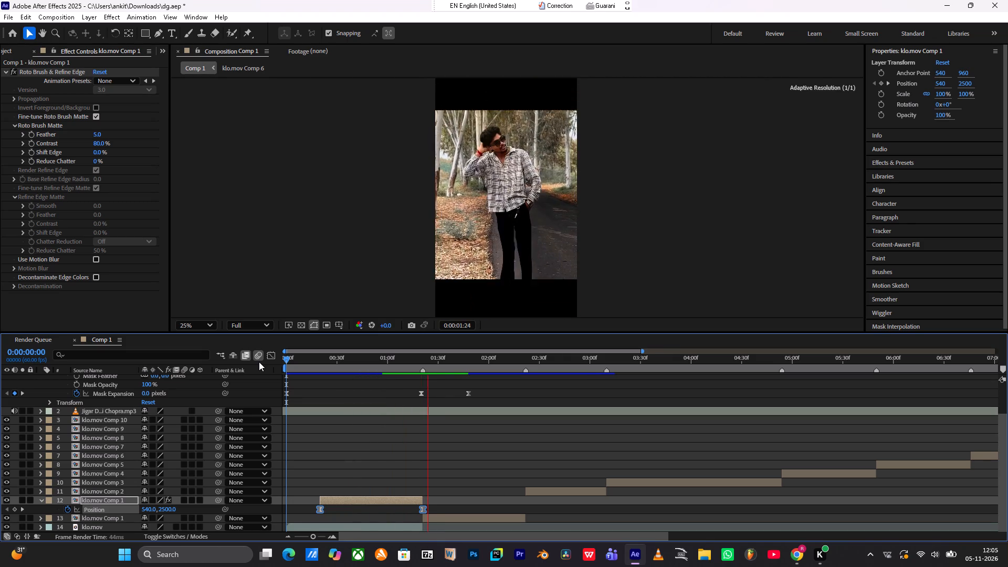
pyautogui.moveTo(302, 363); pyautogui.dragTo(283, 363)
pyautogui.press('space')
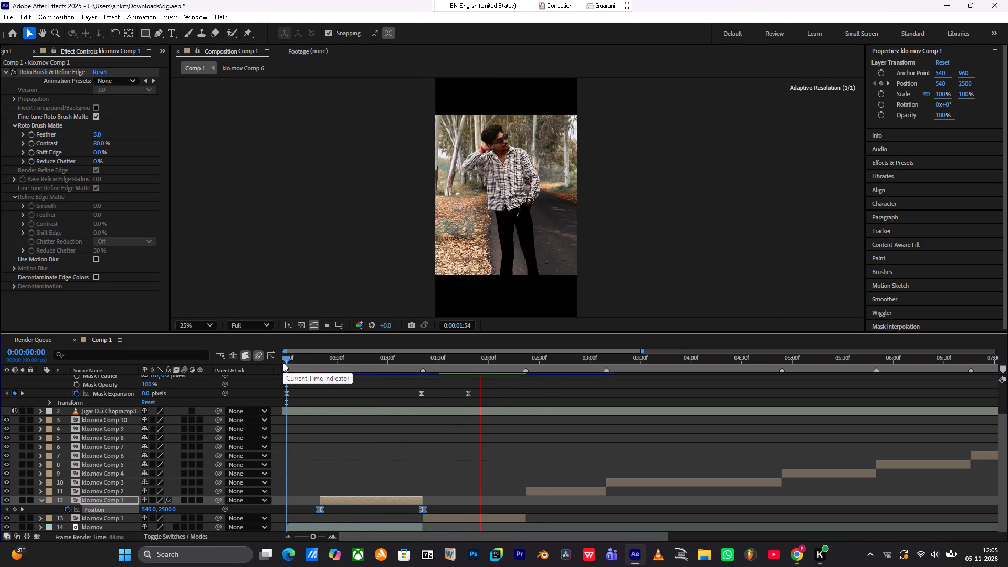
pyautogui.moveTo(303, 365); pyautogui.dragTo(276, 364)
pyautogui.press('space')
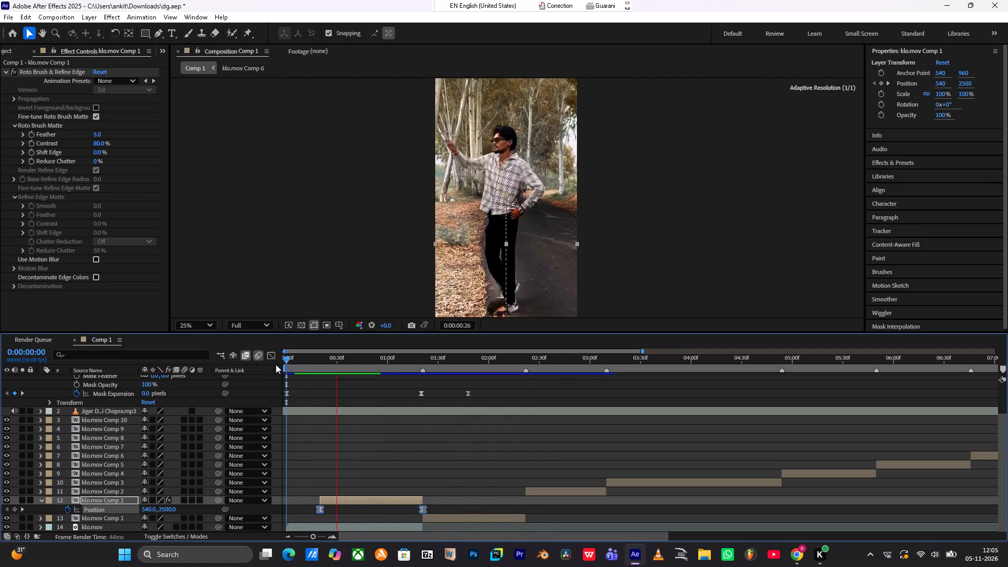
pyautogui.moveTo(293, 364); pyautogui.dragTo(286, 362)
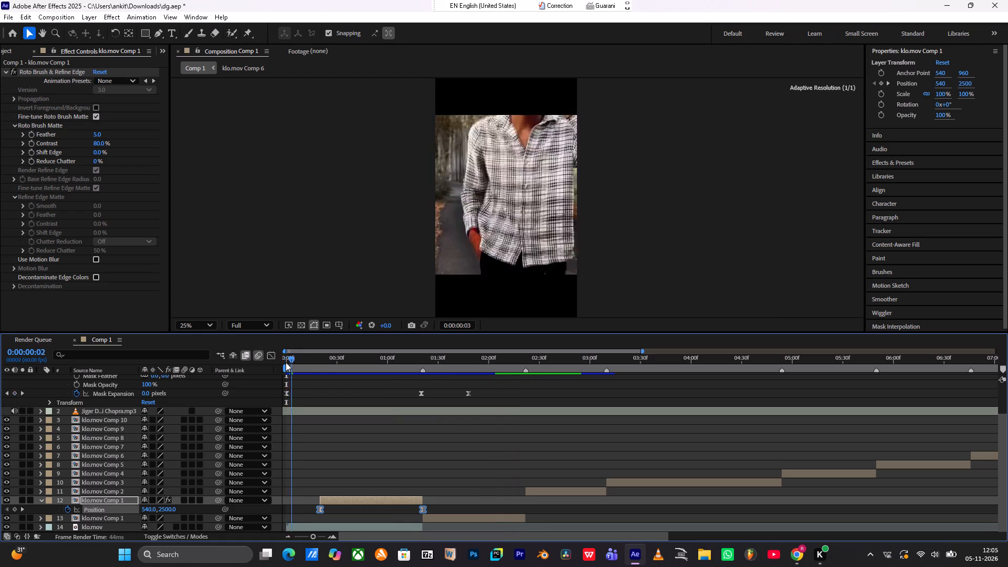
pyautogui.moveTo(286, 362); pyautogui.dragTo(282, 362)
pyautogui.press('space')
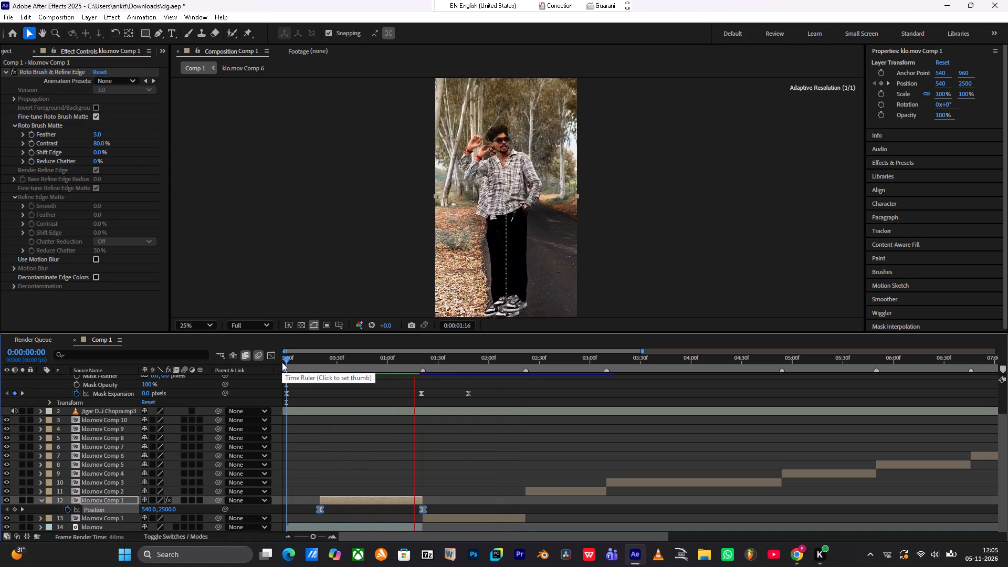
pyautogui.press('space')
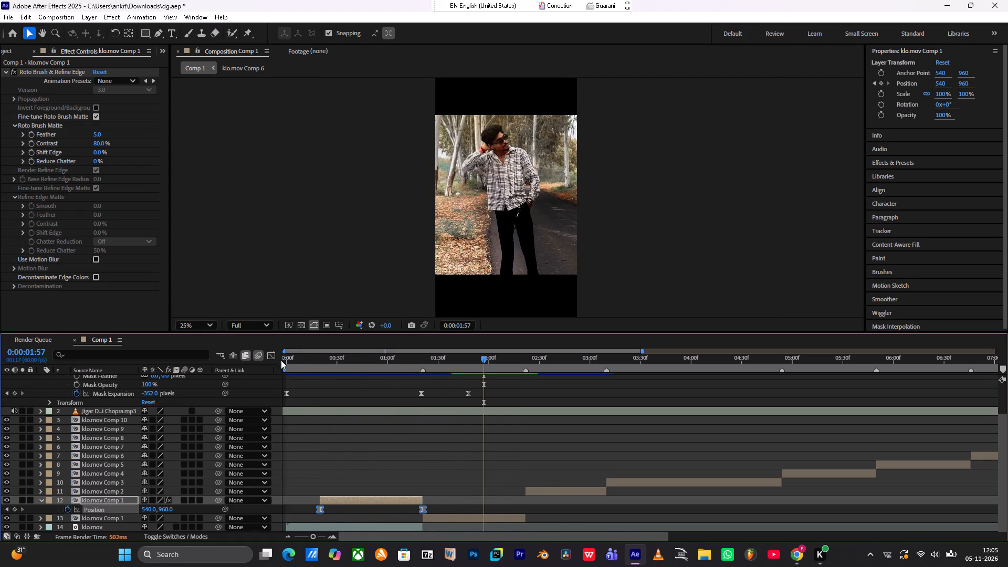
# Display the Position curve of the cut-out klo.mov Comp 1 layer in the Graph Editor, showing both keyframes.
pyautogui.click(274, 355)
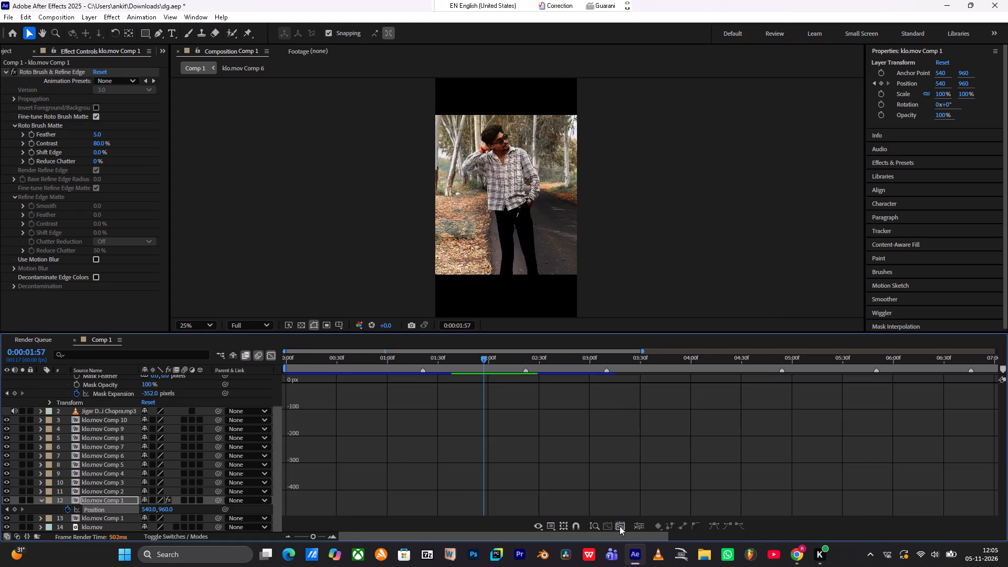
pyautogui.click(619, 526)
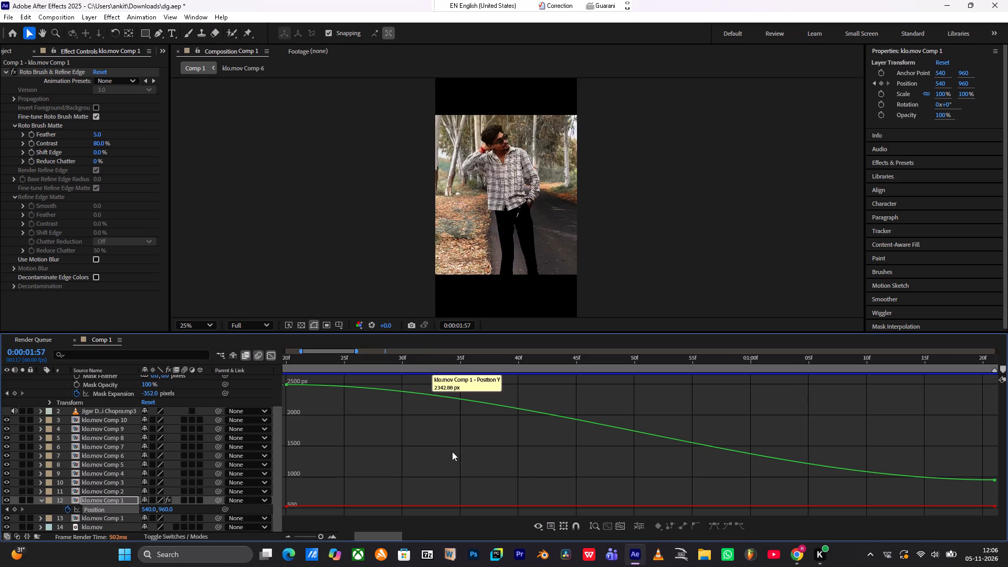
pyautogui.keyDown('alt'); pyautogui.scroll(-3, 528, 471); pyautogui.keyUp('alt')
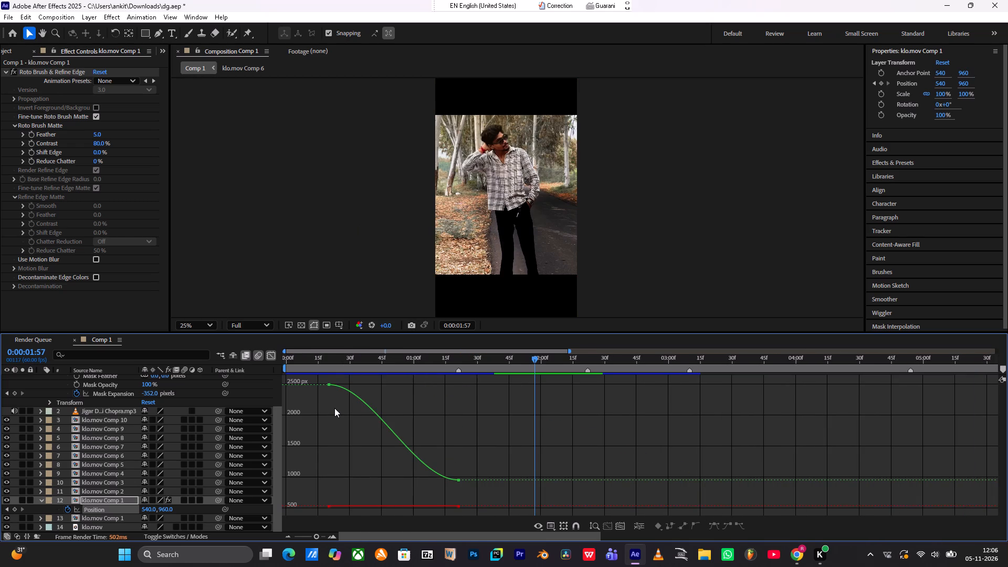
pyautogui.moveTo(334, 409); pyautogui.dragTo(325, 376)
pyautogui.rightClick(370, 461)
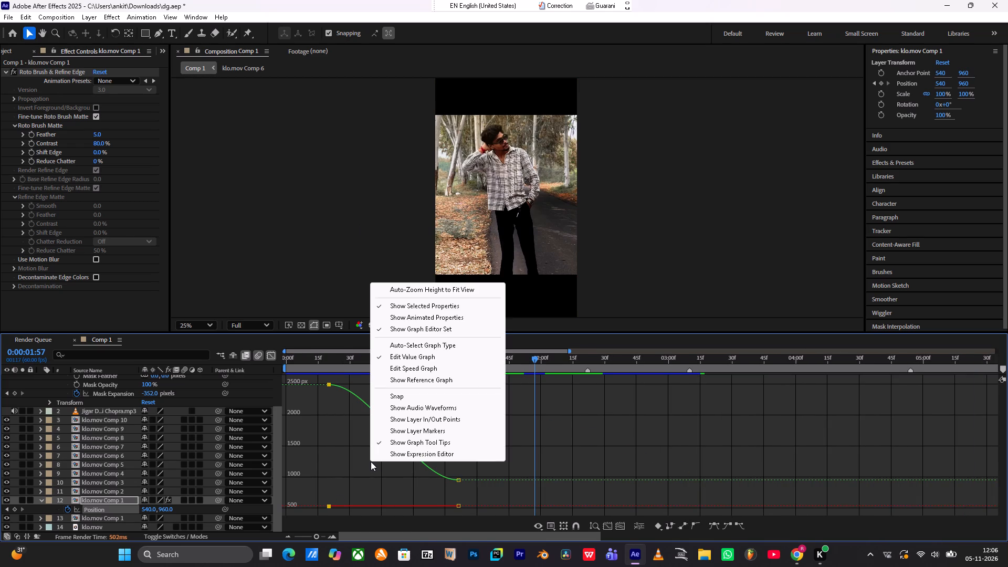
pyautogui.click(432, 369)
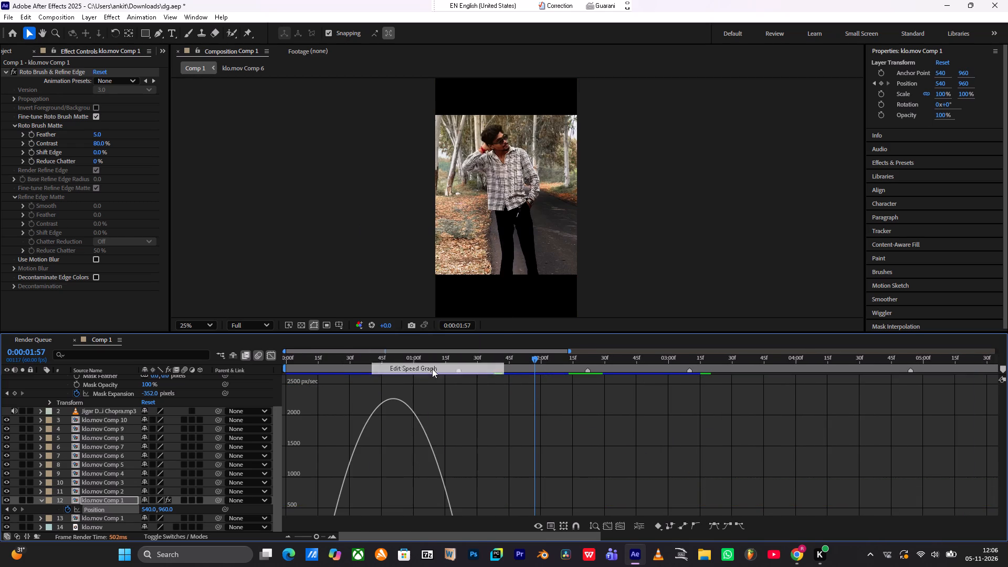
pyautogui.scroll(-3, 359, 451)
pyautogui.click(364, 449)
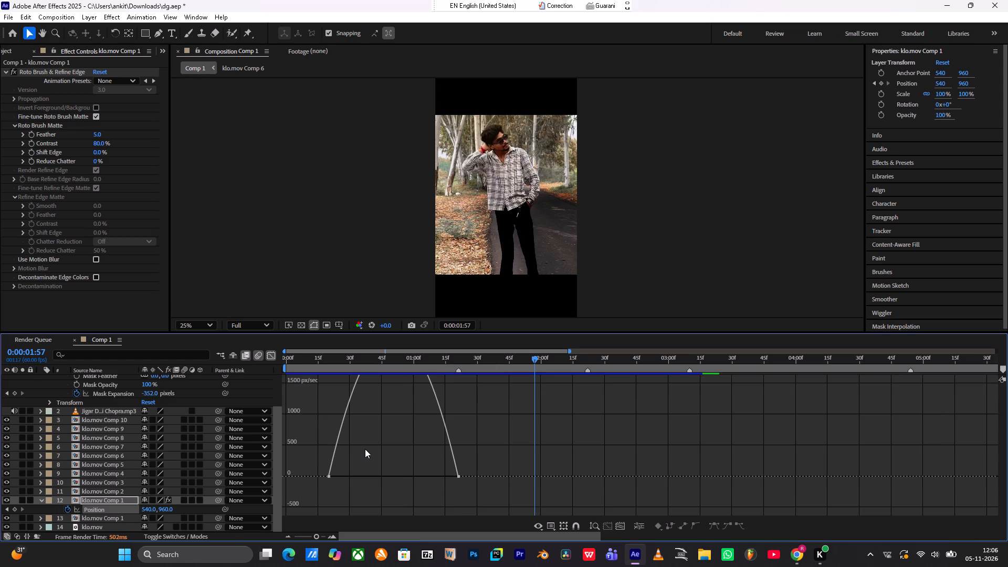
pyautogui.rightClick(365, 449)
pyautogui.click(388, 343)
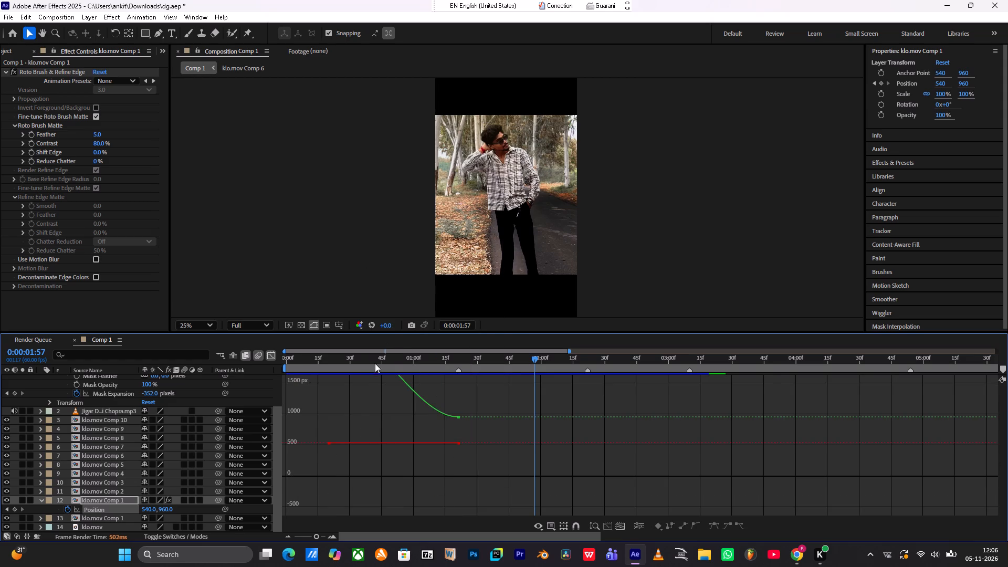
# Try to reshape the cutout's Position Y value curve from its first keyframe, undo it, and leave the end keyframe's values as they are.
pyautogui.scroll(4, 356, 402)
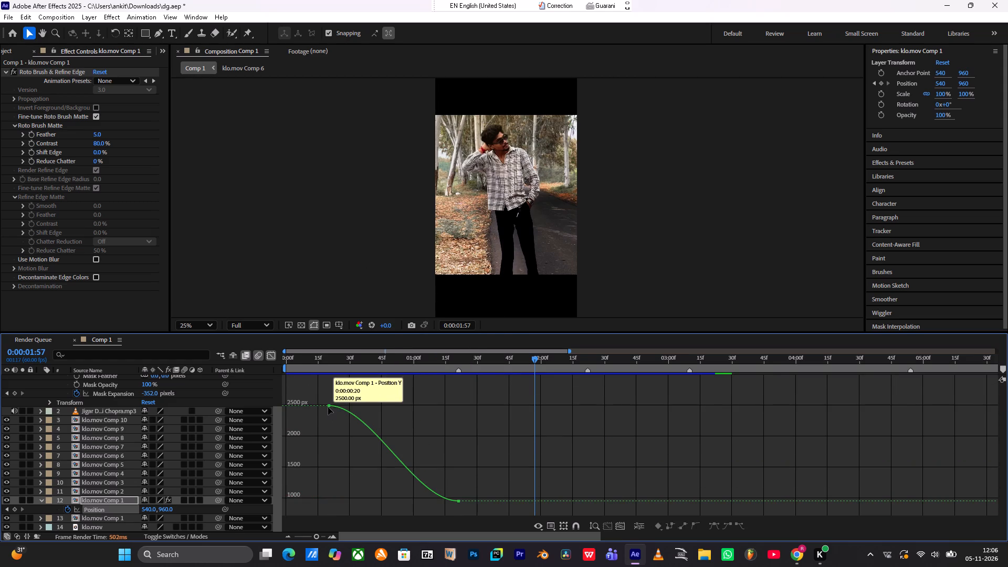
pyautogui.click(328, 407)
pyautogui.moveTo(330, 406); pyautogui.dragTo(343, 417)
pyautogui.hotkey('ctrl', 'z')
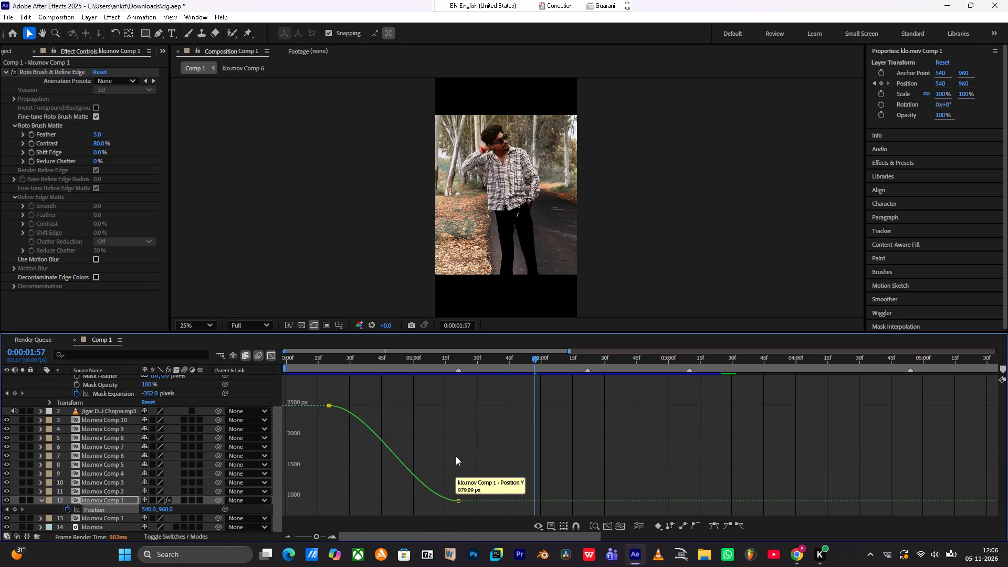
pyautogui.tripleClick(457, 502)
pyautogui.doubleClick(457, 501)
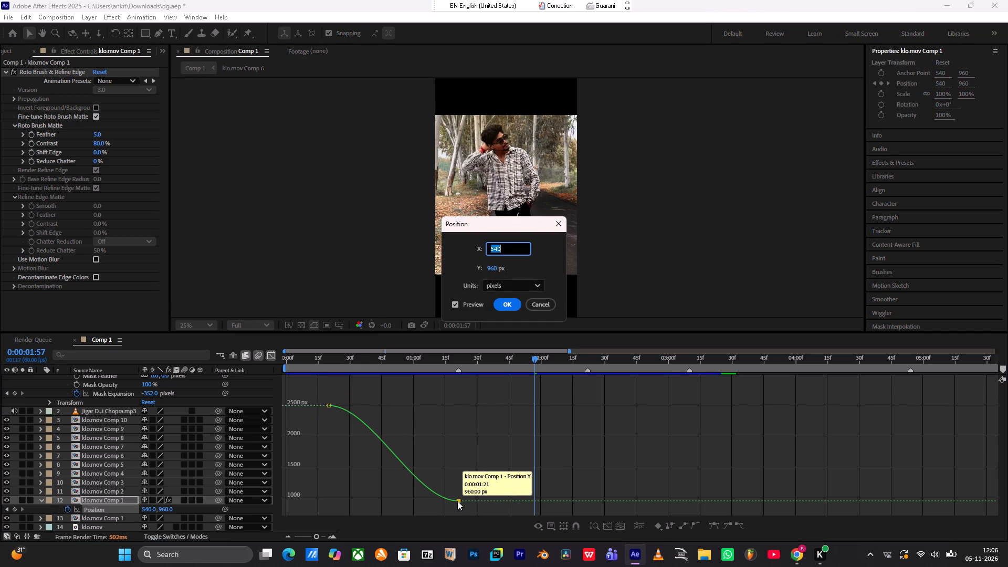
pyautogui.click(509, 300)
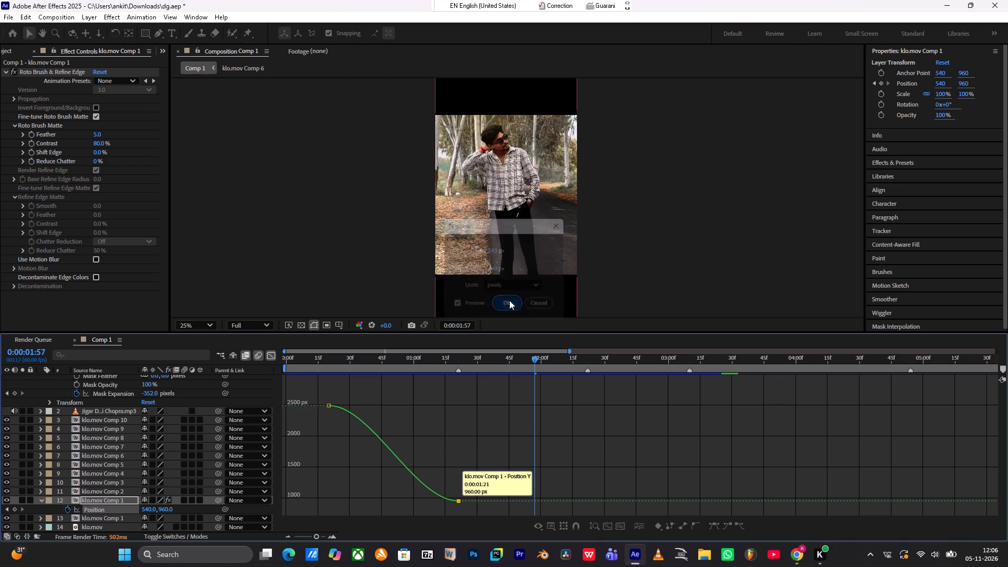
# Switch the cutout's Position curve to the speed graph with the reference value graph overlaid.
pyautogui.rightClick(350, 394)
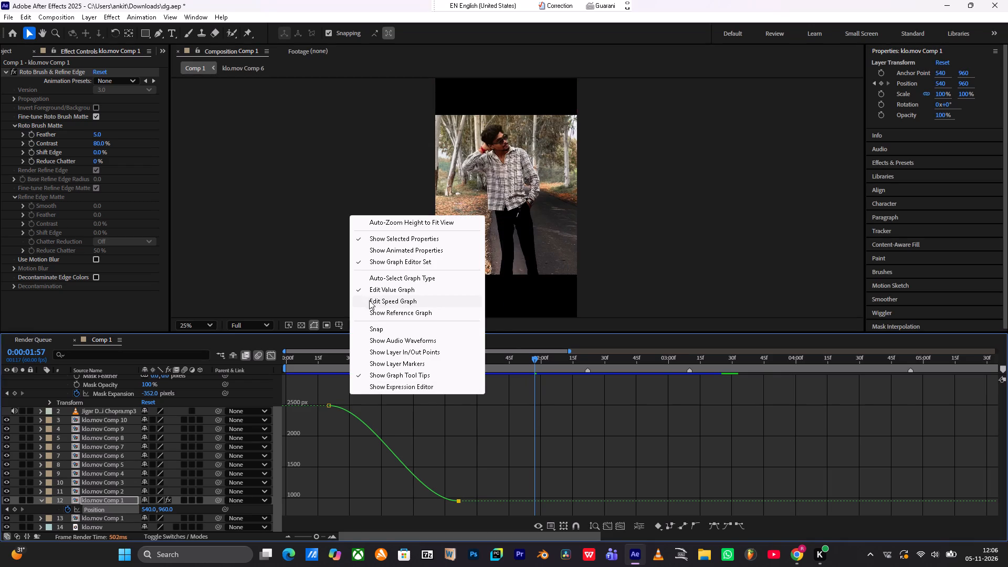
pyautogui.click(370, 300)
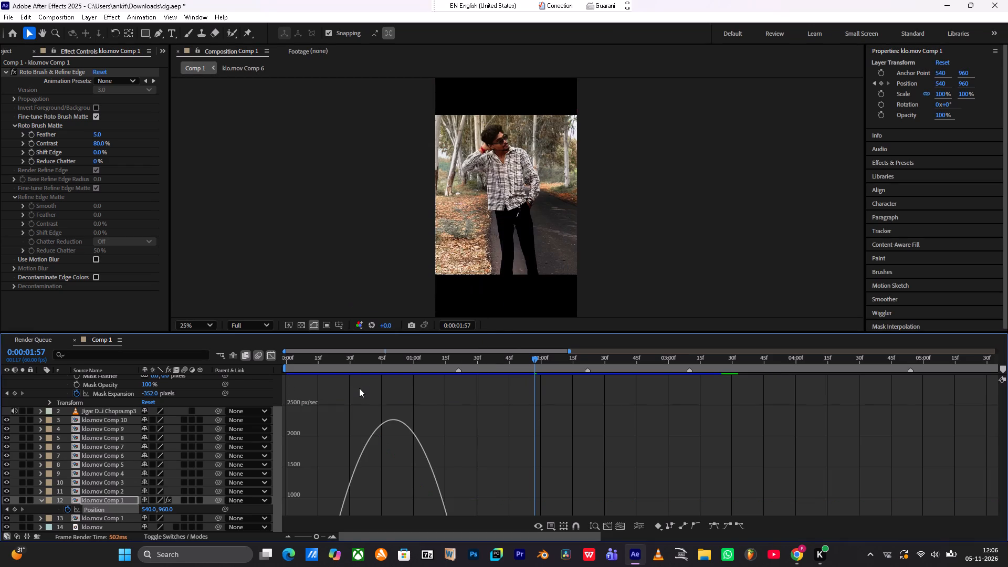
pyautogui.rightClick(357, 391)
pyautogui.click(377, 308)
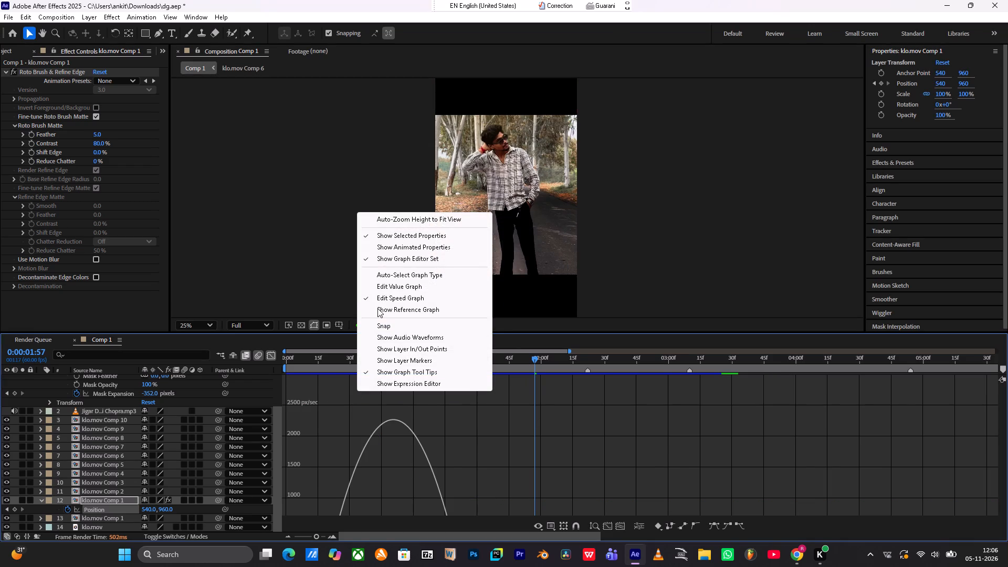
pyautogui.scroll(-4, 362, 435)
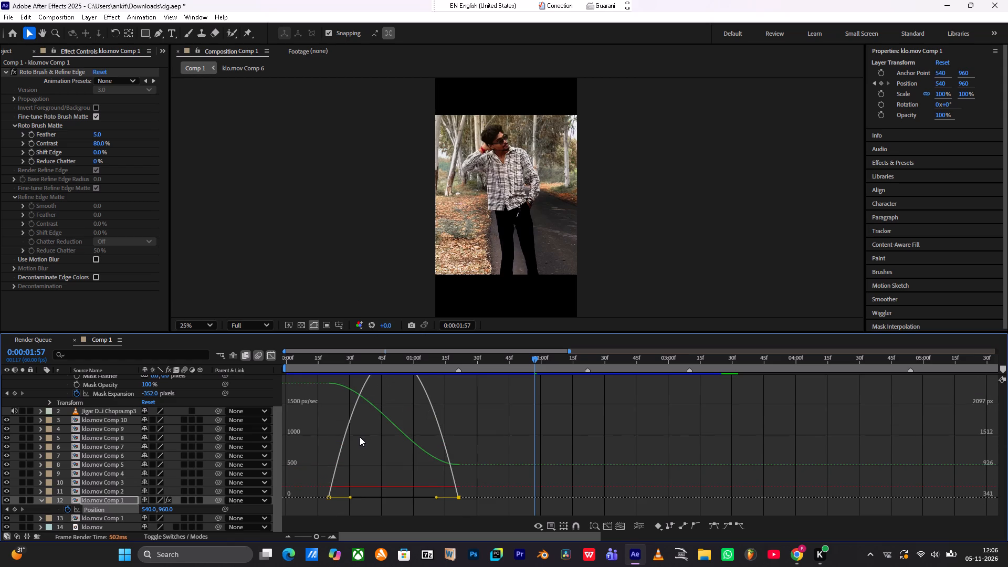
# Extend the incoming speed handle of the end Position keyframe to 100% influence at 0 px/sec.
pyautogui.moveTo(348, 474); pyautogui.dragTo(353, 475)
pyautogui.moveTo(346, 474); pyautogui.dragTo(313, 477)
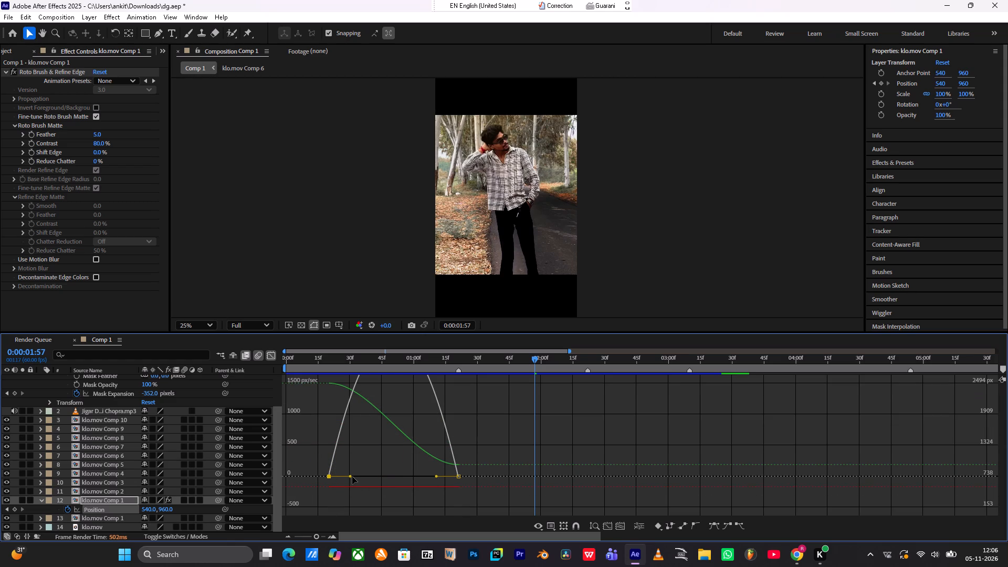
pyautogui.click(352, 477)
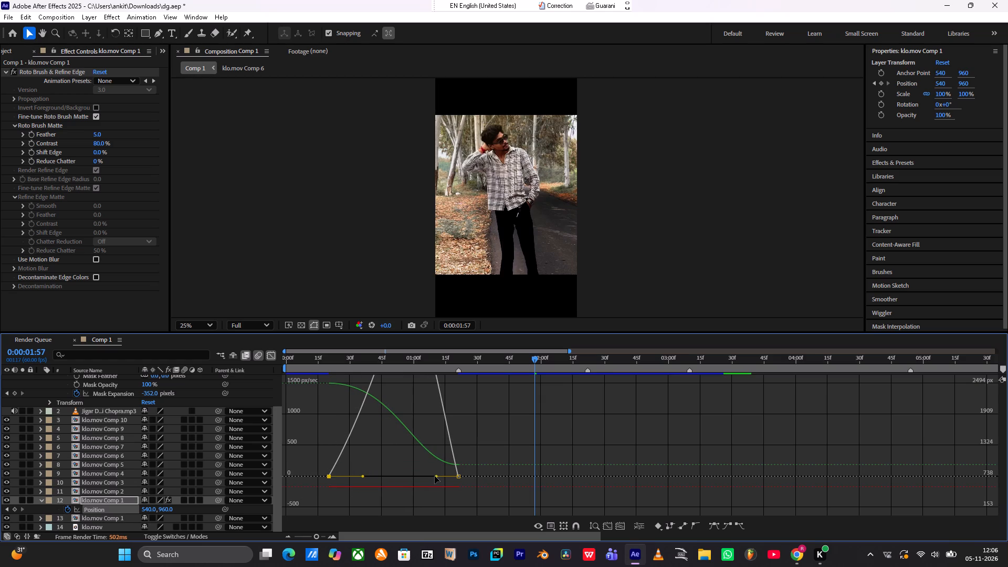
pyautogui.moveTo(436, 478); pyautogui.dragTo(400, 480)
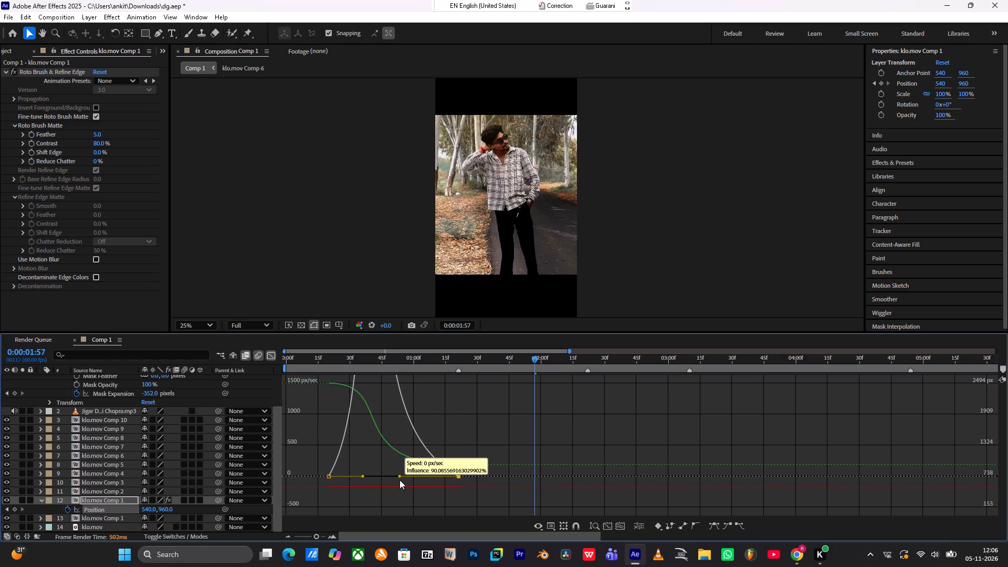
pyautogui.moveTo(400, 480); pyautogui.dragTo(367, 482)
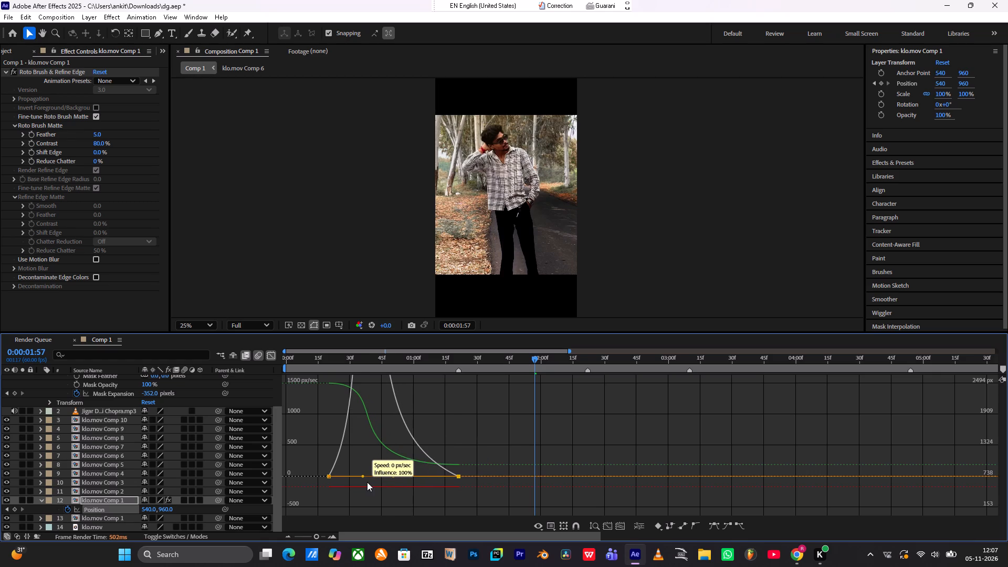
pyautogui.moveTo(367, 482); pyautogui.dragTo(358, 482)
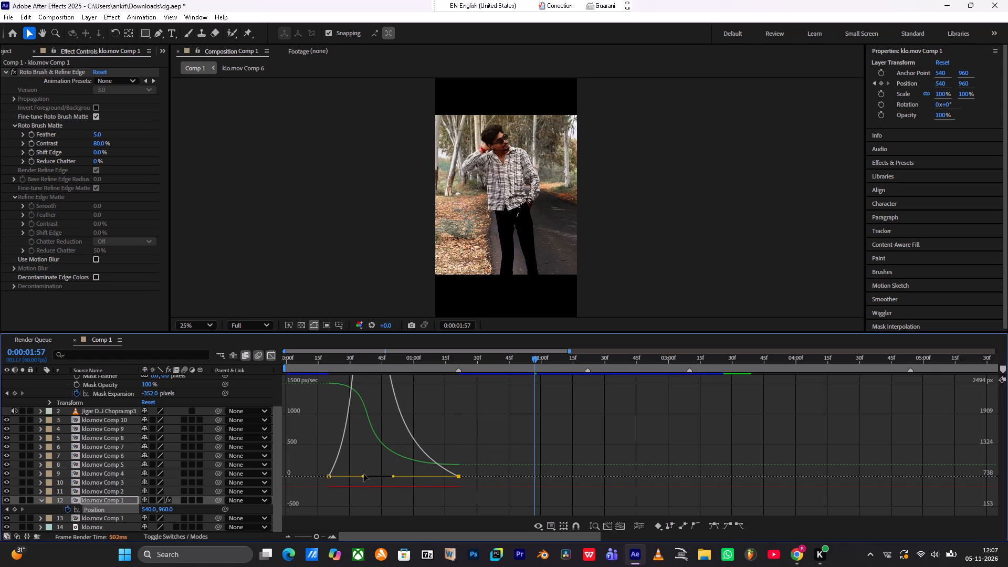
# Shorten the first Position keyframe's outgoing influence to almost nothing for a fast start, and close the Graph Editor.
pyautogui.moveTo(363, 479); pyautogui.dragTo(377, 480)
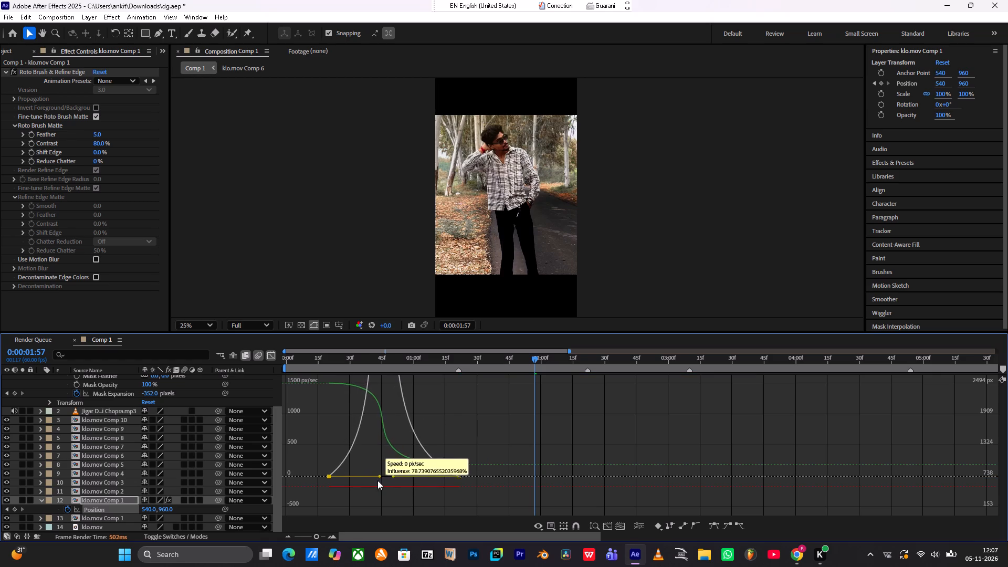
pyautogui.moveTo(377, 480); pyautogui.dragTo(324, 478)
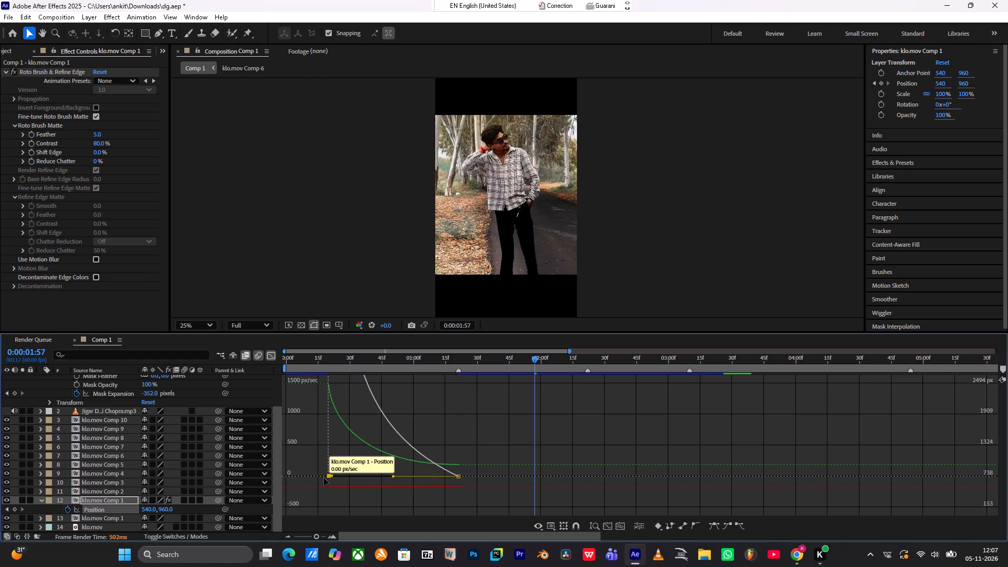
pyautogui.click(271, 355)
# Play back Comp 1 repeatedly from the start to check the cutout's reshaped upward slide and the following clips.
pyautogui.keyDown('alt'); pyautogui.scroll(-2, 426, 424); pyautogui.keyUp('alt')
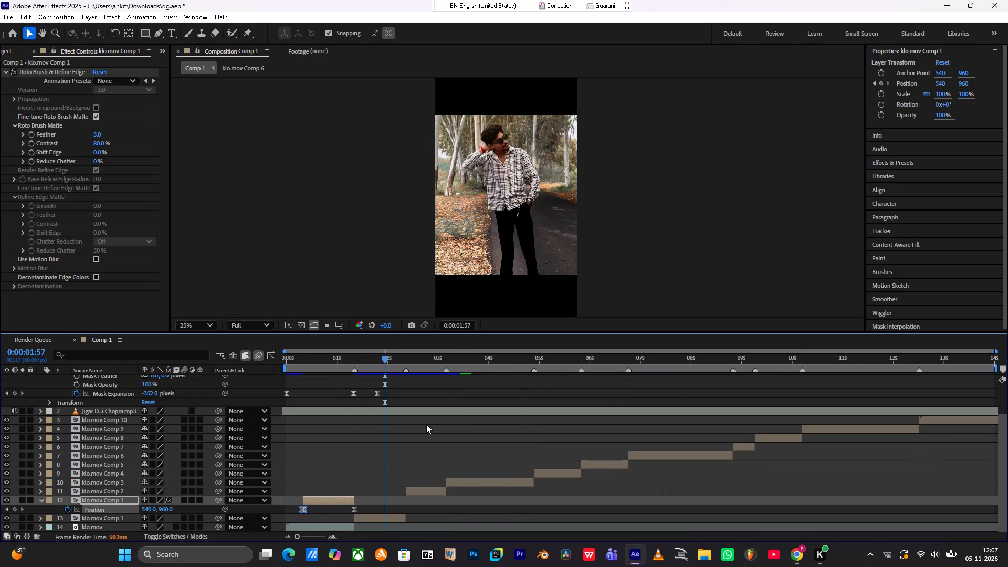
pyautogui.keyDown('alt'); pyautogui.scroll(-1, 426, 424); pyautogui.keyUp('alt')
pyautogui.moveTo(302, 363); pyautogui.dragTo(242, 361)
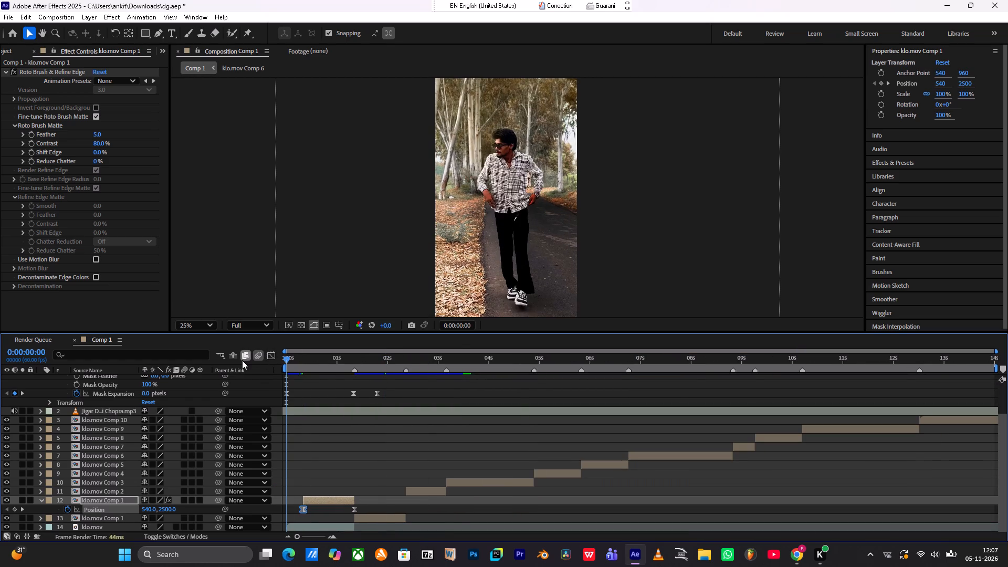
pyautogui.press('space')
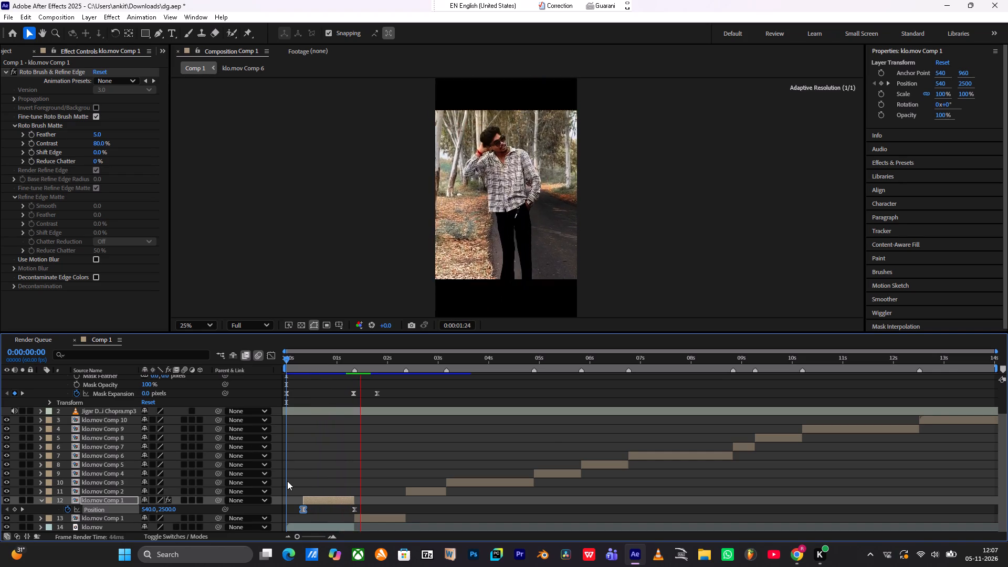
pyautogui.moveTo(313, 361); pyautogui.dragTo(199, 377)
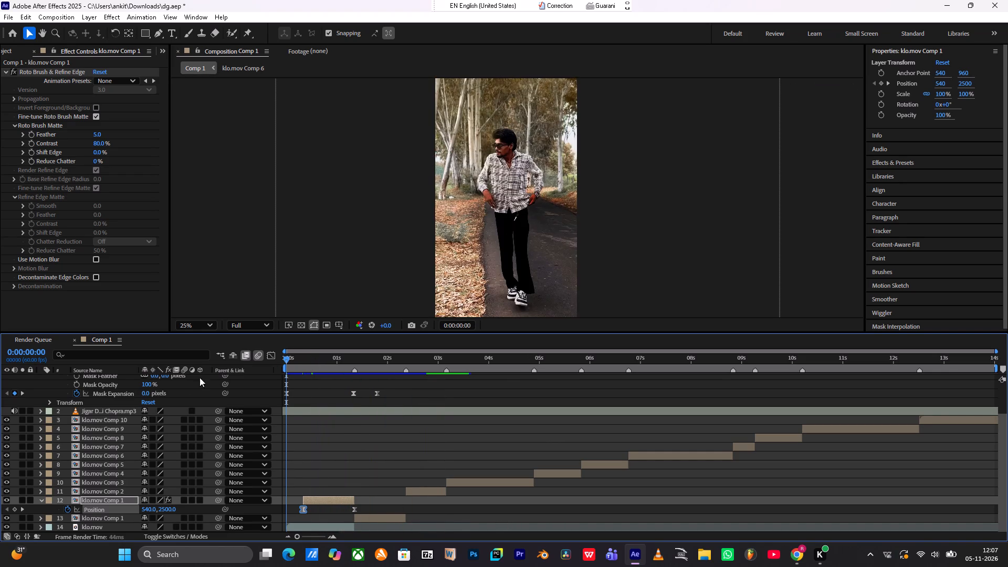
pyautogui.moveTo(199, 377); pyautogui.dragTo(174, 386)
pyautogui.press('space')
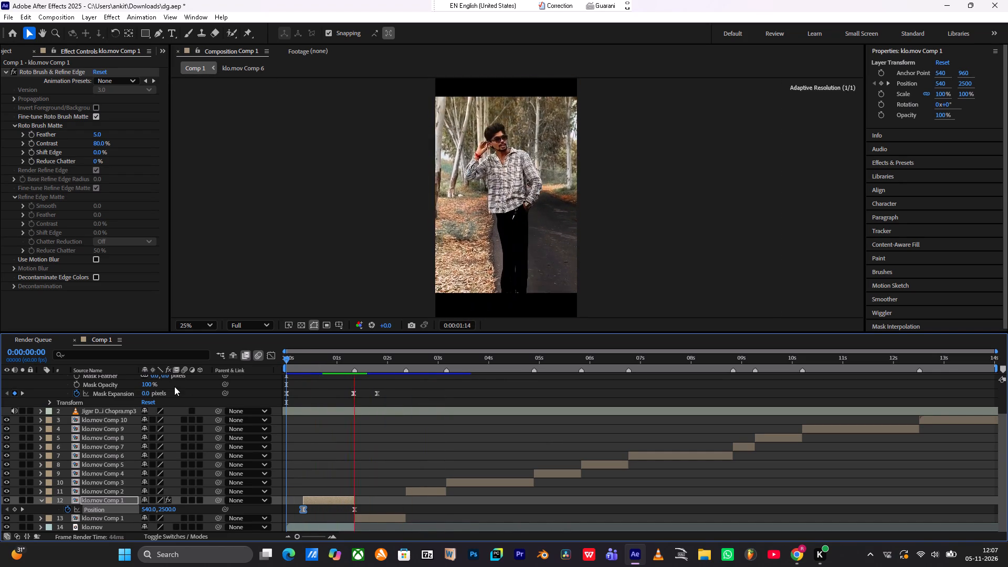
pyautogui.moveTo(300, 362); pyautogui.dragTo(226, 359)
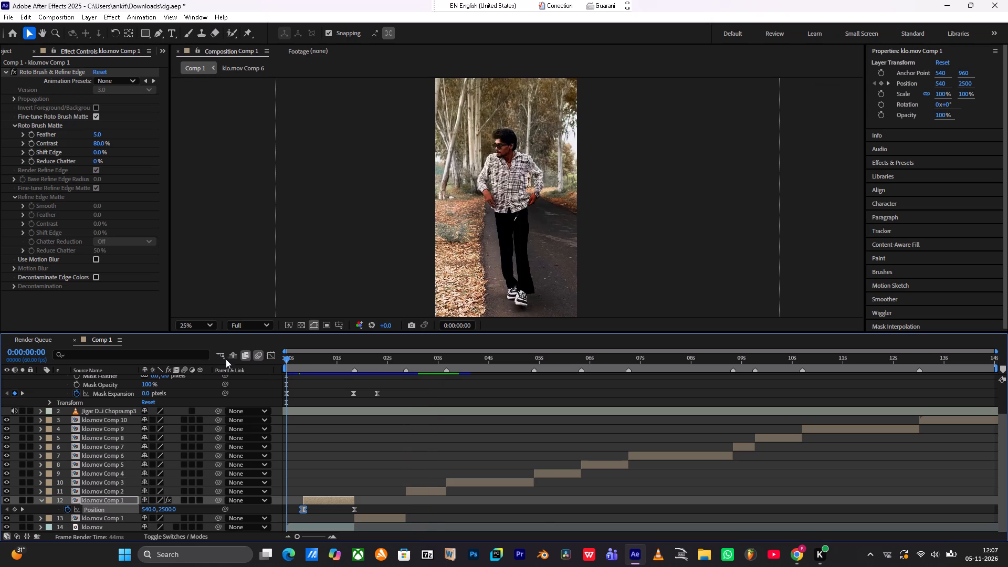
pyautogui.moveTo(226, 359); pyautogui.dragTo(226, 359)
pyautogui.press('space')
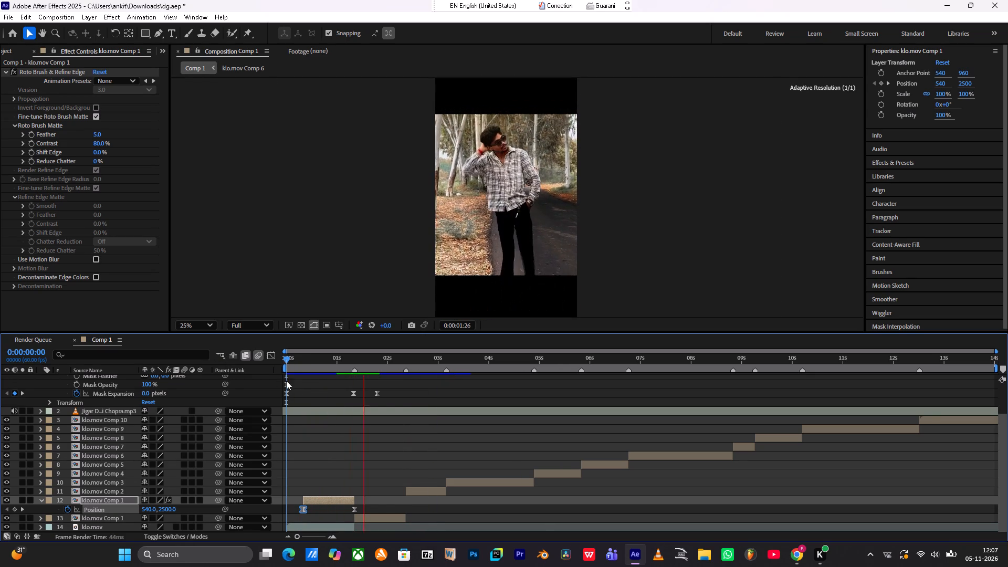
pyautogui.moveTo(313, 362); pyautogui.dragTo(199, 375)
pyautogui.press('space')
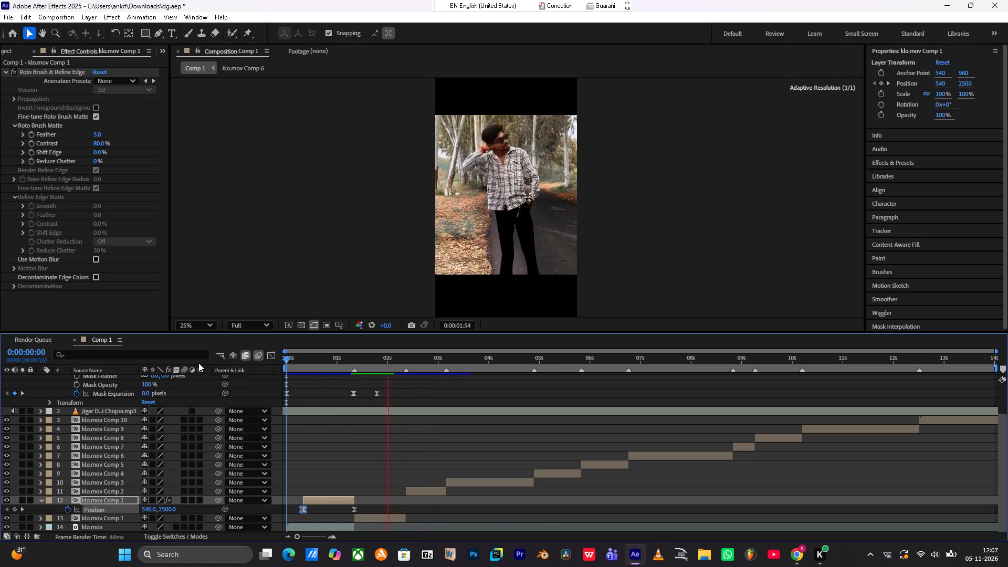
pyautogui.moveTo(308, 361); pyautogui.dragTo(167, 367)
pyautogui.press('space')
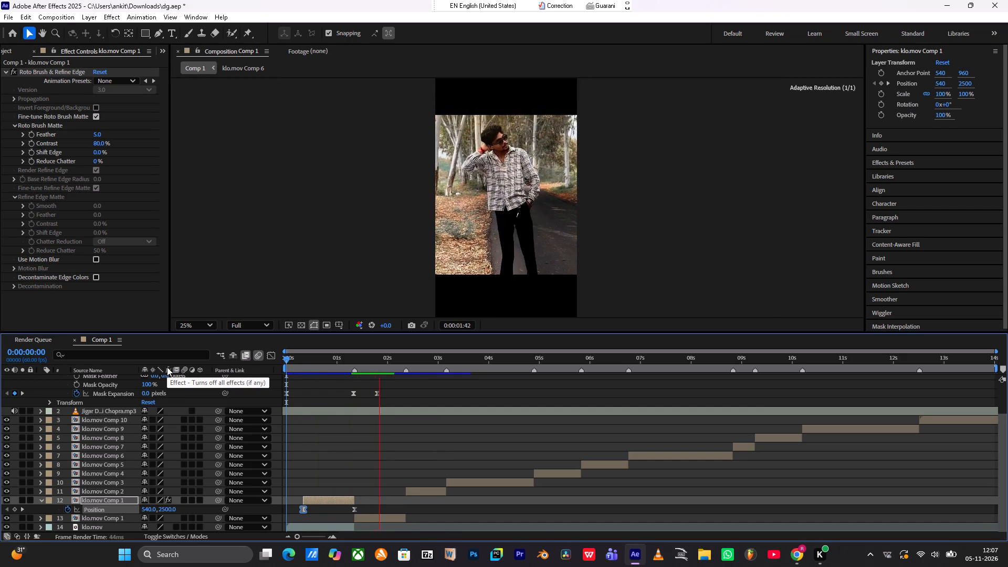
pyautogui.moveTo(306, 359); pyautogui.dragTo(91, 356)
pyautogui.press('space')
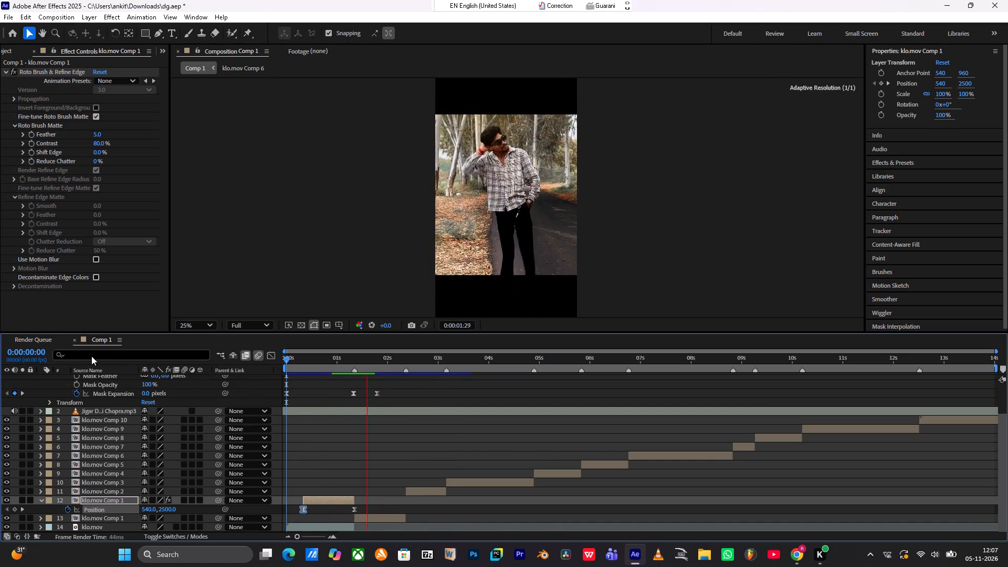
pyautogui.moveTo(306, 361); pyautogui.dragTo(175, 380)
pyautogui.press('space')
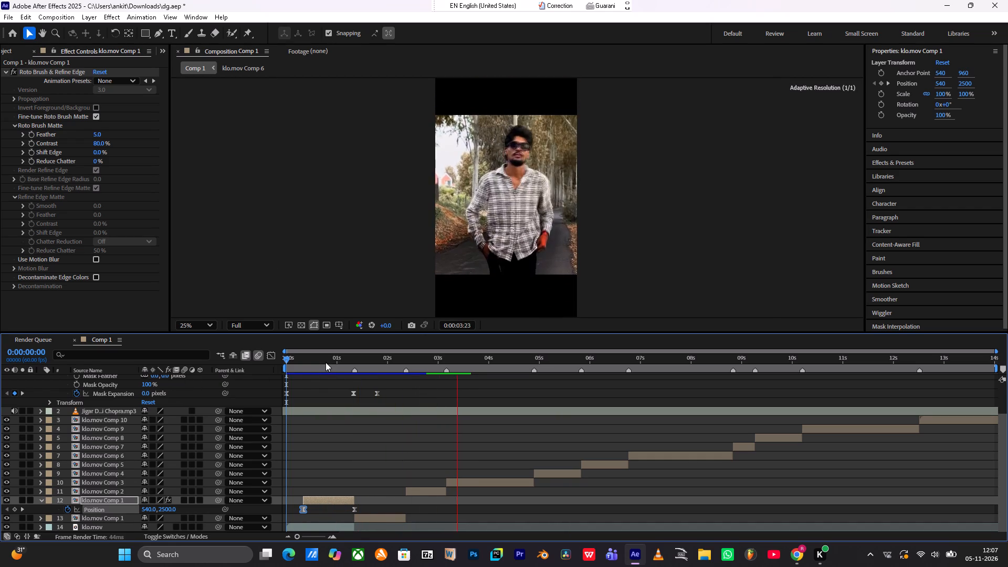
pyautogui.moveTo(325, 362); pyautogui.dragTo(124, 381)
pyautogui.press('space')
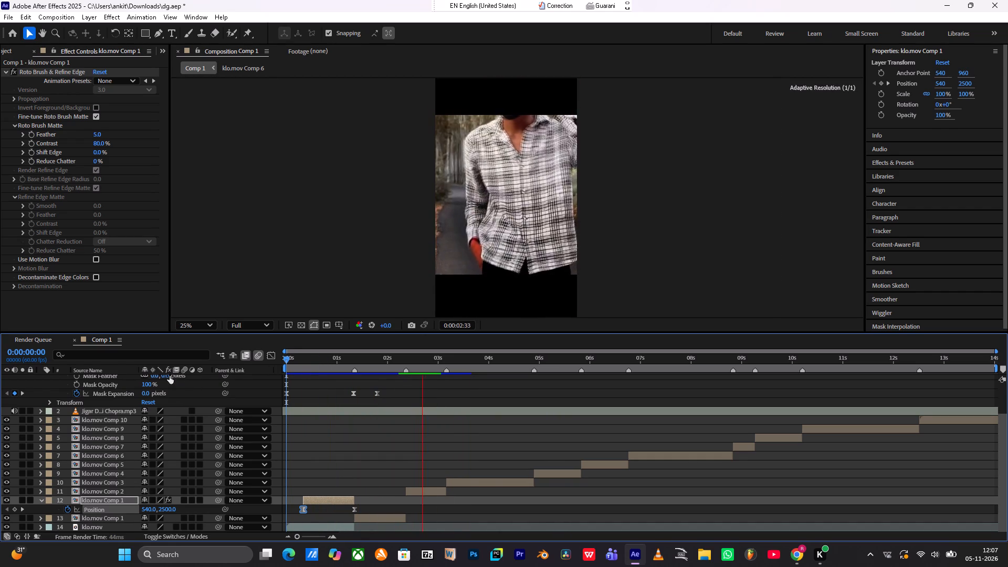
# Play back Comp 1 from the start to check the cutout's upward slide and the letterbox bars.
pyautogui.moveTo(311, 357); pyautogui.dragTo(220, 358)
pyautogui.press('space')
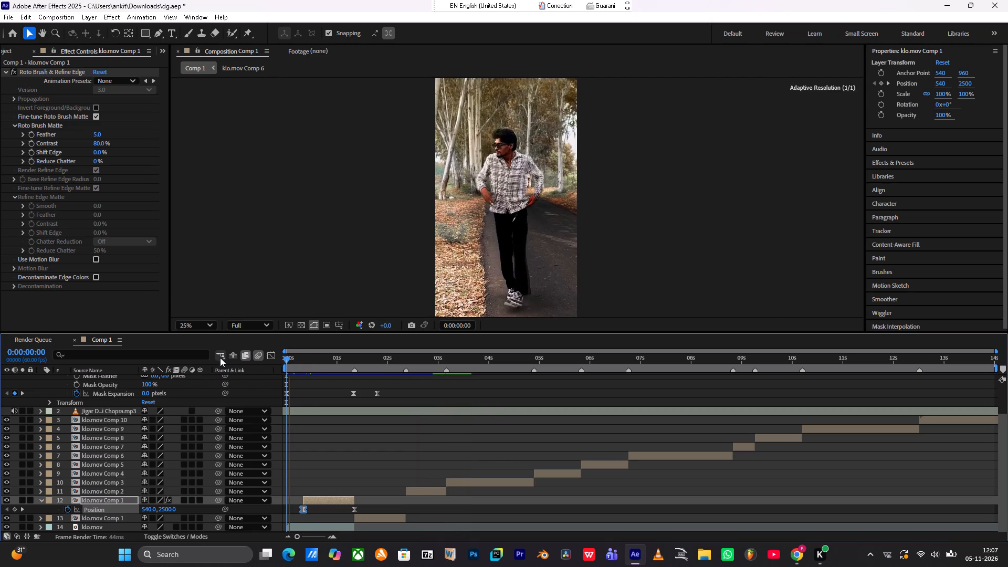
pyautogui.press('space')
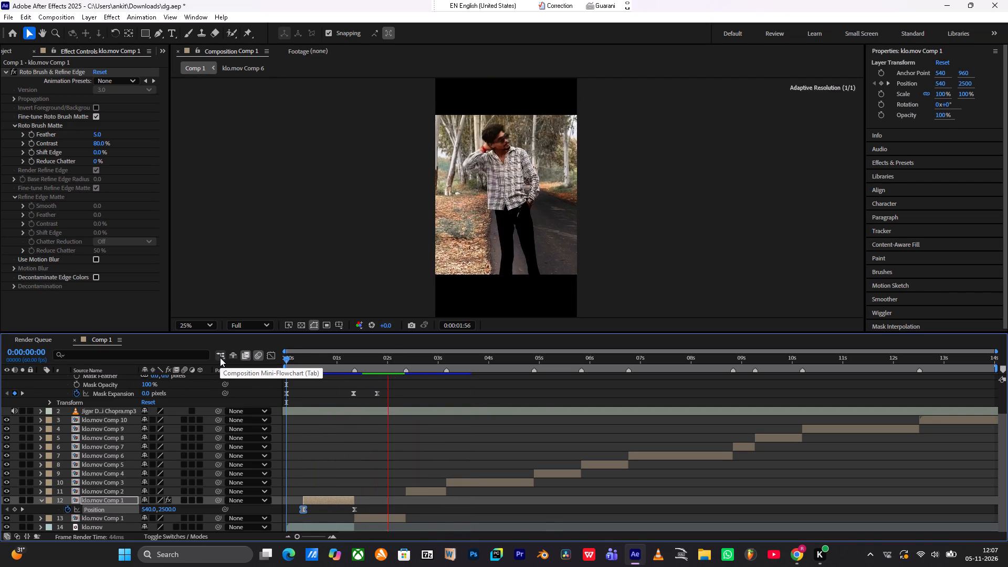
# Set the composition preview resolution to Quarter.
pyautogui.click(252, 326)
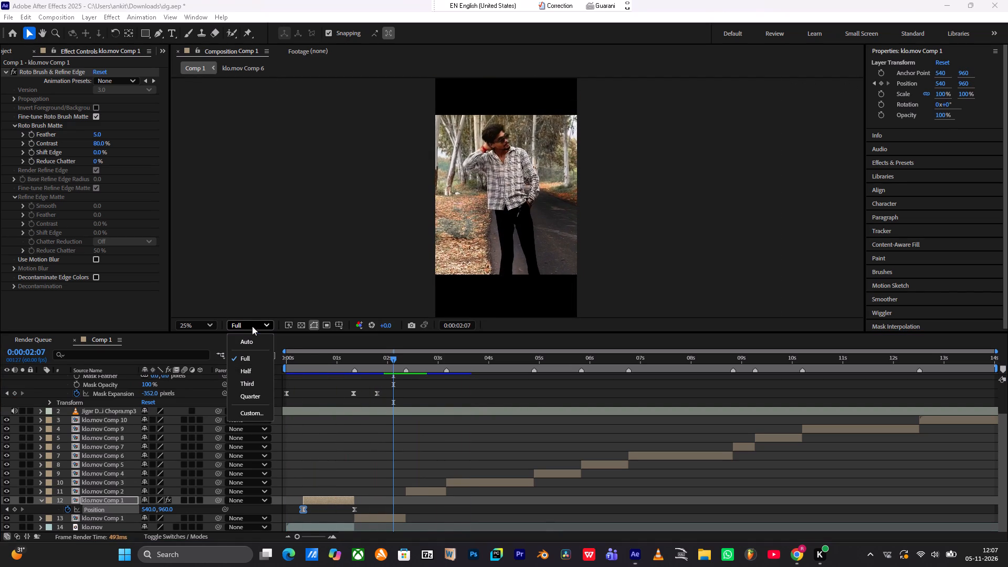
pyautogui.click(250, 400)
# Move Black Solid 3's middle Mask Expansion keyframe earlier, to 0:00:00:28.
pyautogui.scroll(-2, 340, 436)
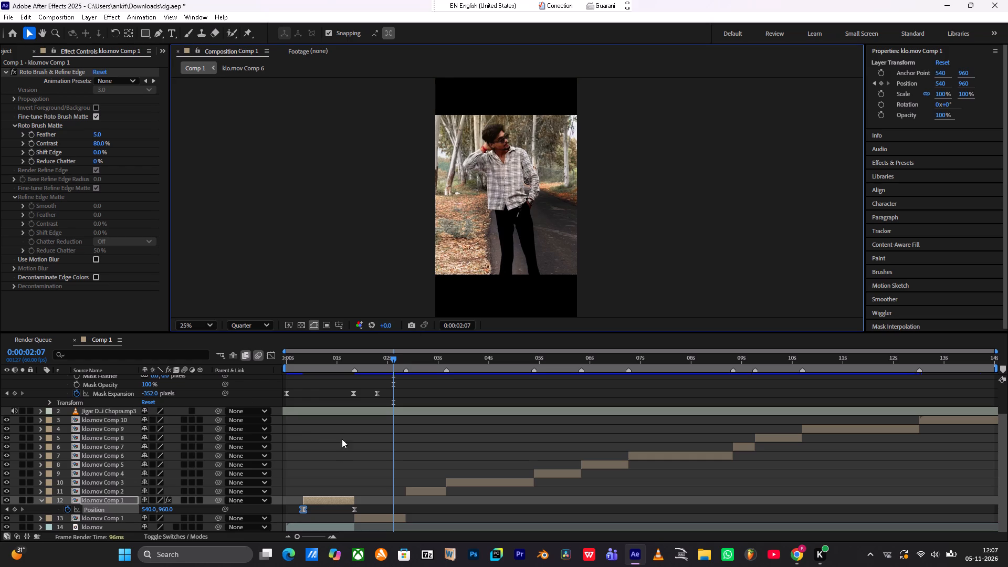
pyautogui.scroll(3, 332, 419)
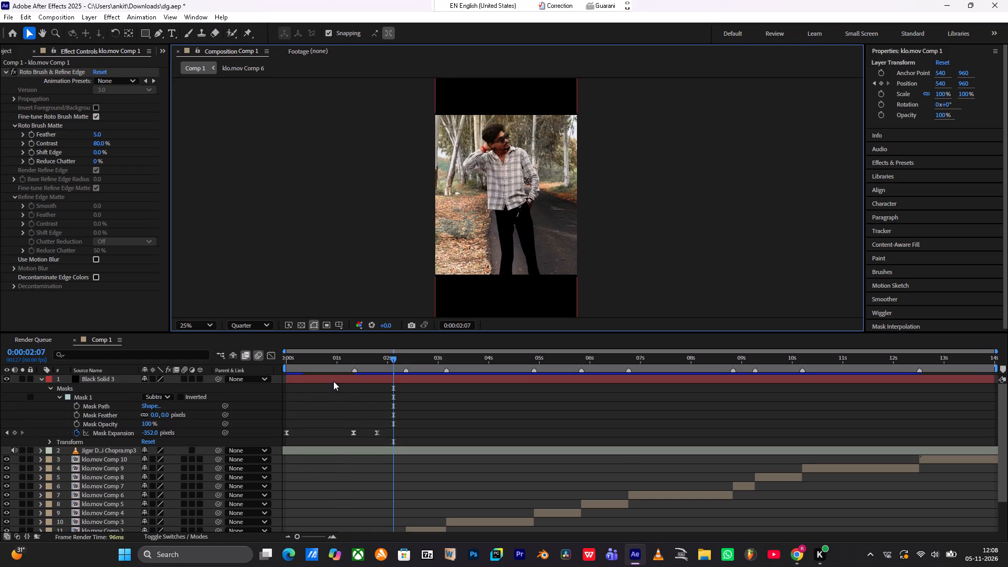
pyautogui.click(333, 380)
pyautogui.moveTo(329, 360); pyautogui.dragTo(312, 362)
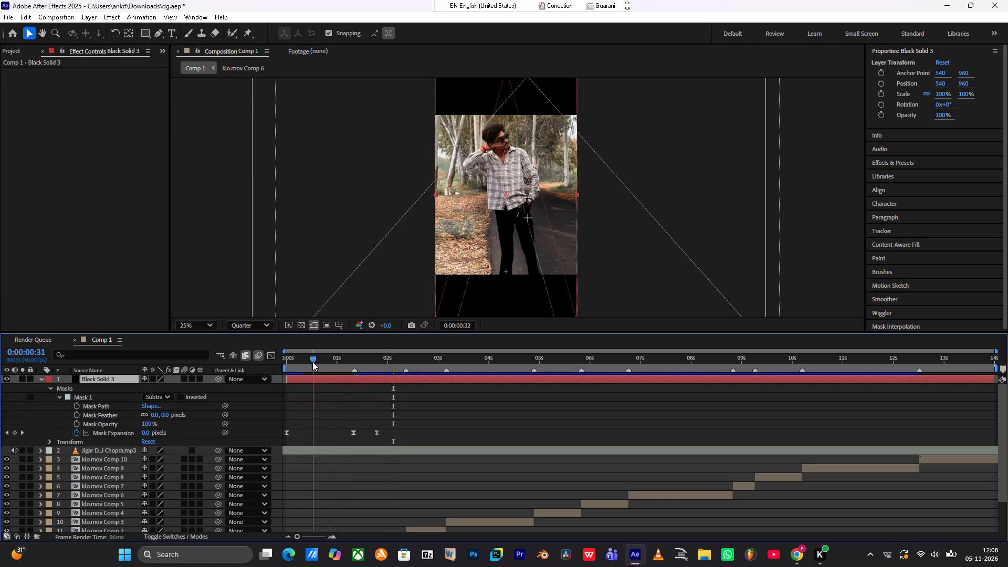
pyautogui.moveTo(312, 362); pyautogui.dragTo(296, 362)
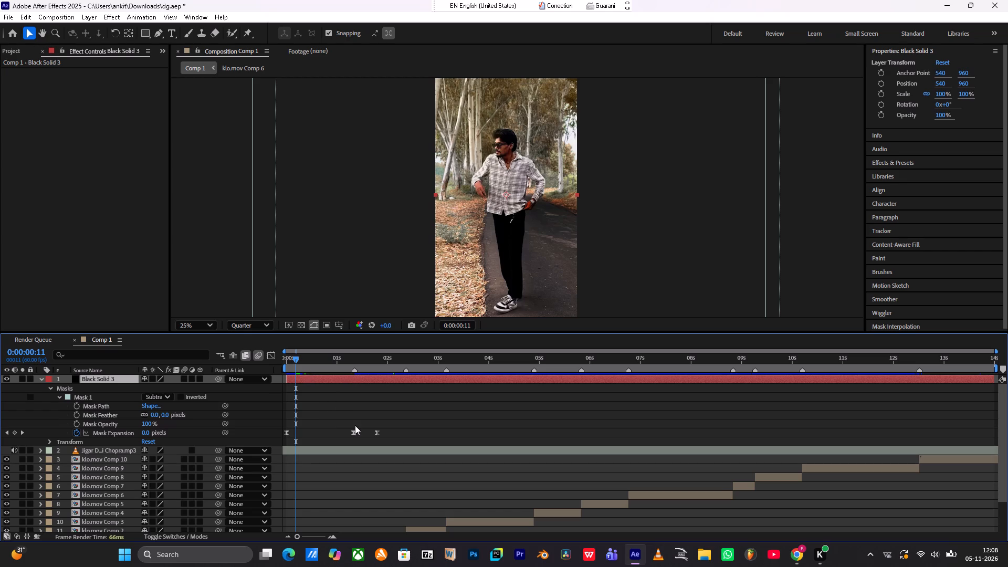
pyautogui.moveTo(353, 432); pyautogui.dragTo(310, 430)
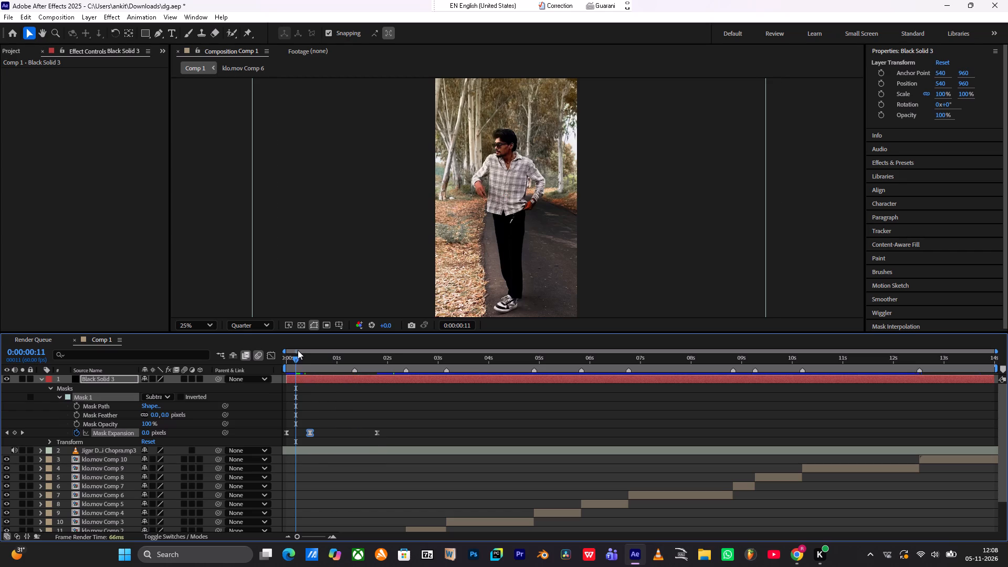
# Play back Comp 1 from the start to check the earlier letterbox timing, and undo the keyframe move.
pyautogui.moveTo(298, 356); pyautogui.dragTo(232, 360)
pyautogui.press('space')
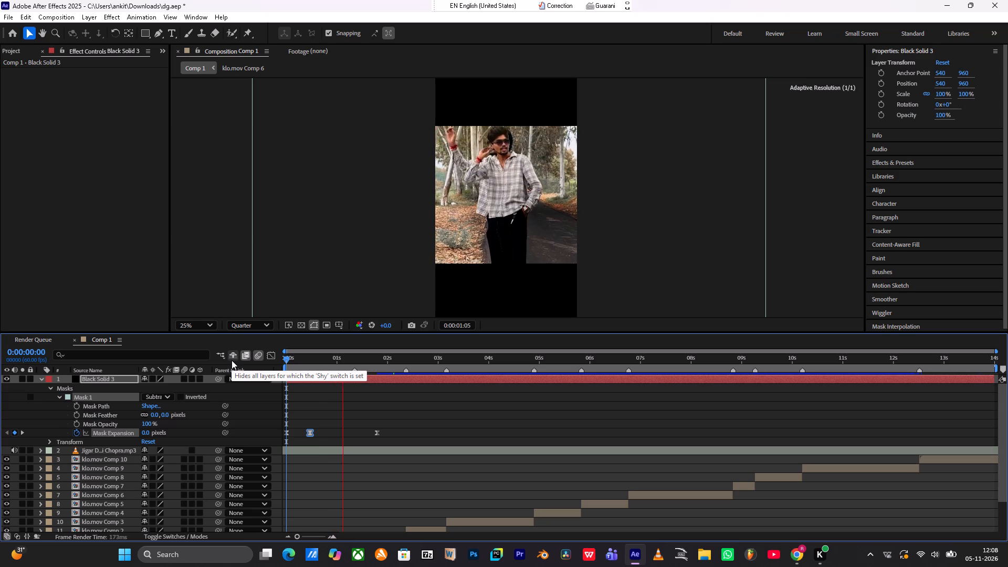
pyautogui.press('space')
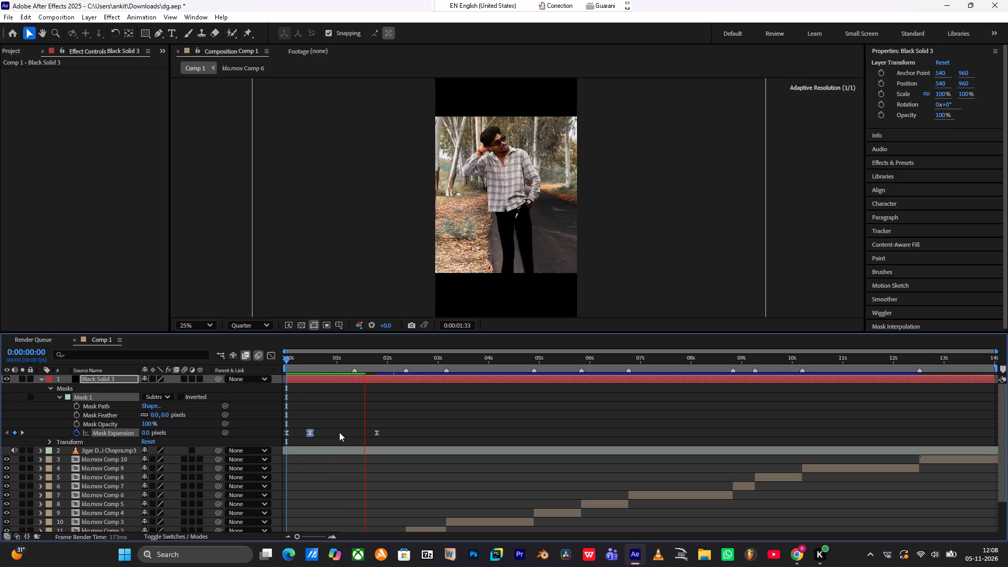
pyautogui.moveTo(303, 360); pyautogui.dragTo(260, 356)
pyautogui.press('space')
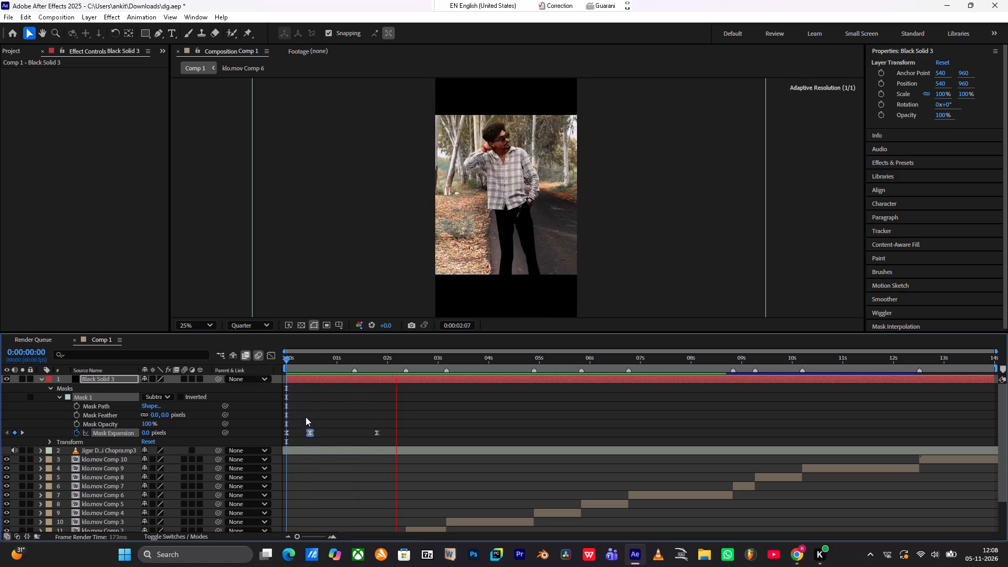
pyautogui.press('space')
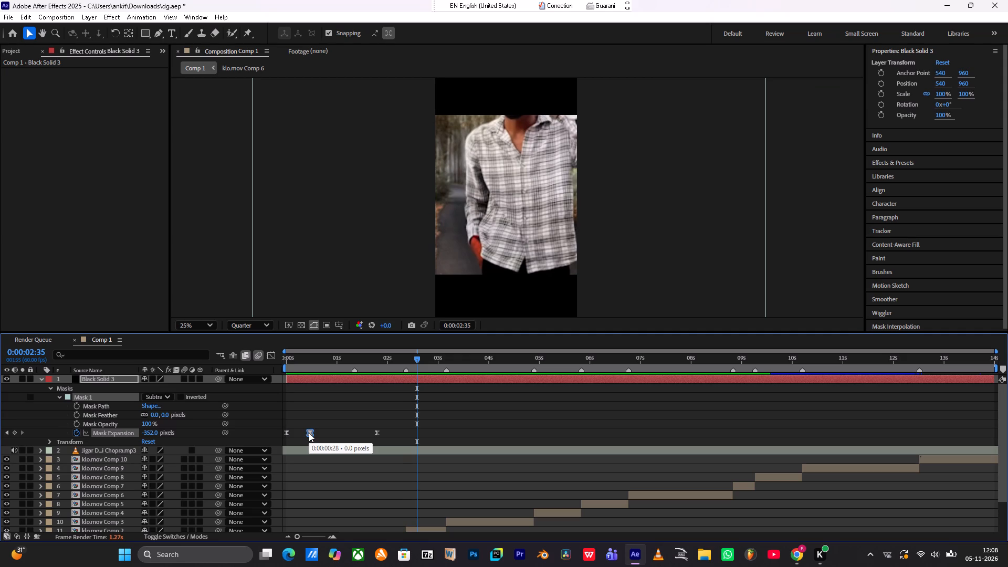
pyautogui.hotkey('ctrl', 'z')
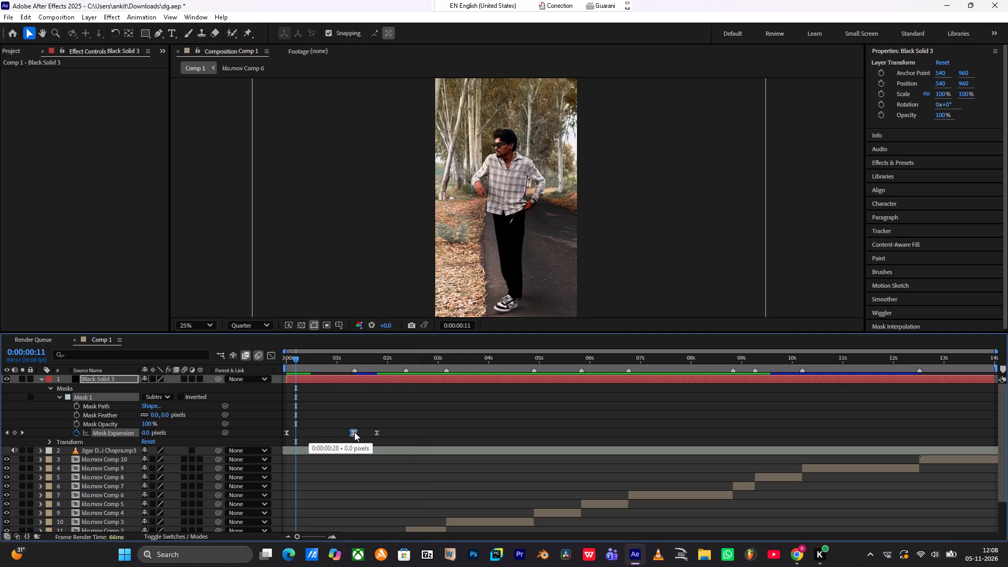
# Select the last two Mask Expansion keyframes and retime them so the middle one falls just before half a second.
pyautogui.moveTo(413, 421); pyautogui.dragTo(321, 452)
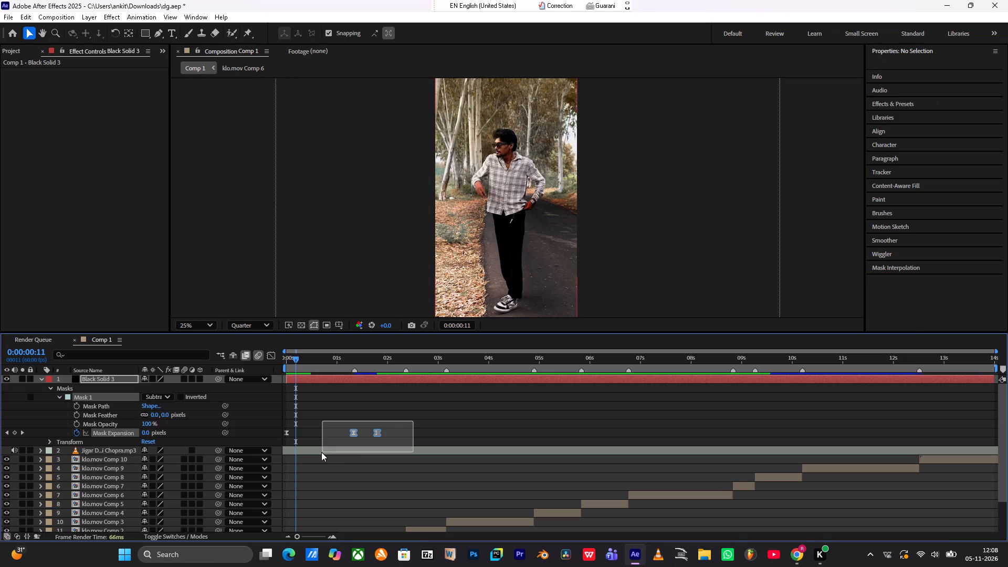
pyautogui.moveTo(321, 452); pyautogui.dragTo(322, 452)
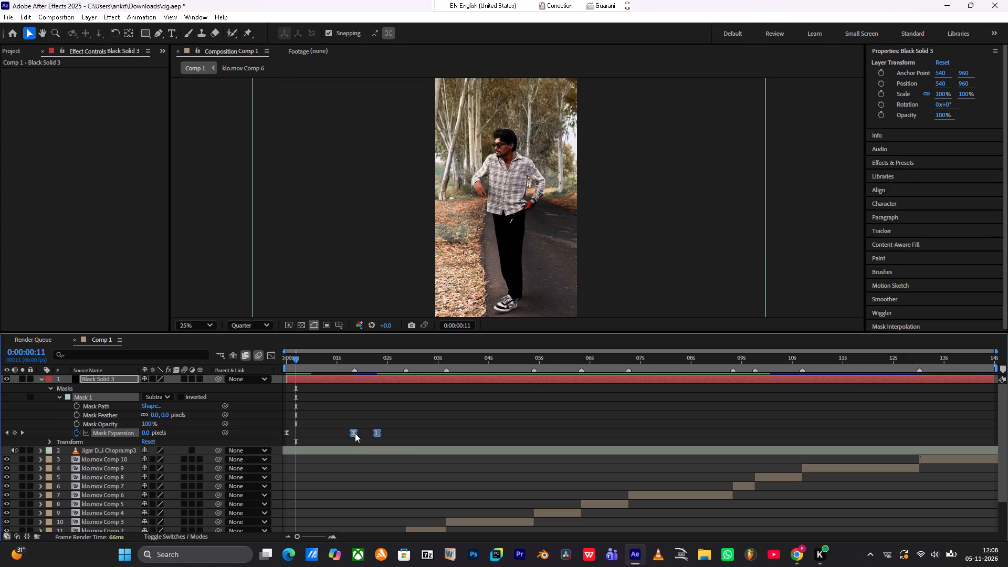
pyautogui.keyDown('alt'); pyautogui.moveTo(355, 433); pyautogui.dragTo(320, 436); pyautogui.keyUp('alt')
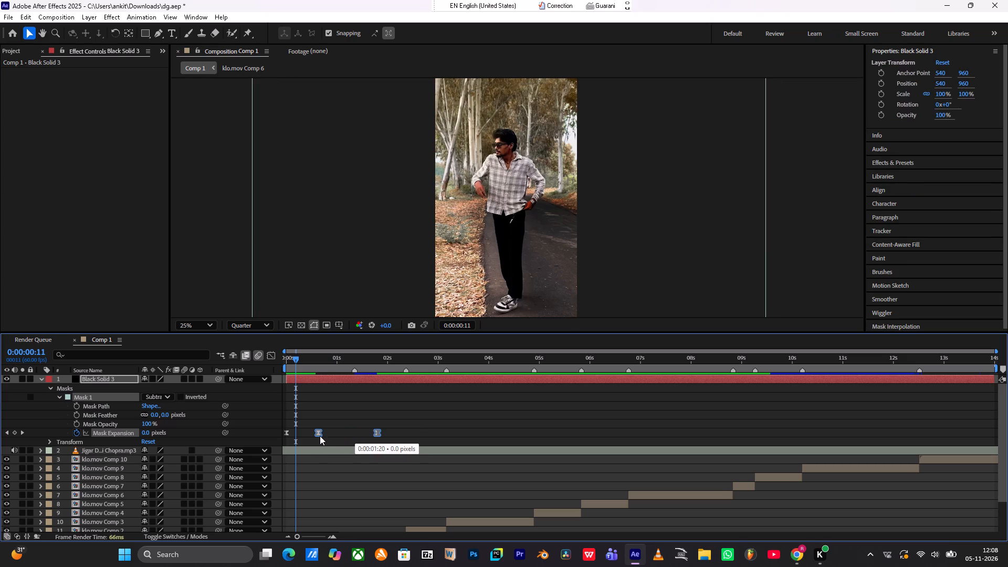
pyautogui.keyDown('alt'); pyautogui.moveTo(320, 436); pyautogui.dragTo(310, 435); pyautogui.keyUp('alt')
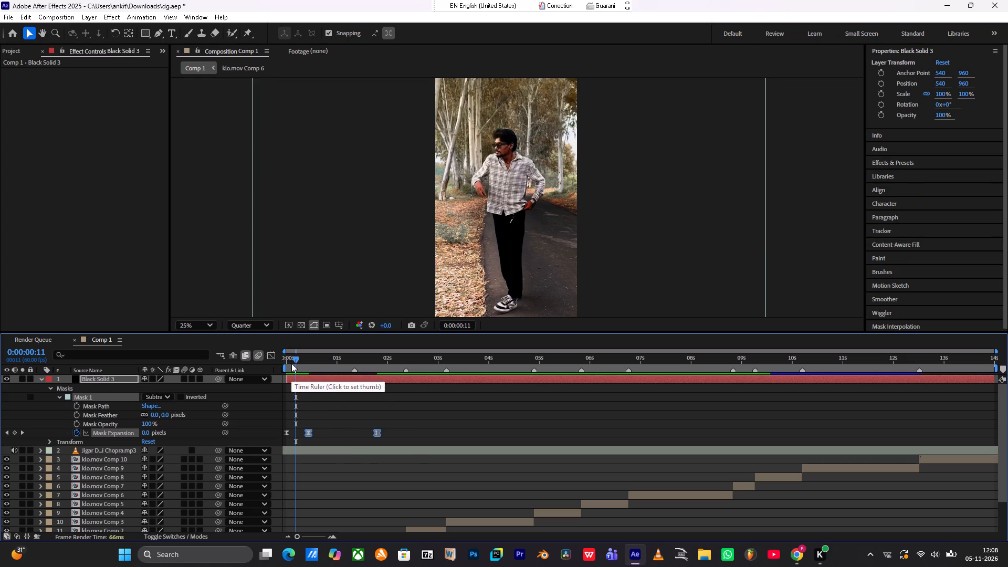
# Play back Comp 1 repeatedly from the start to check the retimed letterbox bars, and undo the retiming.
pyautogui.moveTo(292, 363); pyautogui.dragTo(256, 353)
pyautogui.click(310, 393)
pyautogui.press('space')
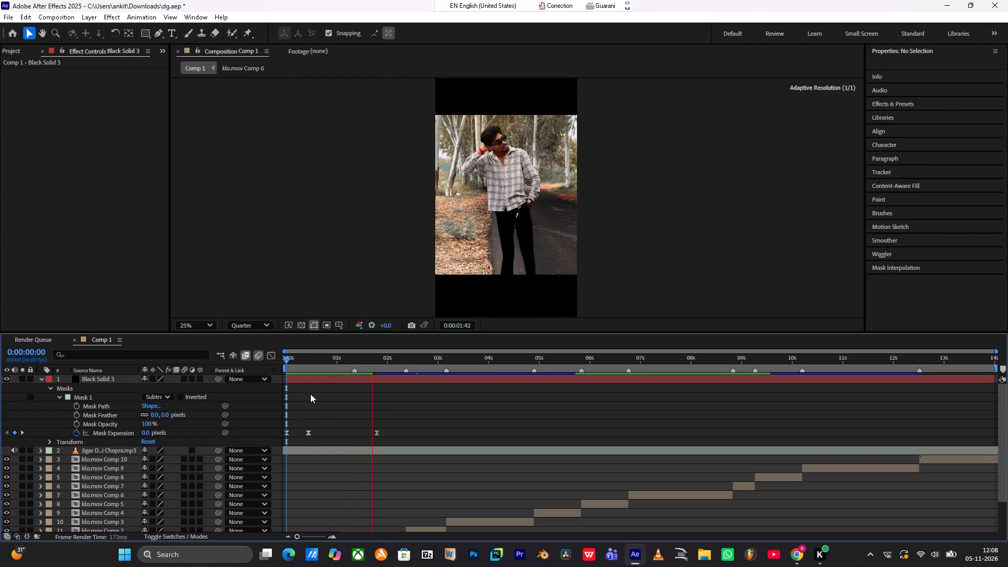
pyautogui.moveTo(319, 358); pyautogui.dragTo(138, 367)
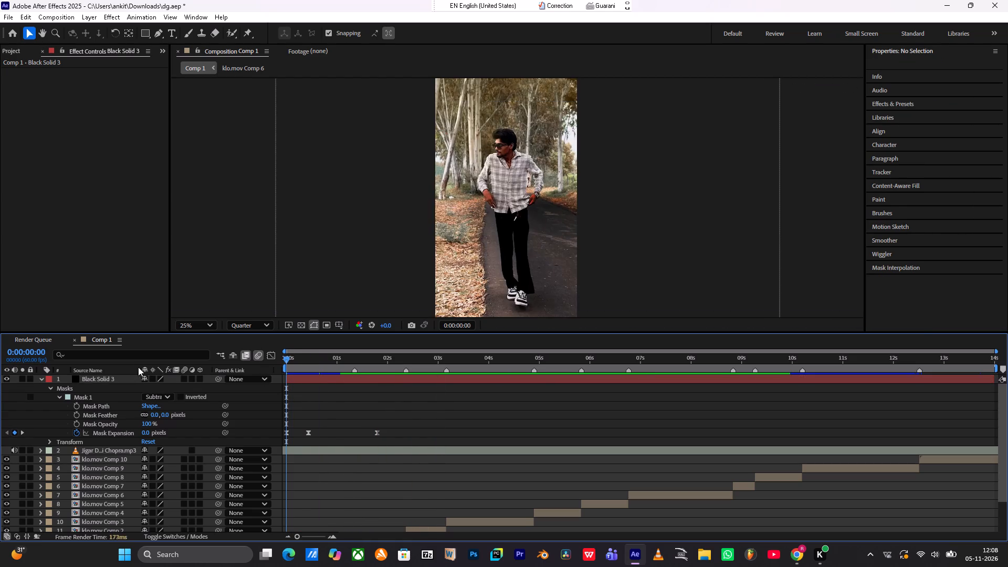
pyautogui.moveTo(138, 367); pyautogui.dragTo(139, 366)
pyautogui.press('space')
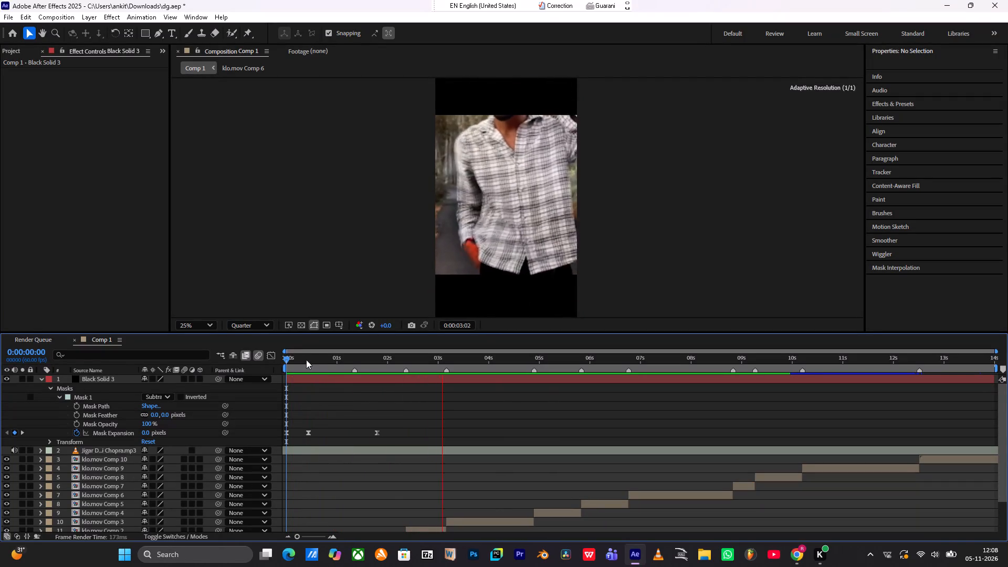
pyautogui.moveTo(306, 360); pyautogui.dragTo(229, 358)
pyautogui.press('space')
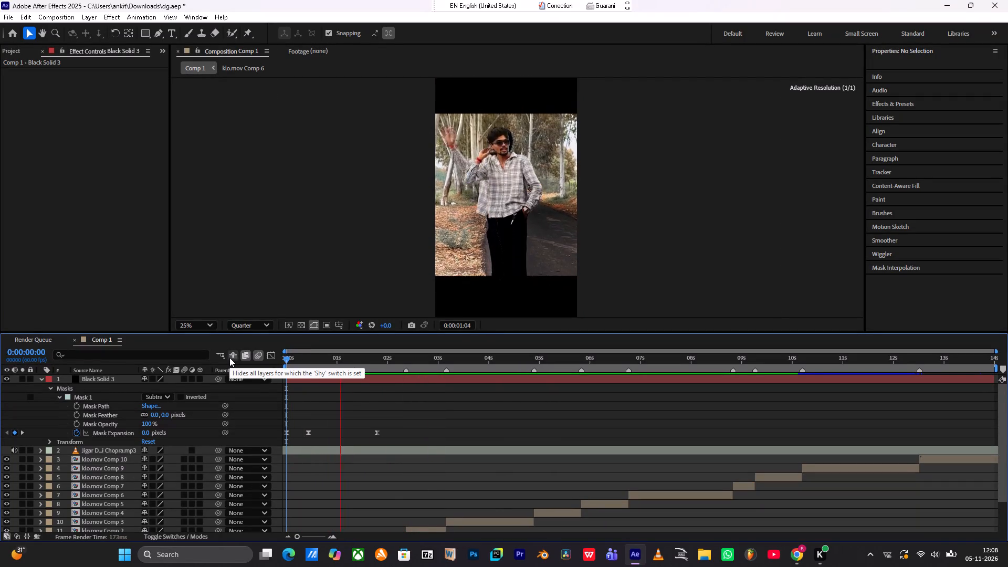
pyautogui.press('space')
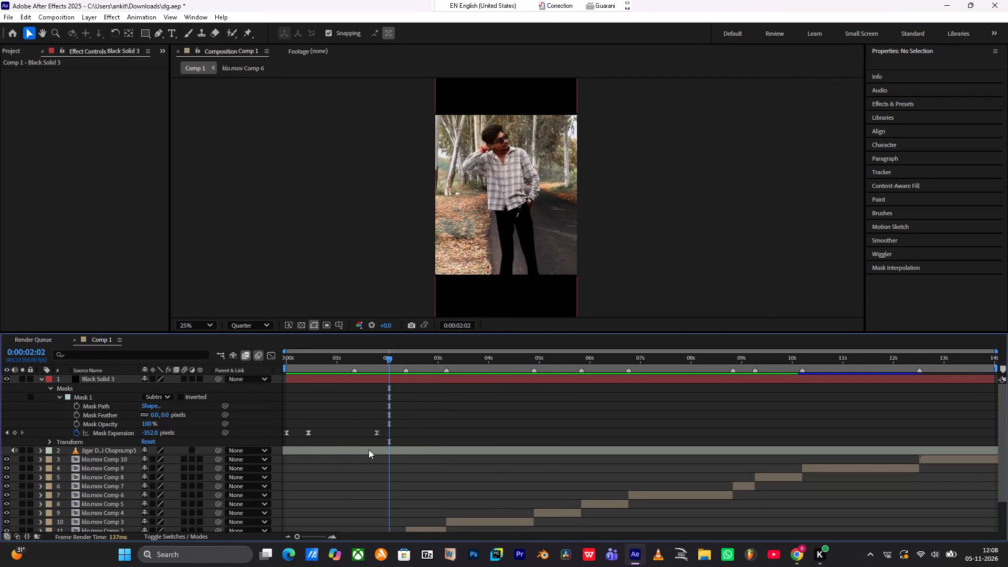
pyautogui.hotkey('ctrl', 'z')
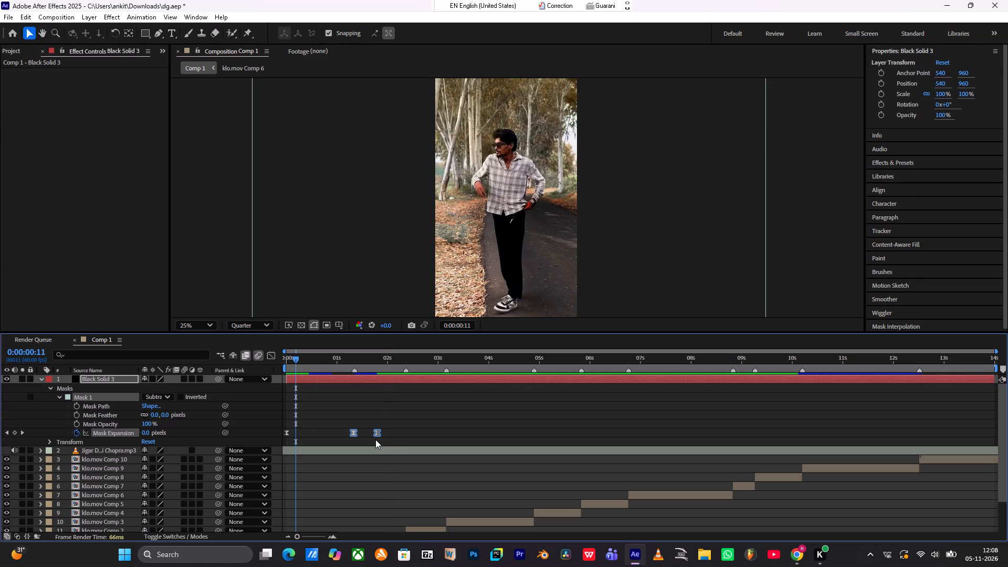
# Play back Comp 1 repeatedly from the start to check the original letterbox timing against the cutout's slide.
pyautogui.click(351, 416)
pyautogui.moveTo(299, 358); pyautogui.dragTo(257, 356)
pyautogui.press('space')
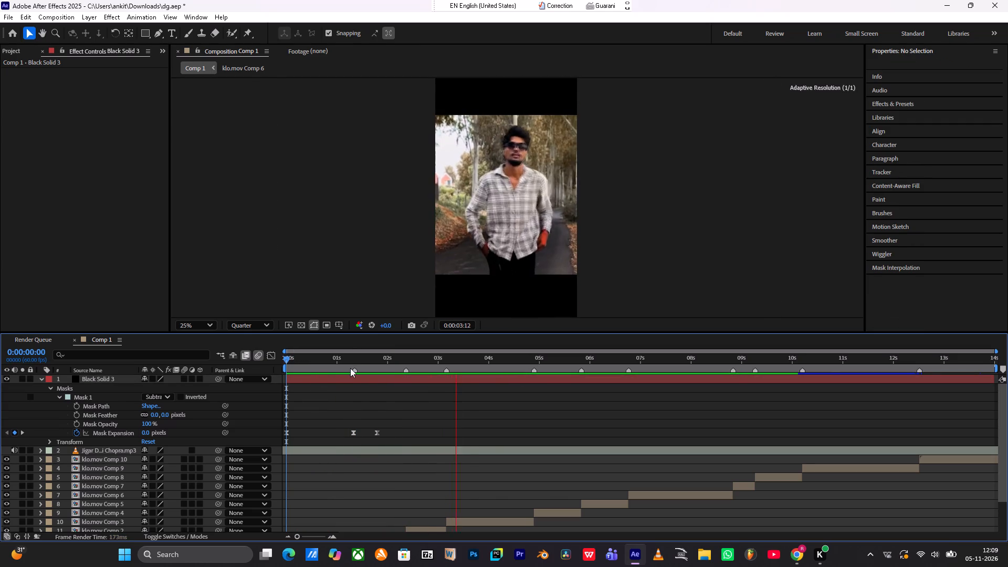
pyautogui.moveTo(330, 358); pyautogui.dragTo(117, 335)
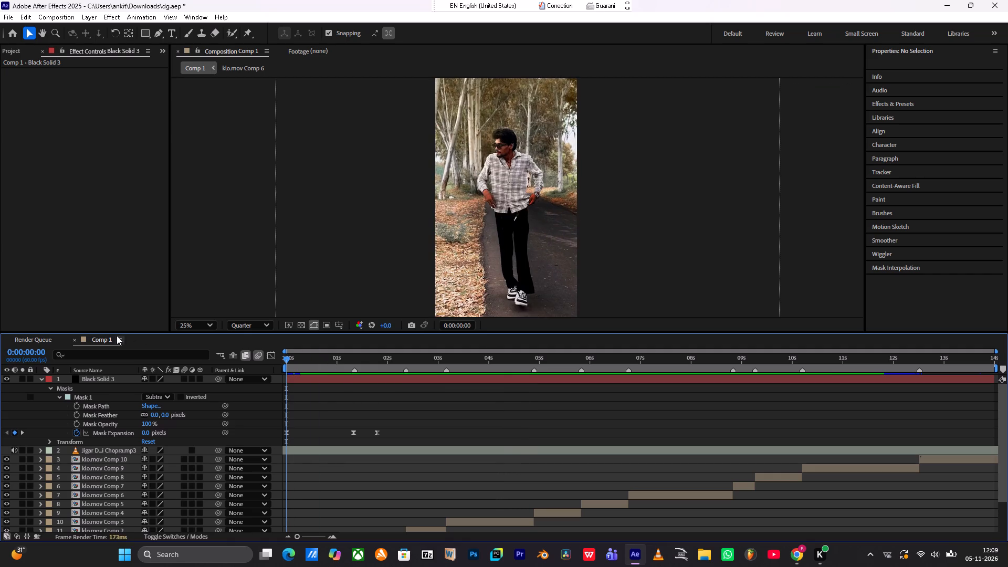
pyautogui.press('space')
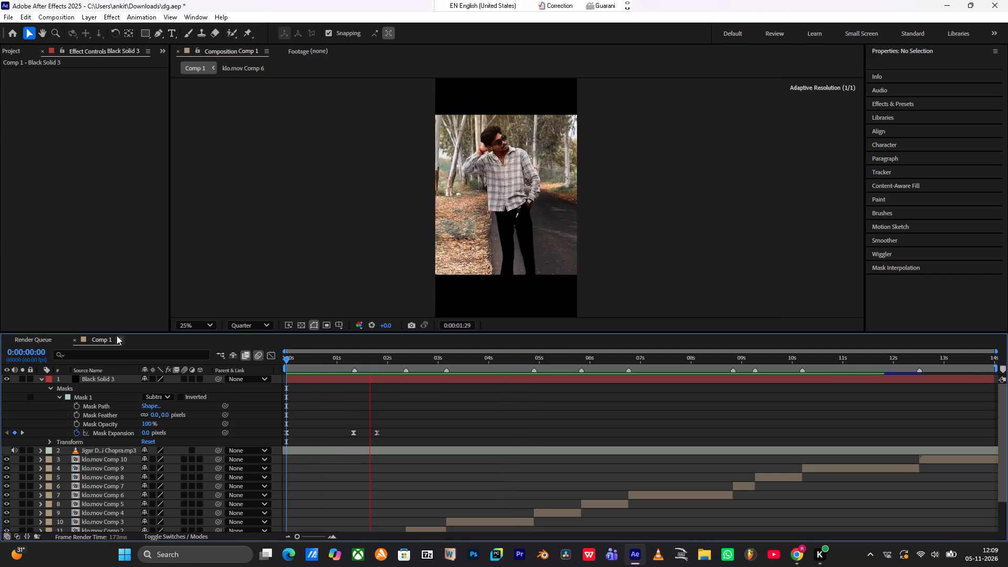
pyautogui.moveTo(332, 360); pyautogui.dragTo(130, 341)
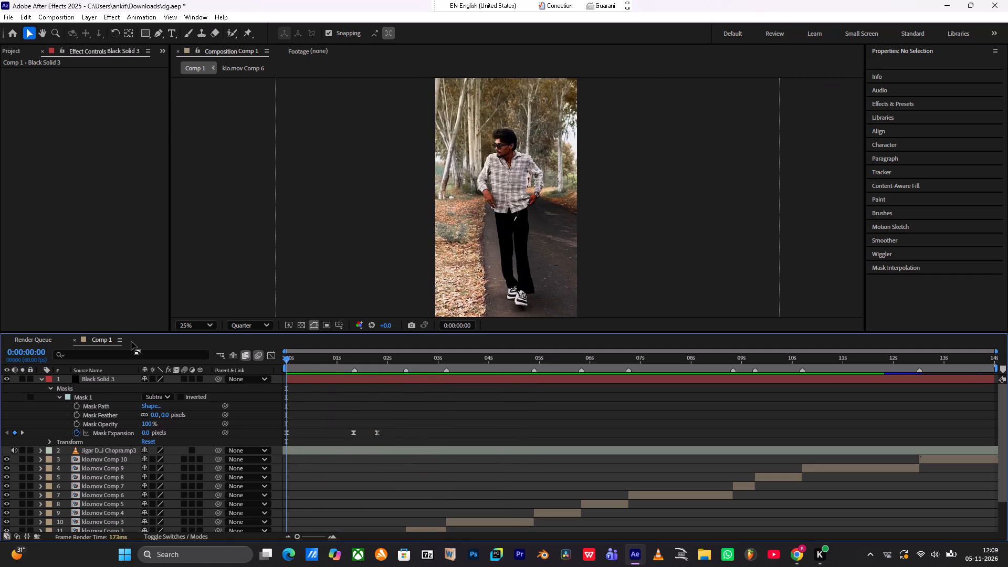
pyautogui.press('space')
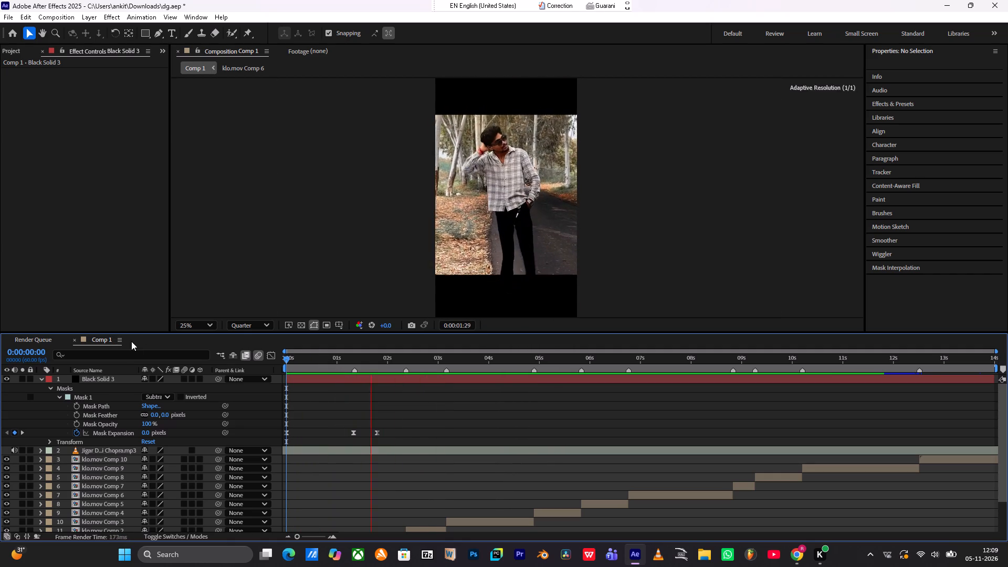
pyautogui.scroll(-1, 354, 421)
pyautogui.press('space')
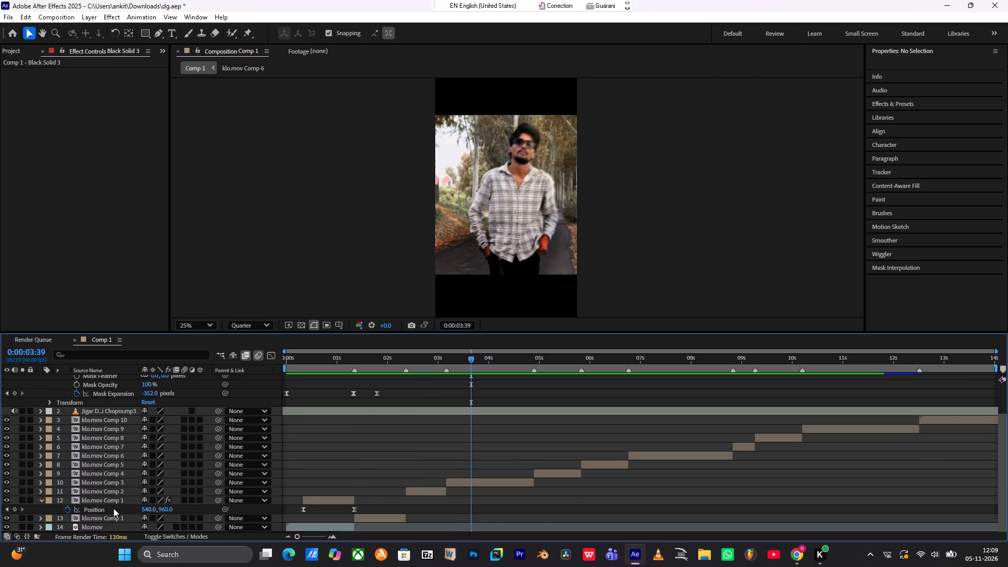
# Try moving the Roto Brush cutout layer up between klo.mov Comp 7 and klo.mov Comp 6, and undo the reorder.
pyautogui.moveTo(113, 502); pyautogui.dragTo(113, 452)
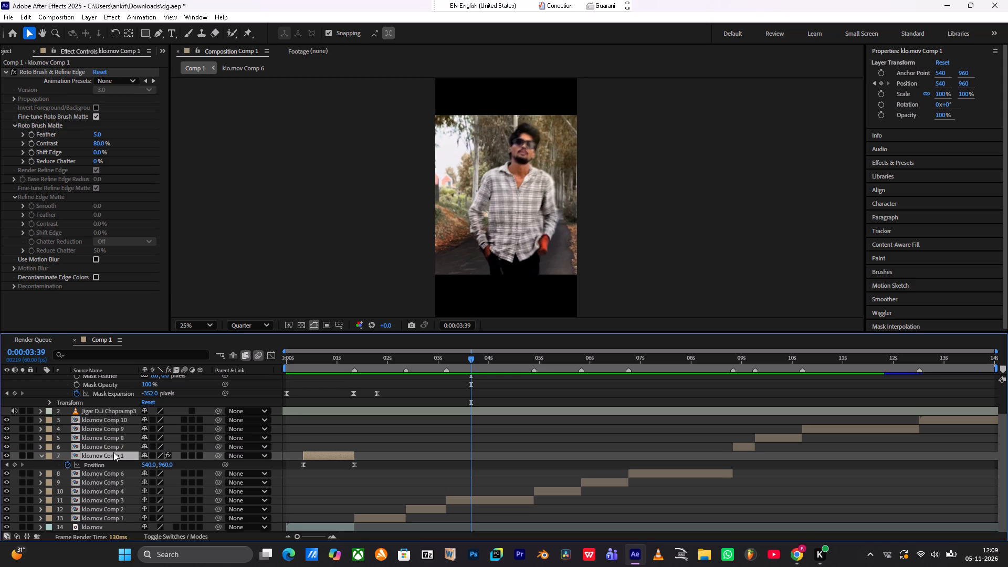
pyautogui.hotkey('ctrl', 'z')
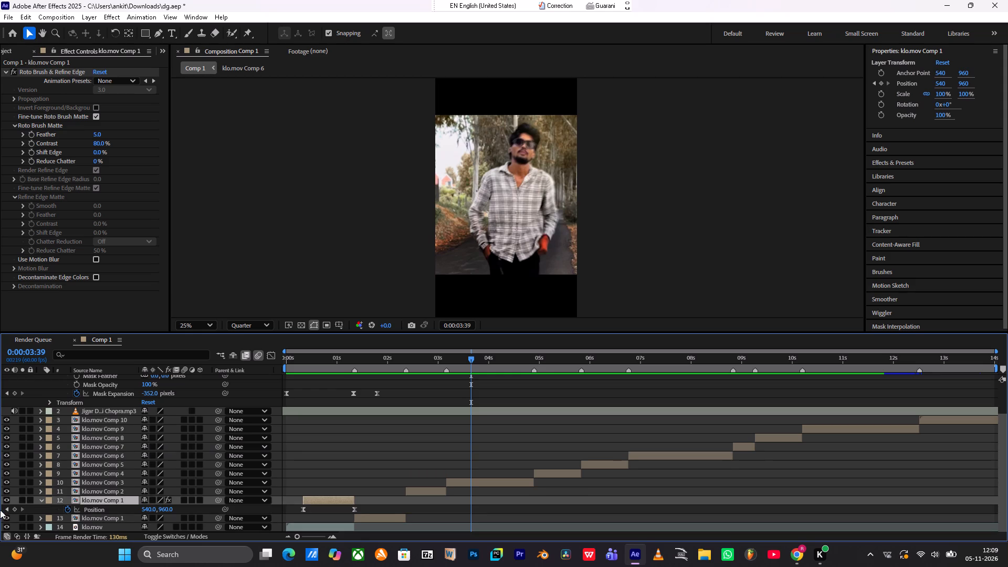
# Go to 0:00:00:37 and move the Roto Brush cutout layer up the stack to directly beneath Black Solid 3.
pyautogui.moveTo(329, 361); pyautogui.dragTo(318, 364)
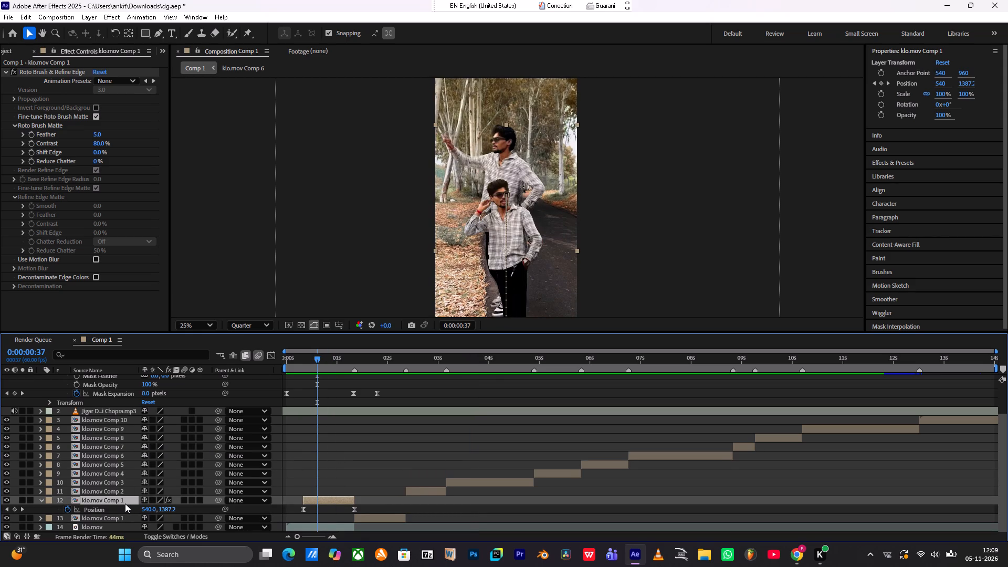
pyautogui.moveTo(125, 503); pyautogui.dragTo(134, 367)
pyautogui.moveTo(134, 367); pyautogui.dragTo(129, 395)
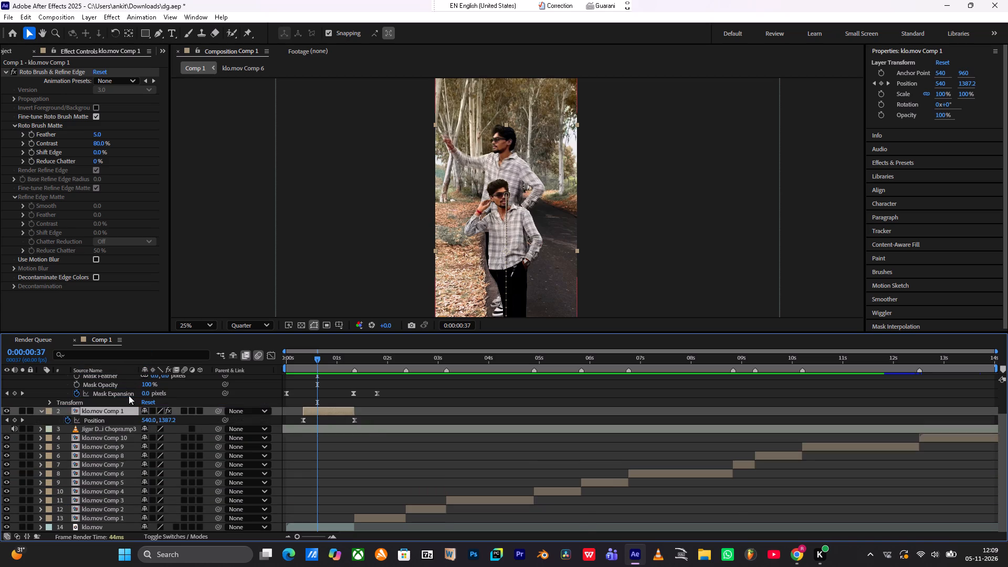
# Move the Roto Brush cutout layer above Black Solid 3 to the top of Comp 1's layer stack.
pyautogui.scroll(4, 129, 395)
pyautogui.moveTo(113, 451); pyautogui.dragTo(113, 447)
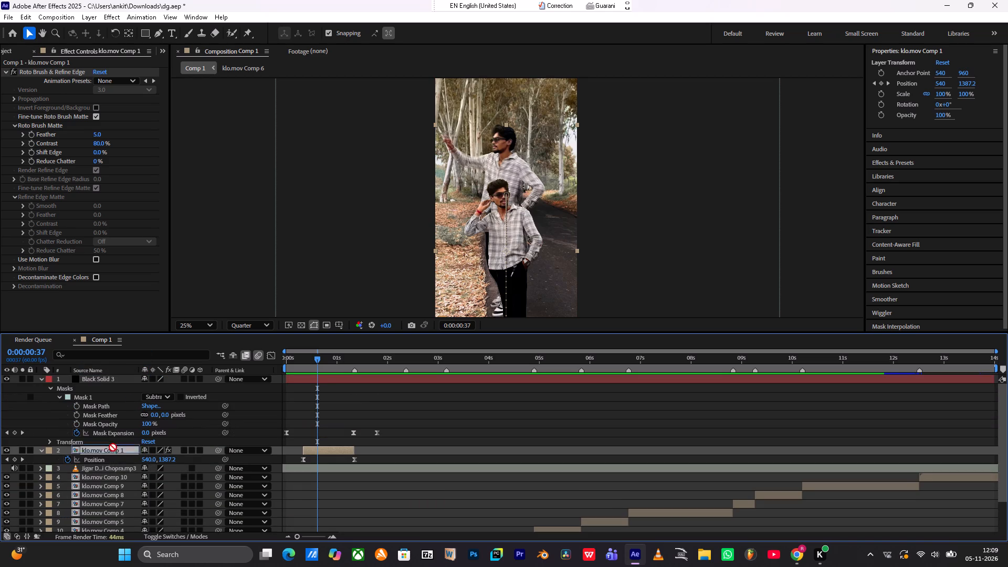
pyautogui.moveTo(113, 447); pyautogui.dragTo(111, 377)
# Play back Comp 1 repeatedly from the start to check the cutout sliding up in front of the letterbox bars.
pyautogui.moveTo(299, 363); pyautogui.dragTo(237, 358)
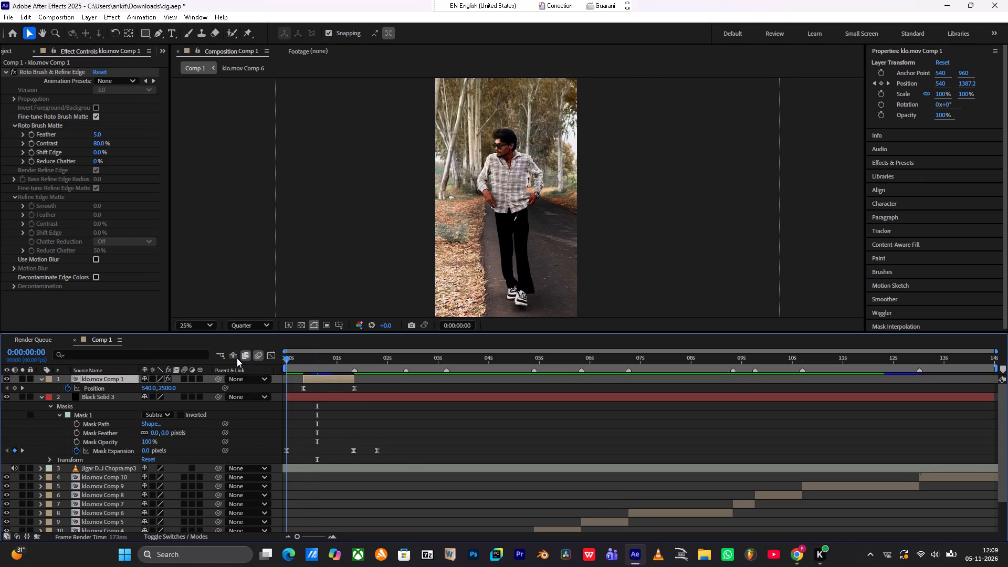
pyautogui.click(407, 456)
pyautogui.press('space')
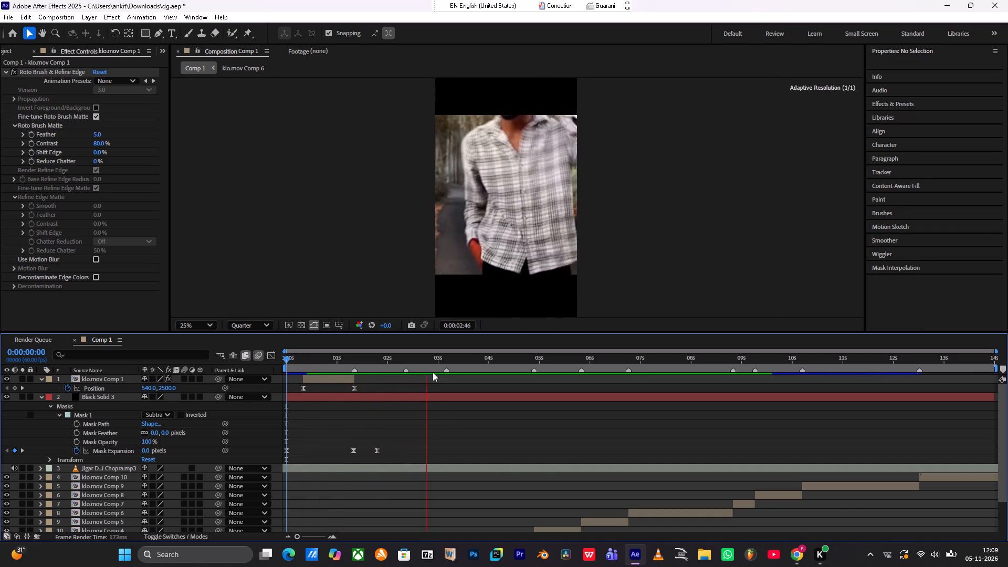
pyautogui.moveTo(332, 361); pyautogui.dragTo(198, 367)
pyautogui.press('space')
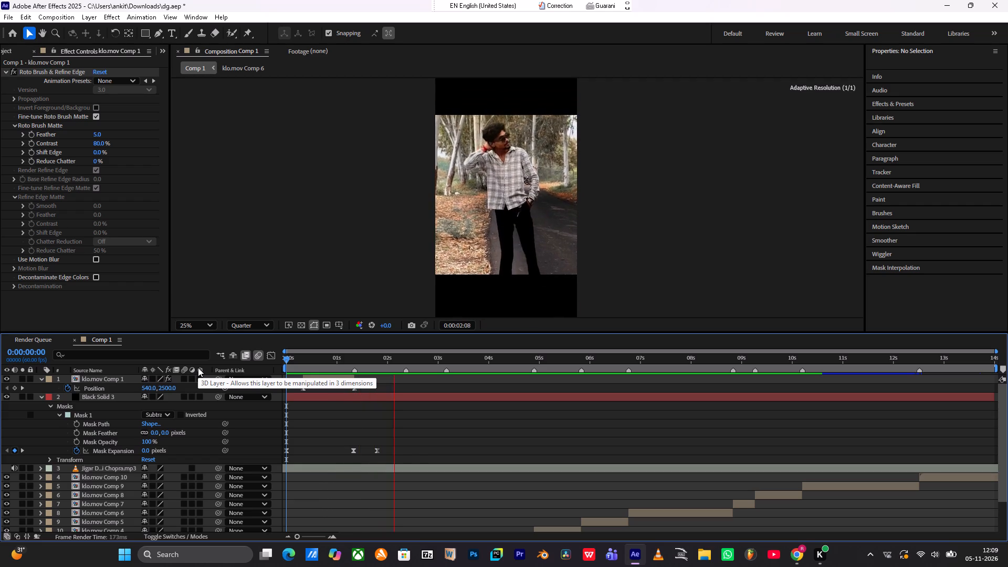
pyautogui.moveTo(319, 356); pyautogui.dragTo(215, 361)
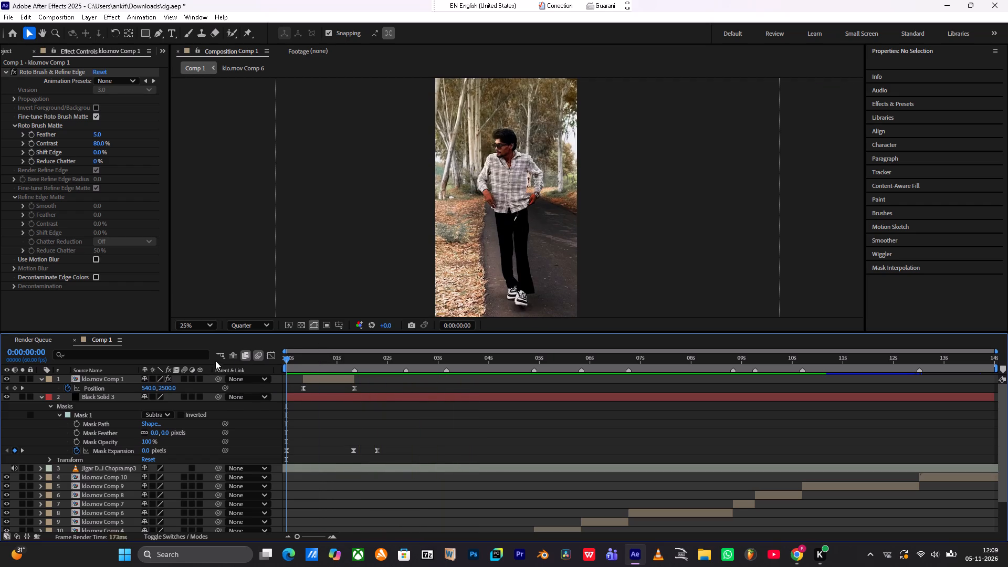
pyautogui.moveTo(215, 361); pyautogui.dragTo(212, 363)
pyautogui.press('space')
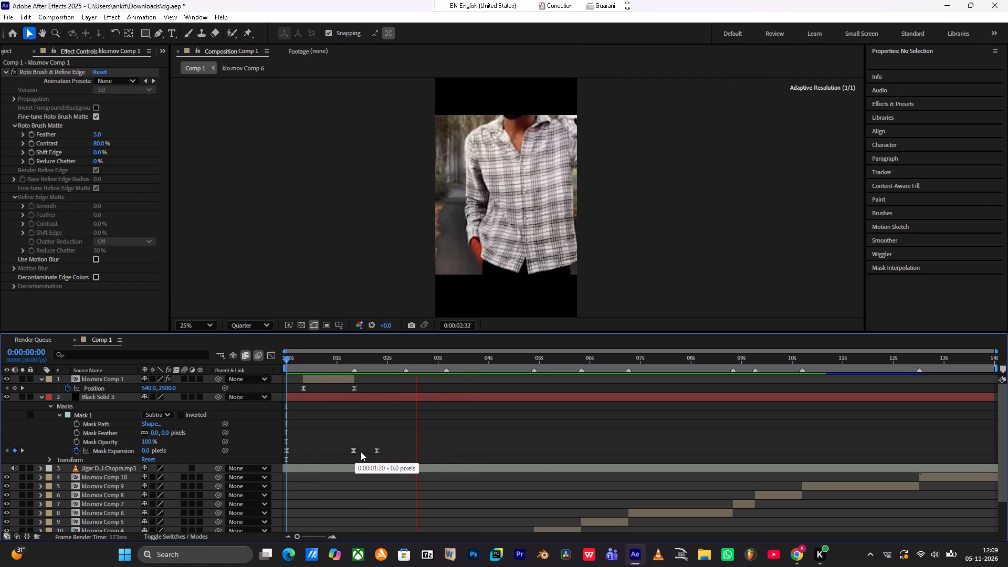
pyautogui.moveTo(308, 361); pyautogui.dragTo(177, 351)
pyautogui.press('space')
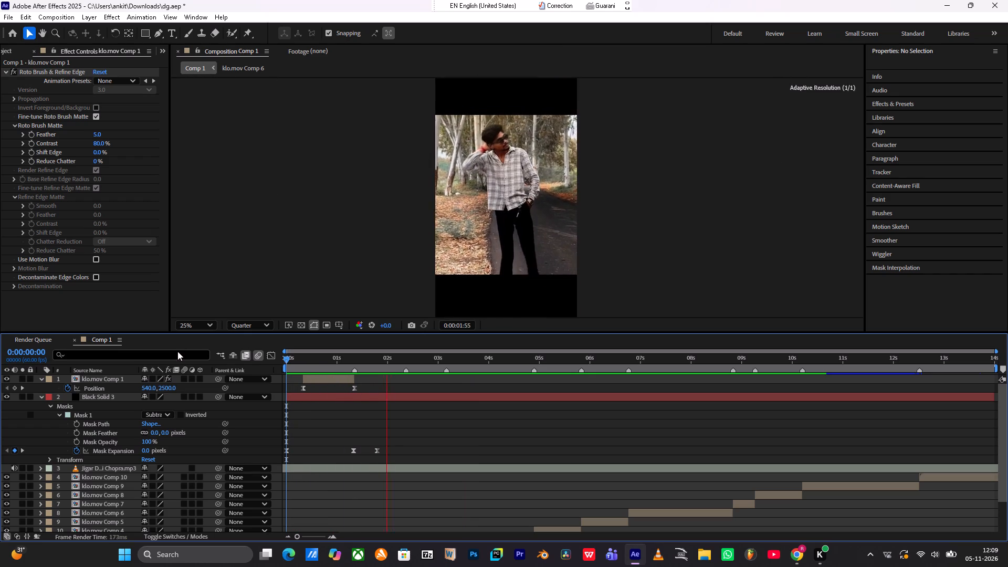
pyautogui.moveTo(301, 359); pyautogui.dragTo(246, 371)
pyautogui.press('space')
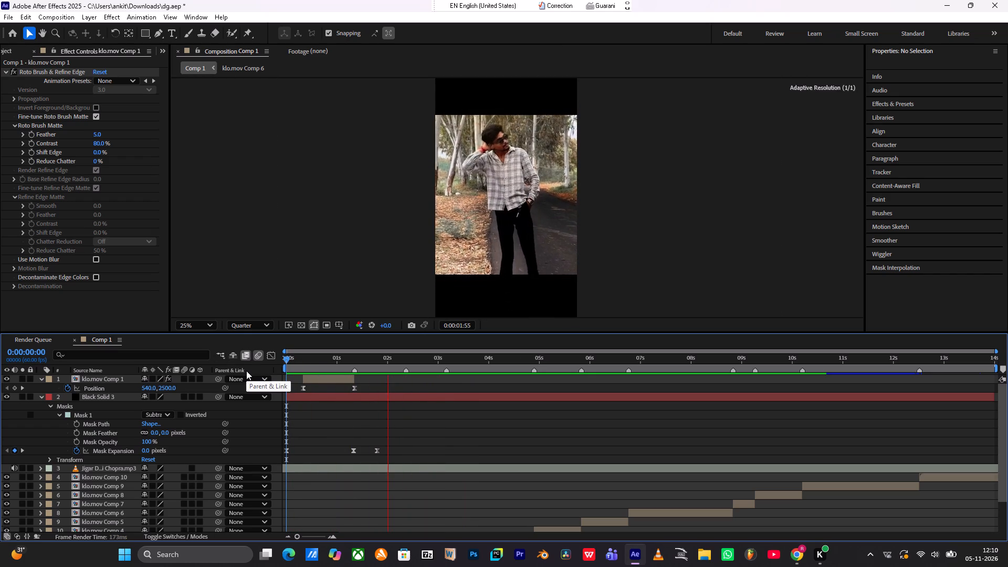
pyautogui.moveTo(323, 359); pyautogui.dragTo(155, 356)
pyautogui.press('space')
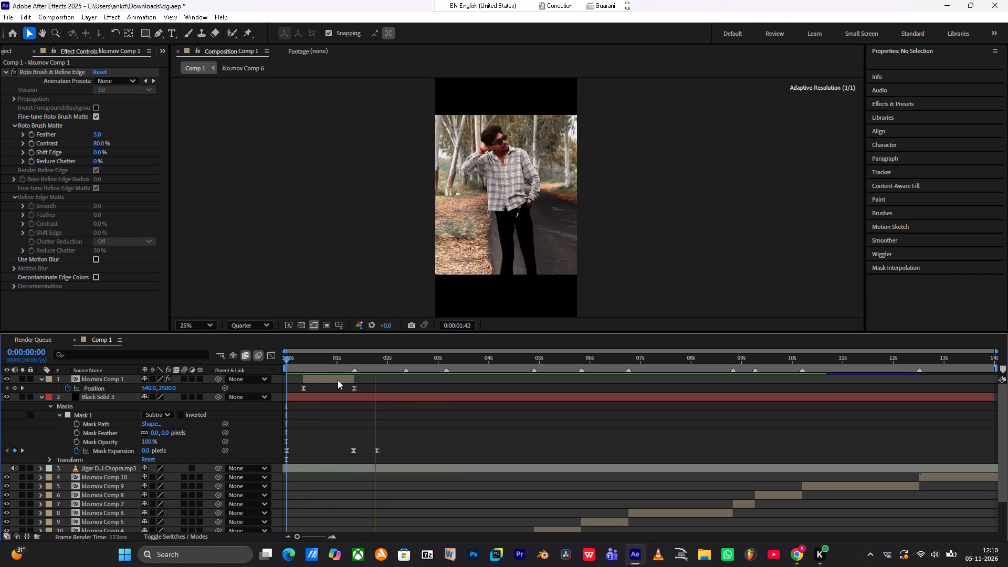
pyautogui.press('space')
# Apply the Lumetri Color effect to the opening klo.mov layer.
pyautogui.scroll(-3, 342, 424)
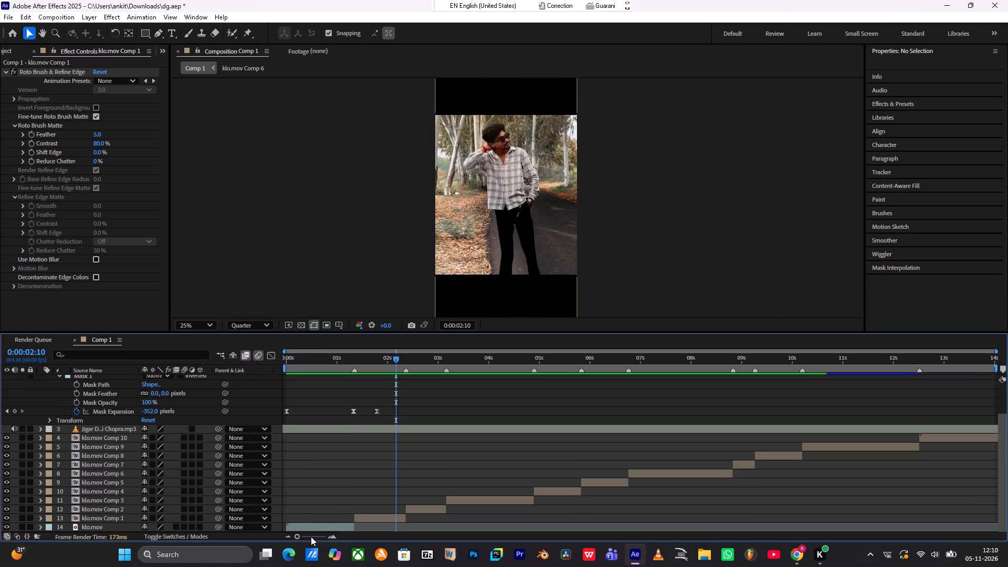
pyautogui.click(322, 528)
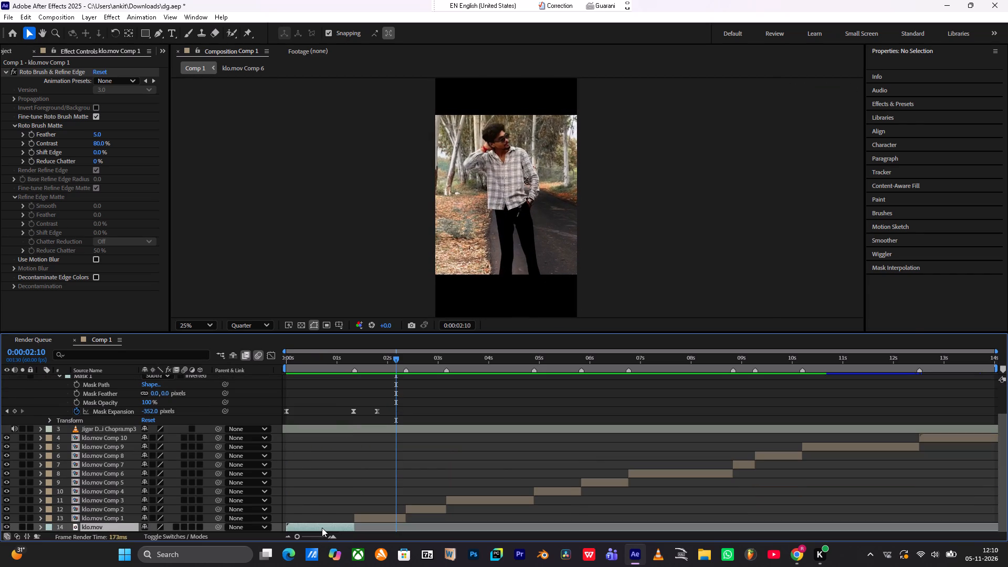
pyautogui.press('space')
pyautogui.write('lum')
pyautogui.press('Down')
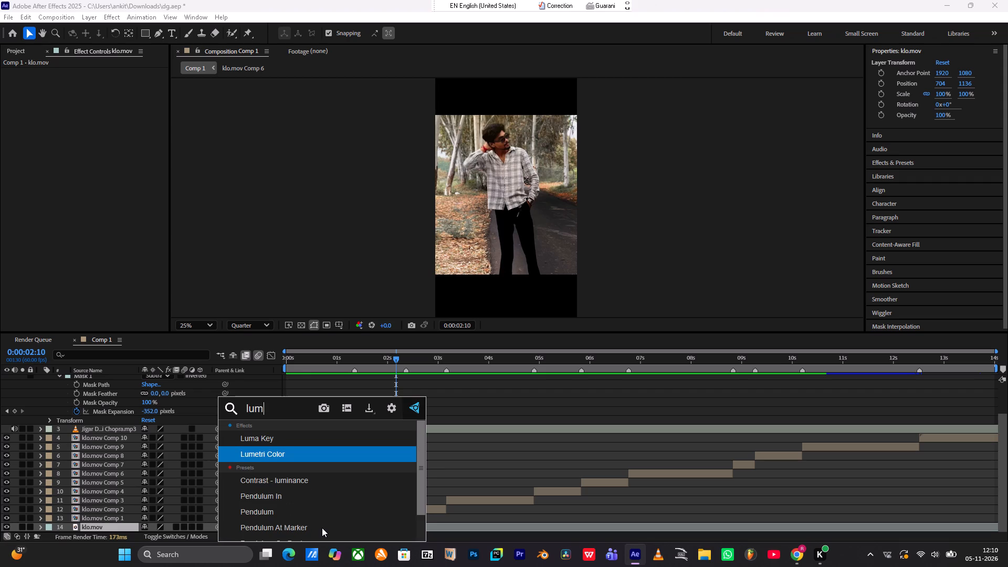
pyautogui.press('Return')
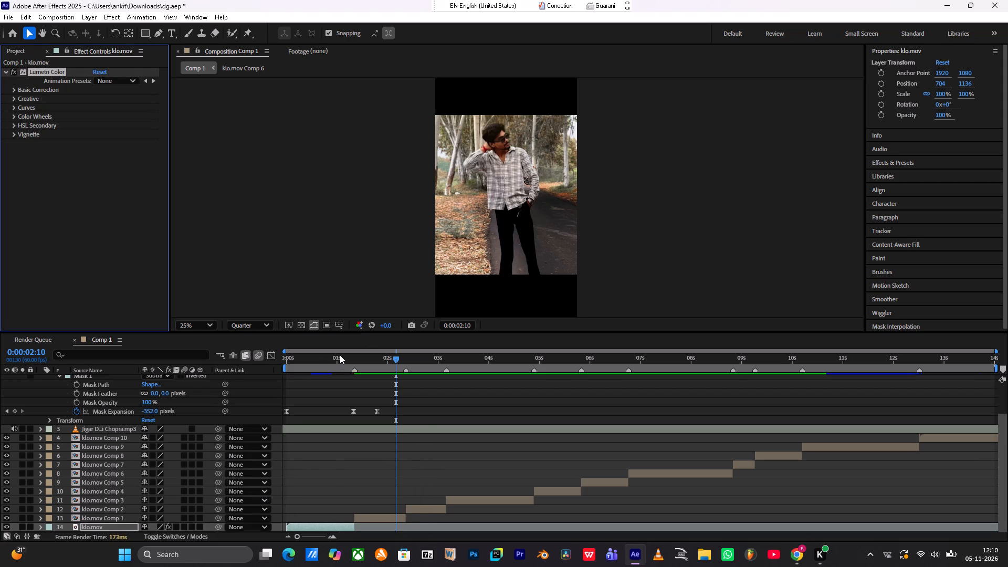
# At 0:00:00:21, lower klo.mov's Lumetri Color Basic Correction saturation to 5 for a black-and-white background.
pyautogui.moveTo(336, 358); pyautogui.dragTo(304, 361)
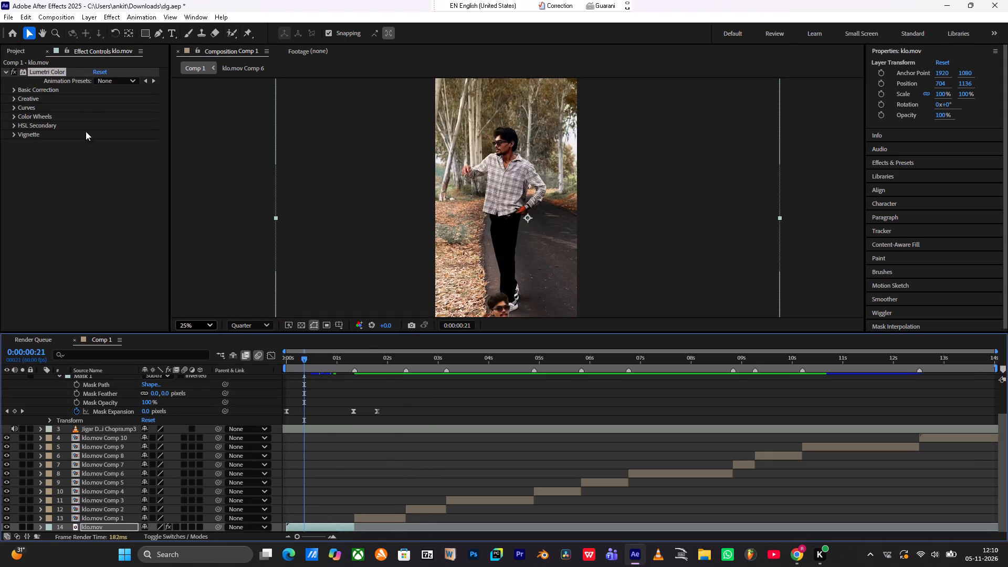
pyautogui.click(13, 86)
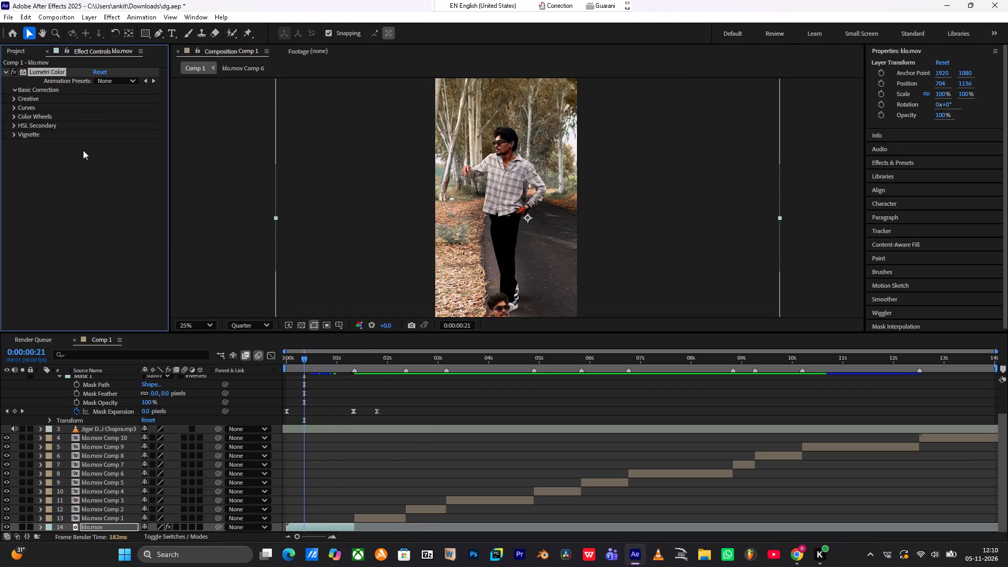
pyautogui.moveTo(99, 153); pyautogui.dragTo(0, 129)
# Play back Comp 1 repeatedly from the start to check the desaturated opening clip against the color cutout and following clips.
pyautogui.moveTo(298, 360); pyautogui.dragTo(277, 361)
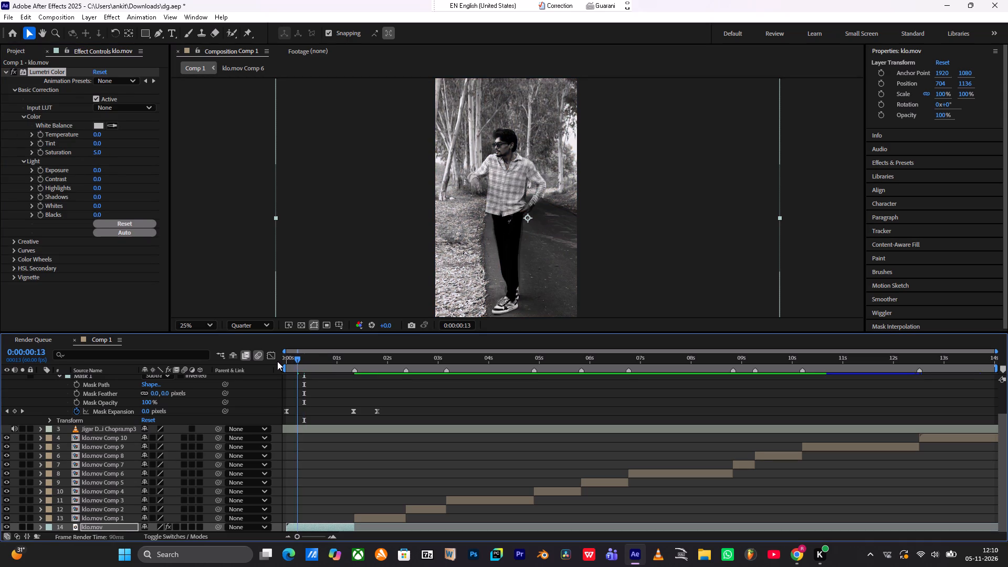
pyautogui.moveTo(277, 361); pyautogui.dragTo(228, 370)
pyautogui.click(318, 401)
pyautogui.press('space')
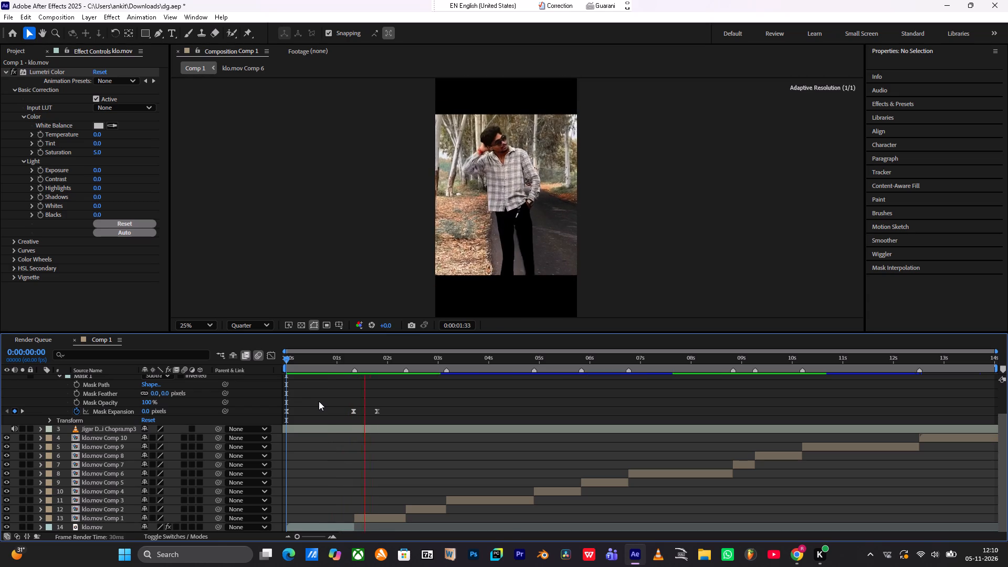
pyautogui.moveTo(341, 362); pyautogui.dragTo(203, 396)
pyautogui.press('space')
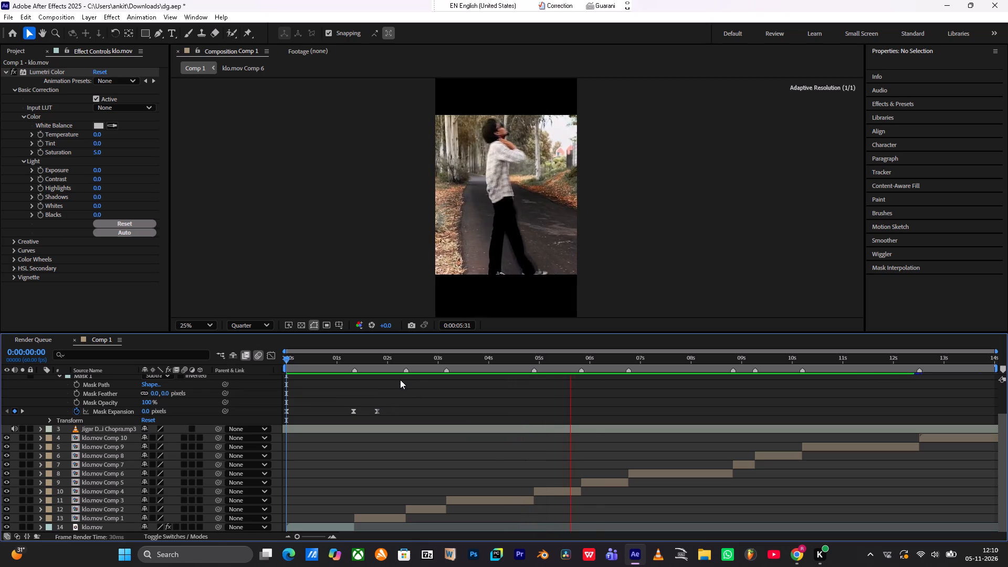
pyautogui.moveTo(387, 361); pyautogui.dragTo(150, 387)
pyautogui.press('space')
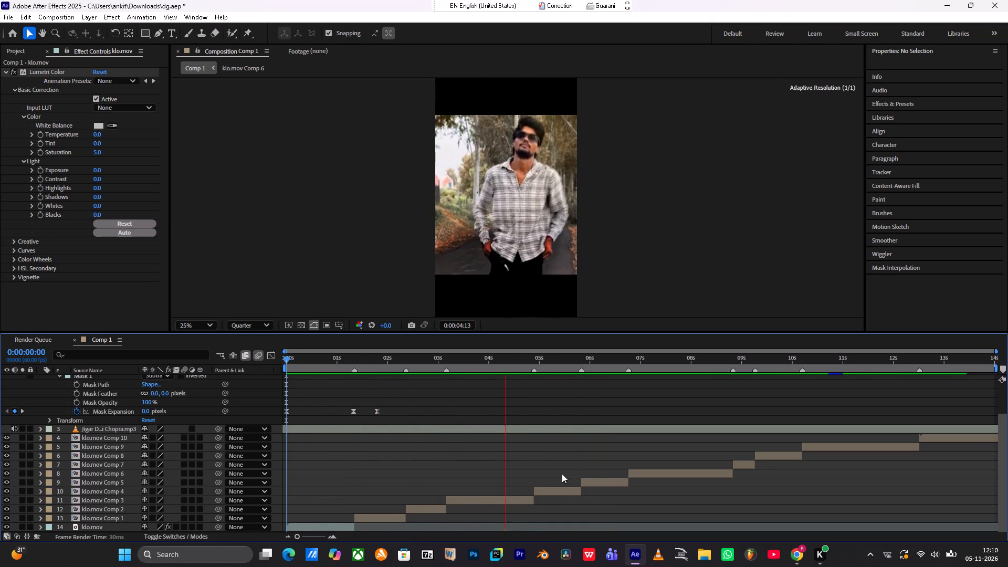
pyautogui.click(467, 362)
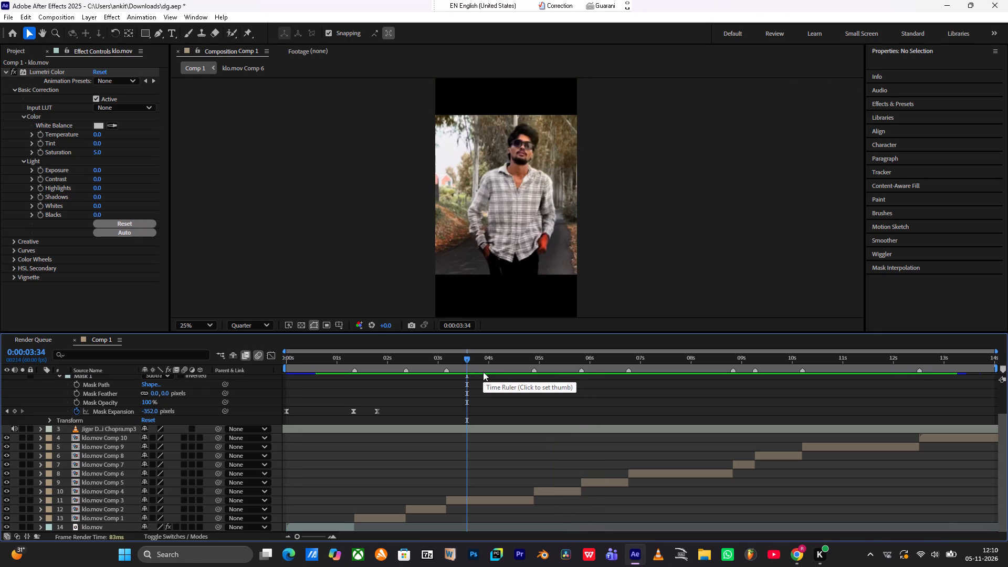
pyautogui.moveTo(457, 363); pyautogui.dragTo(361, 360)
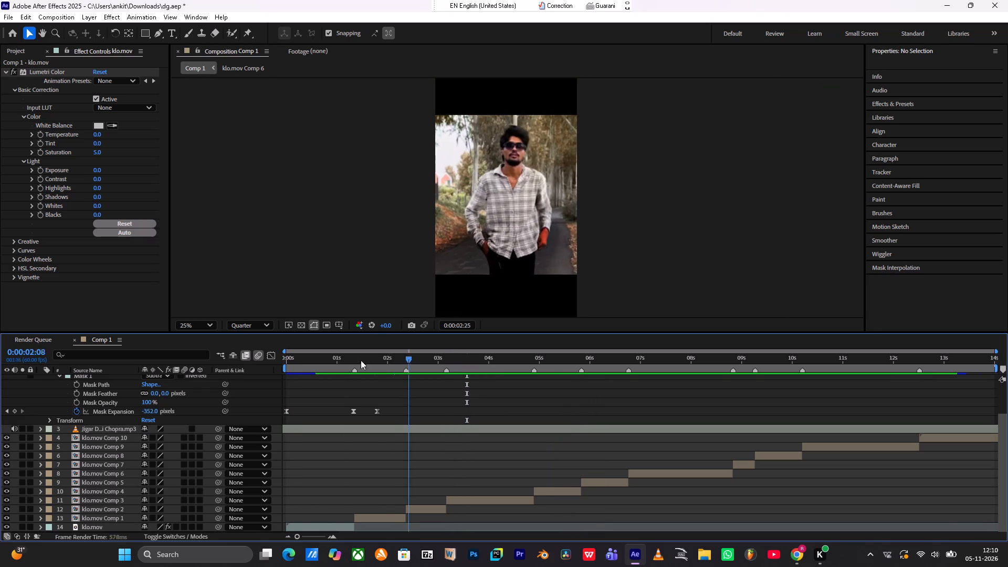
pyautogui.moveTo(361, 360); pyautogui.dragTo(172, 368)
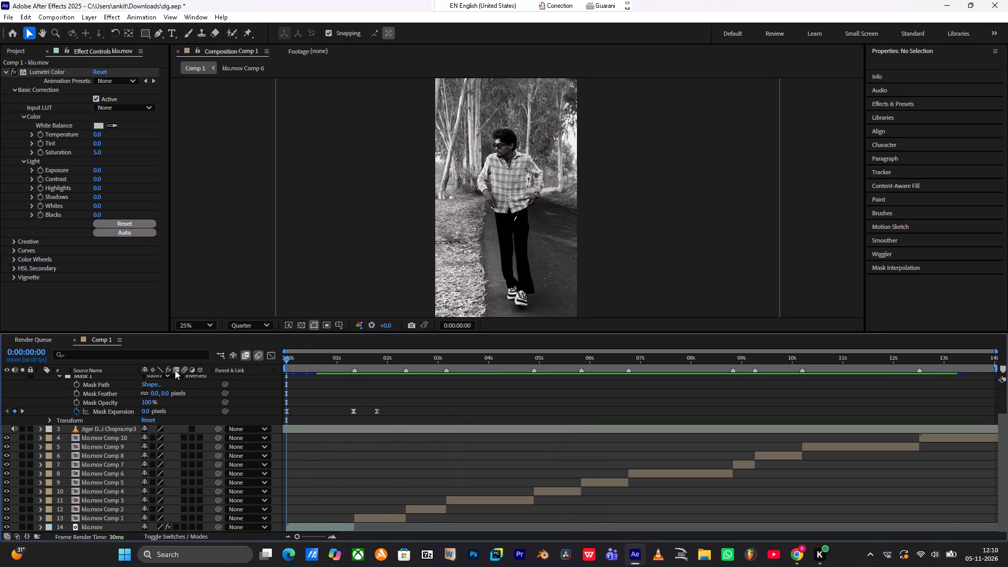
pyautogui.press('space')
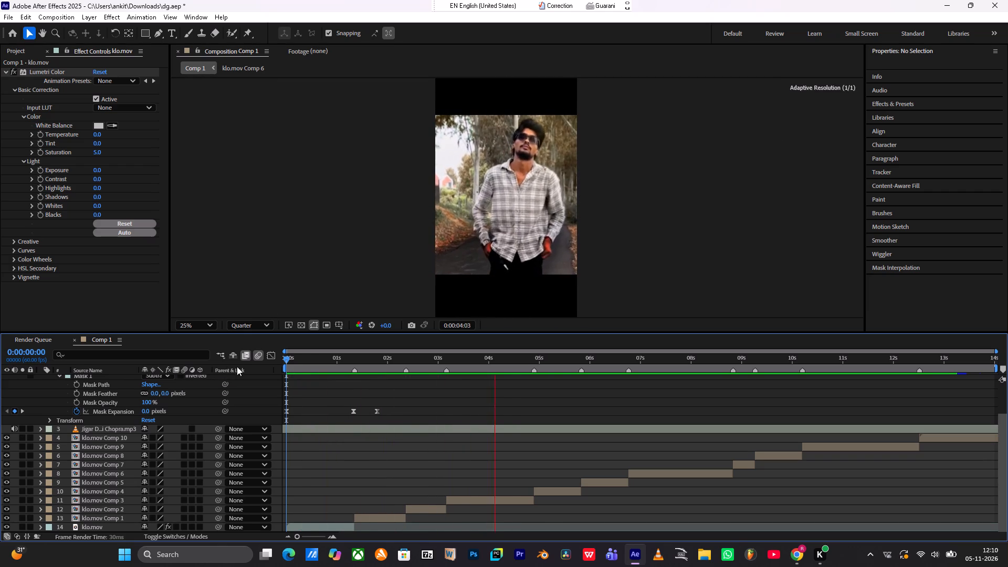
pyautogui.moveTo(297, 364); pyautogui.dragTo(231, 353)
pyautogui.press('space')
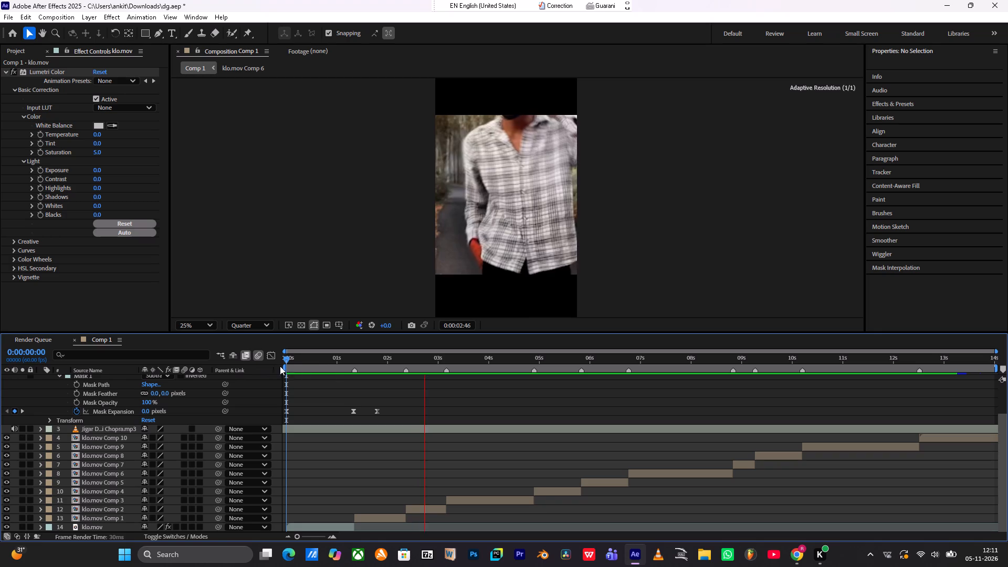
pyautogui.moveTo(298, 356); pyautogui.dragTo(254, 351)
pyautogui.press('space')
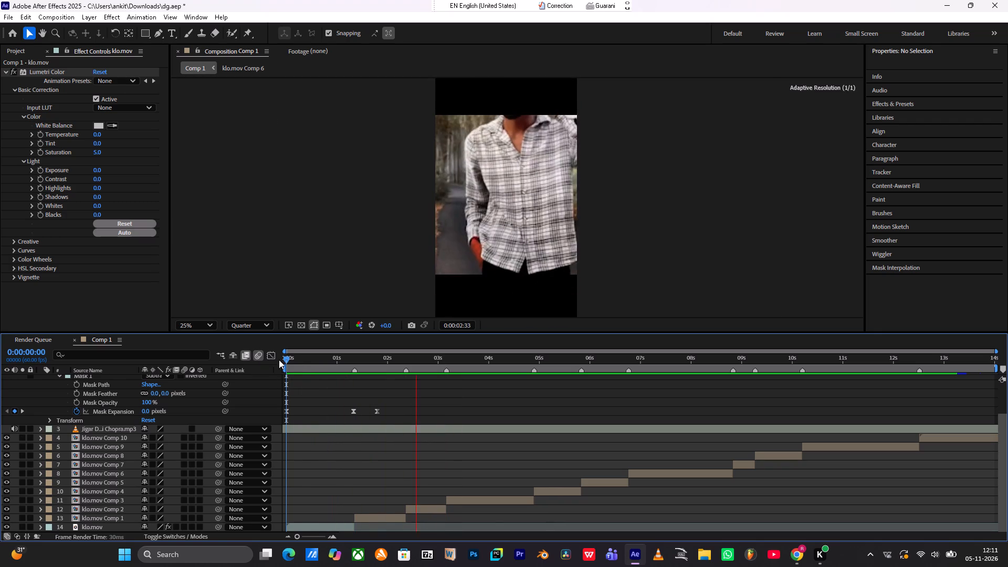
pyautogui.moveTo(296, 358); pyautogui.dragTo(256, 358)
pyautogui.press('space')
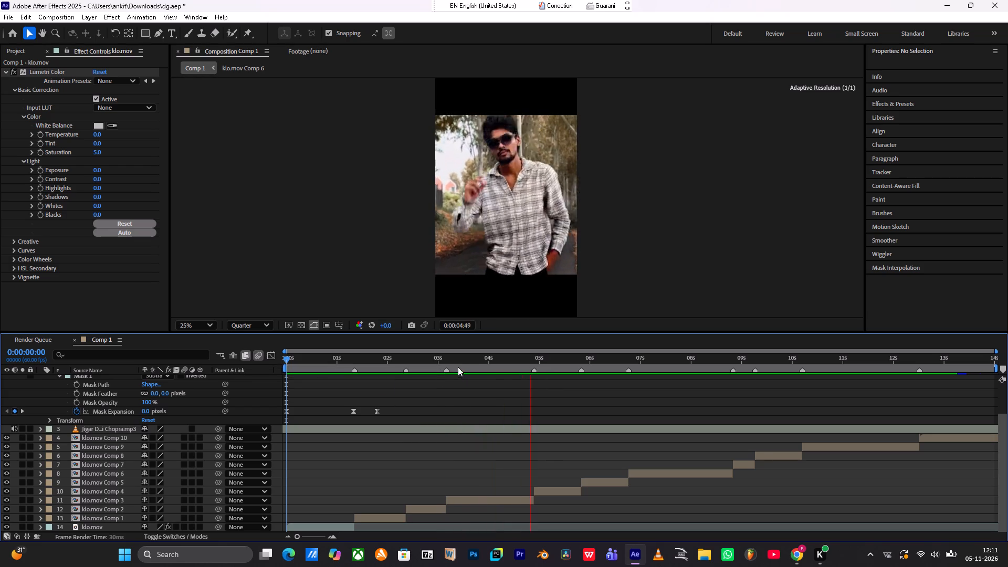
# Examine the cut from klo.mov Comp 2 to klo.mov Comp 3 around 0:00:03:11, playing across it and stepping through its frames.
pyautogui.moveTo(456, 359); pyautogui.dragTo(447, 358)
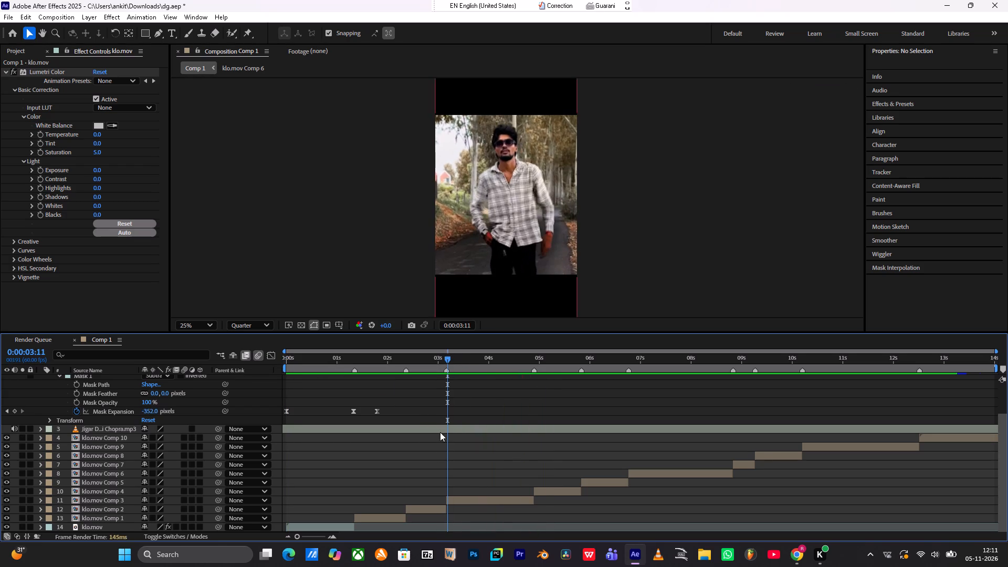
pyautogui.click(455, 499)
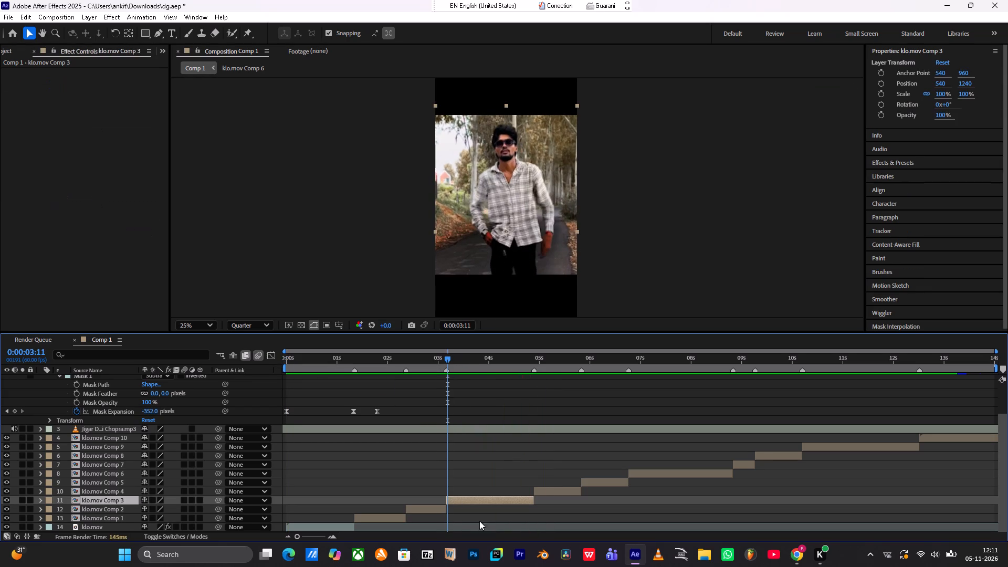
pyautogui.keyDown('alt'); pyautogui.scroll(3, 464, 497); pyautogui.keyUp('alt')
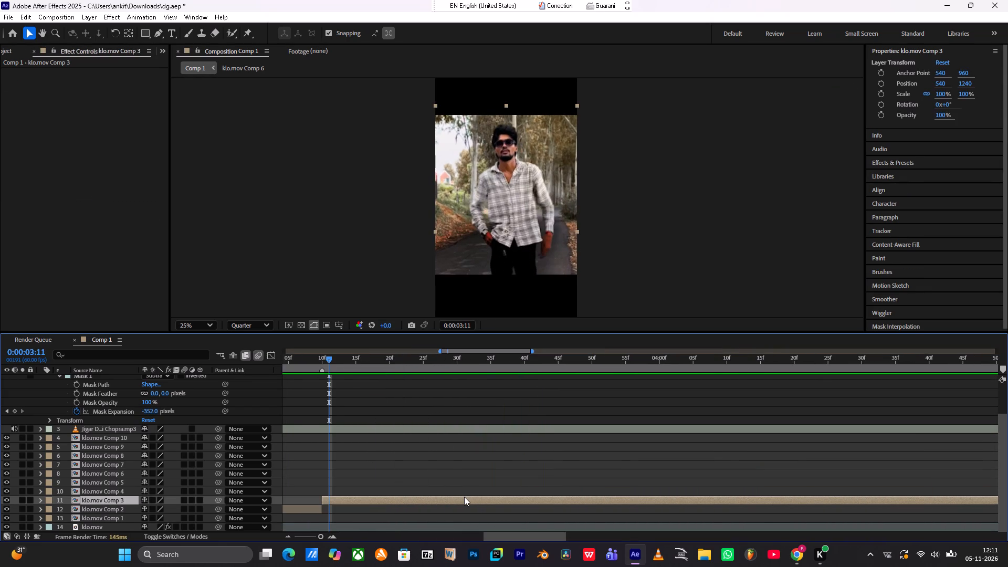
pyautogui.moveTo(312, 361); pyautogui.dragTo(276, 369)
pyautogui.press('space')
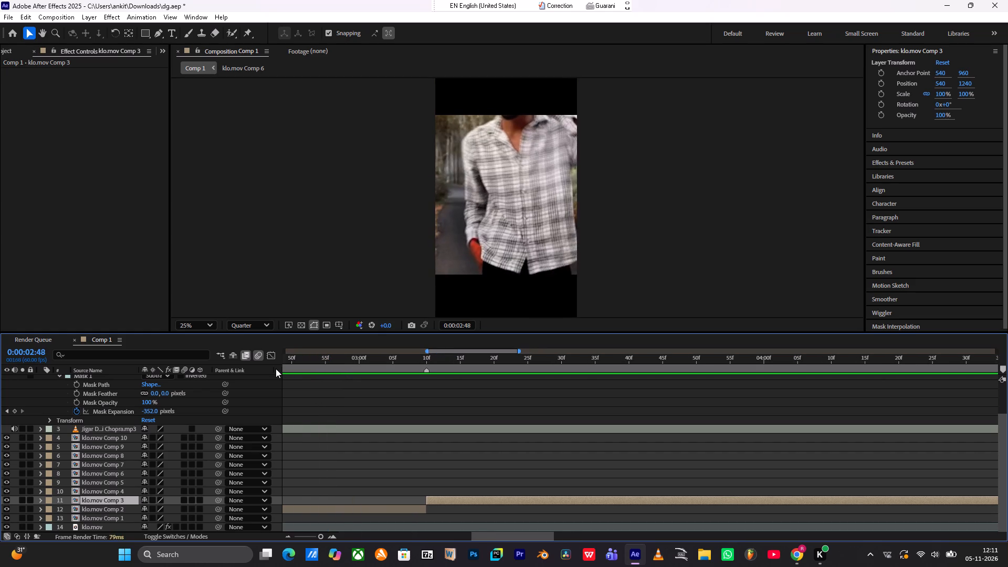
pyautogui.doubleClick(362, 360)
pyautogui.moveTo(362, 360); pyautogui.dragTo(436, 367)
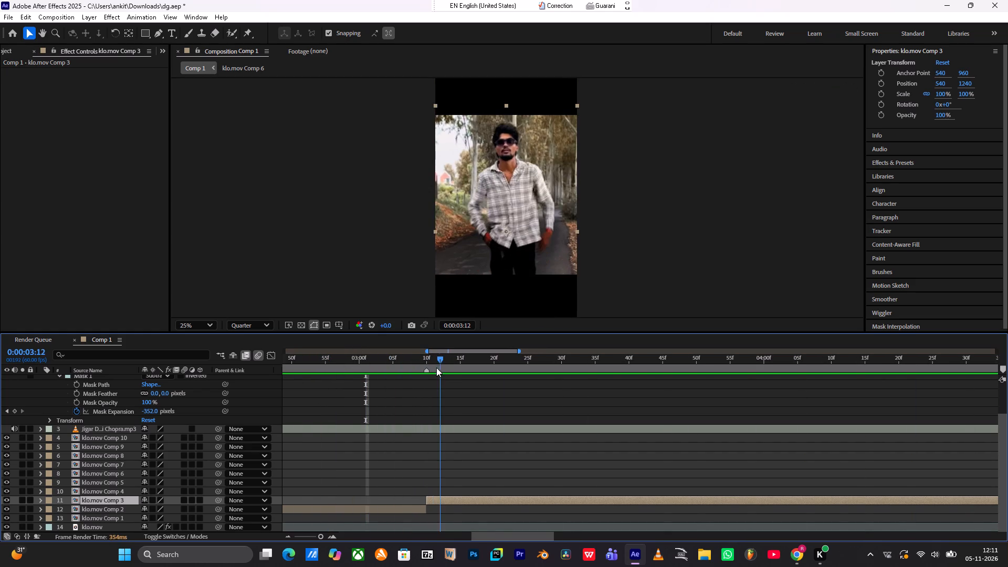
pyautogui.moveTo(436, 367); pyautogui.dragTo(443, 382)
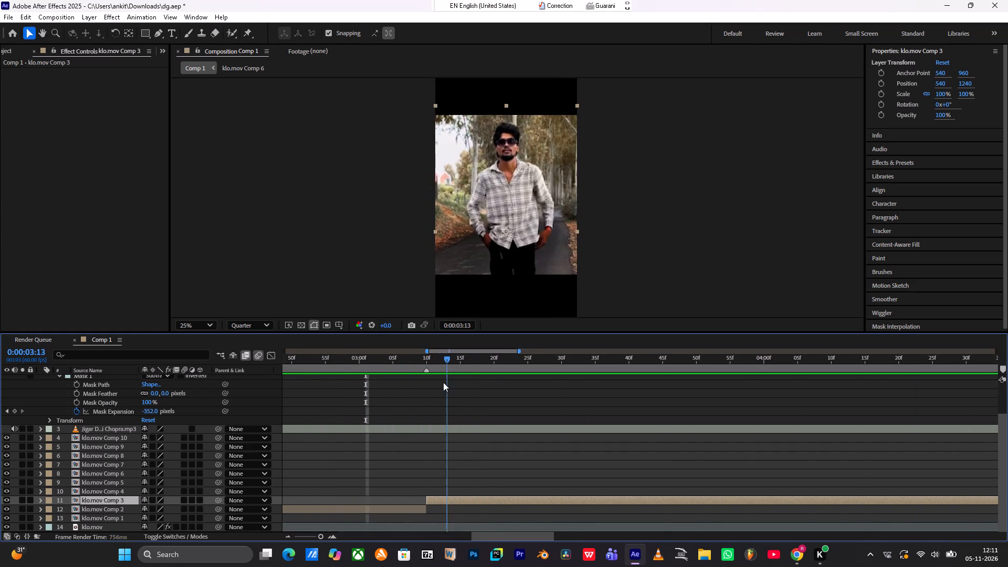
pyautogui.moveTo(443, 382); pyautogui.dragTo(433, 392)
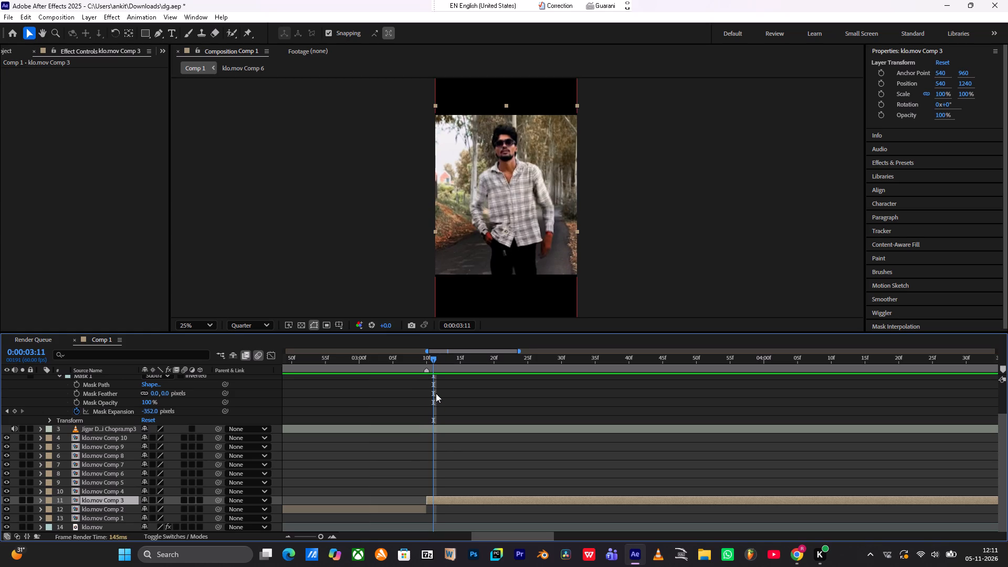
pyautogui.keyDown('shift'); pyautogui.scroll(-11, 447, 438); pyautogui.keyUp('shift')
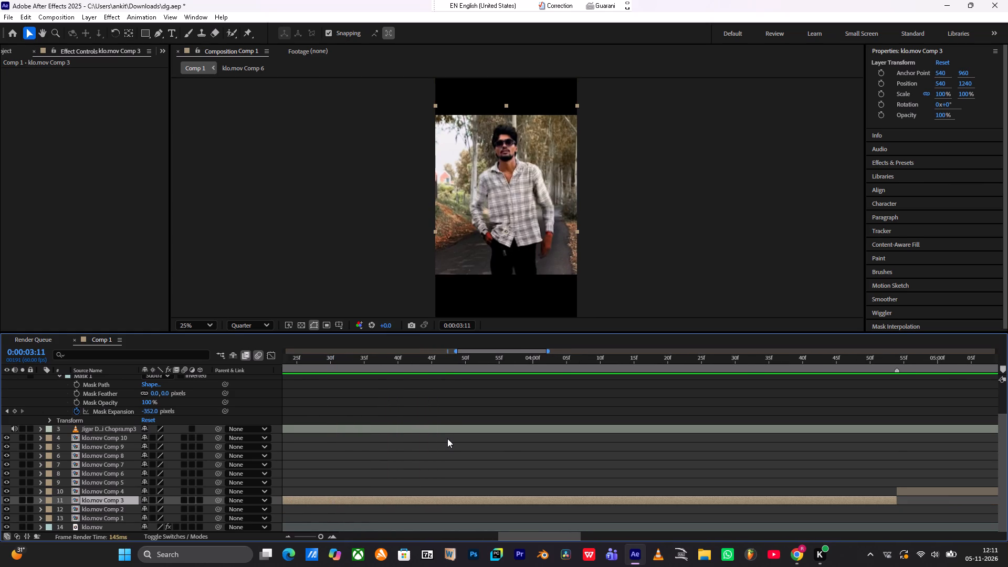
pyautogui.keyDown('alt'); pyautogui.scroll(-4, 447, 438); pyautogui.keyUp('alt')
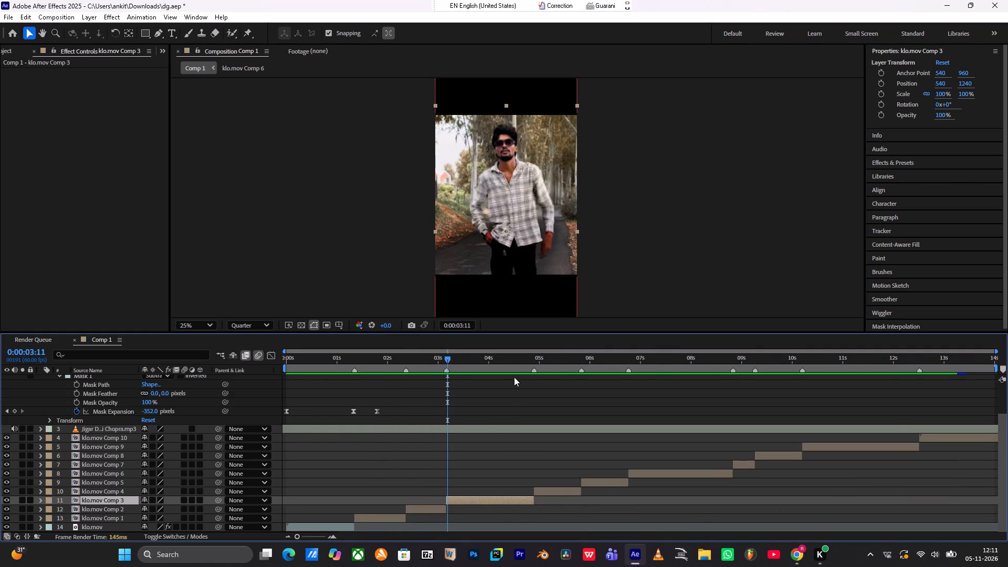
# Duplicate the klo.mov Comp 4 layer at the cut at 0:00:04:54.
pyautogui.click(515, 362)
pyautogui.press('space')
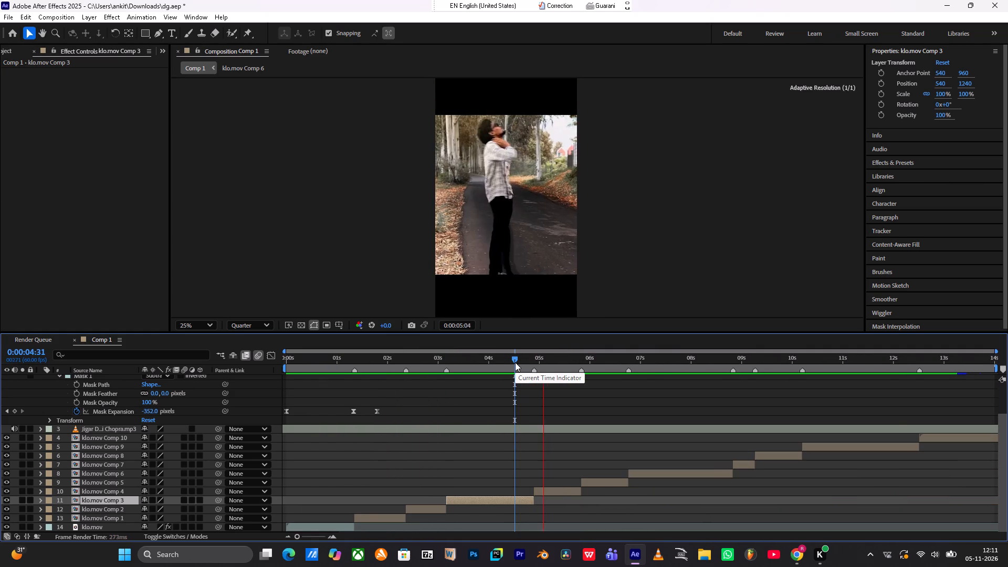
pyautogui.moveTo(522, 361); pyautogui.dragTo(528, 360)
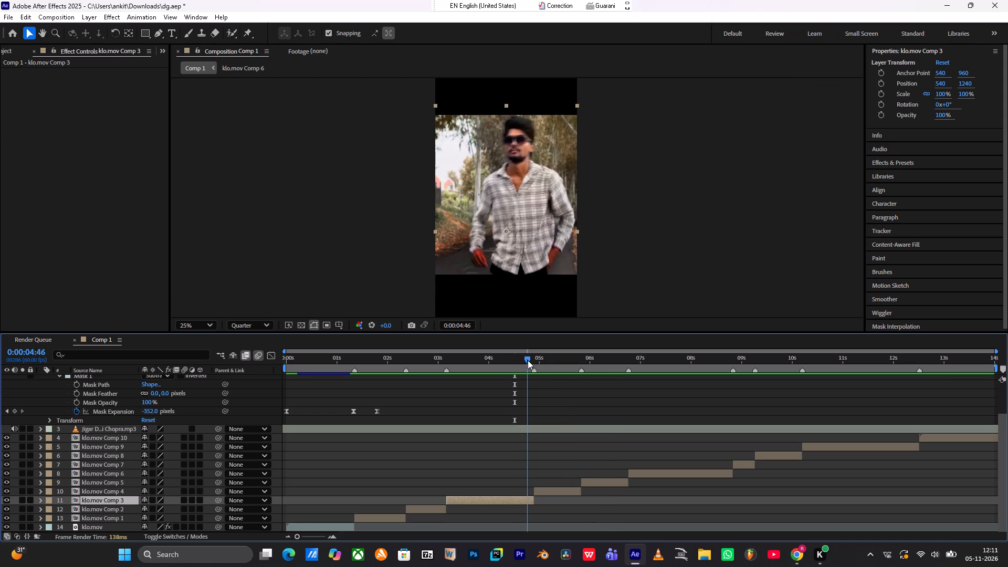
pyautogui.moveTo(528, 360); pyautogui.dragTo(534, 360)
pyautogui.click(540, 490)
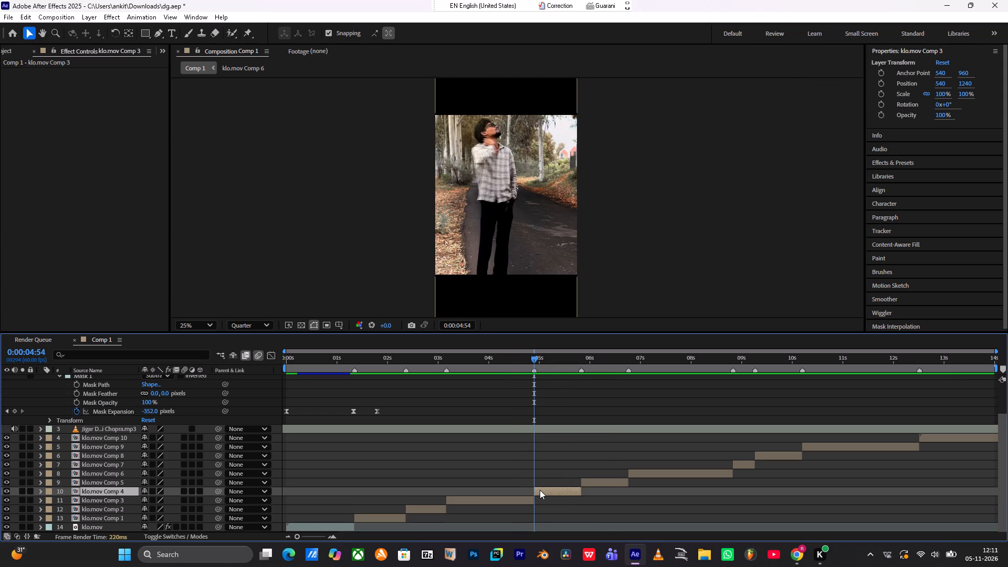
pyautogui.keyDown('alt'); pyautogui.scroll(2, 540, 490); pyautogui.keyUp('alt')
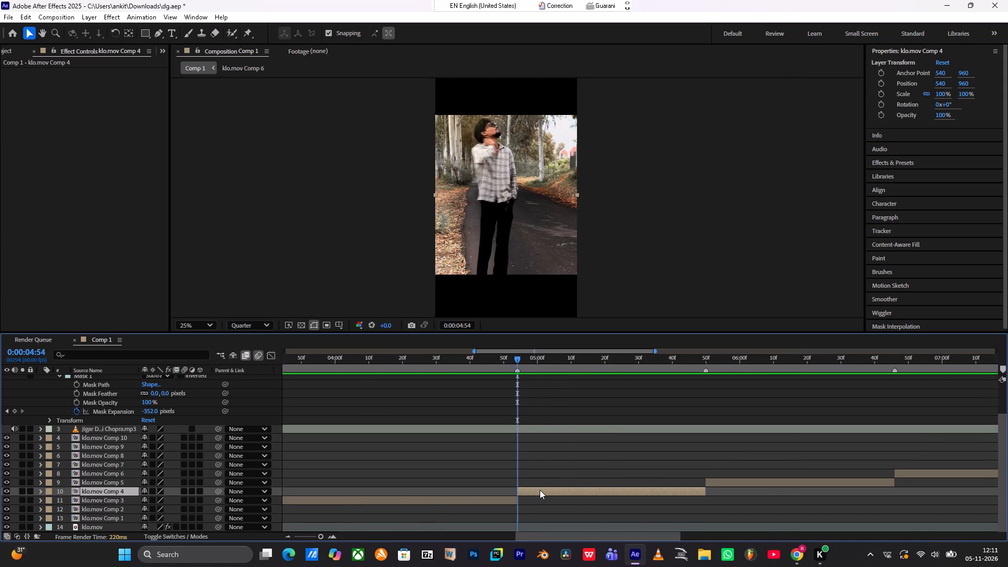
pyautogui.hotkey('alt', 'd')
pyautogui.hotkey('ctrl', 'd')
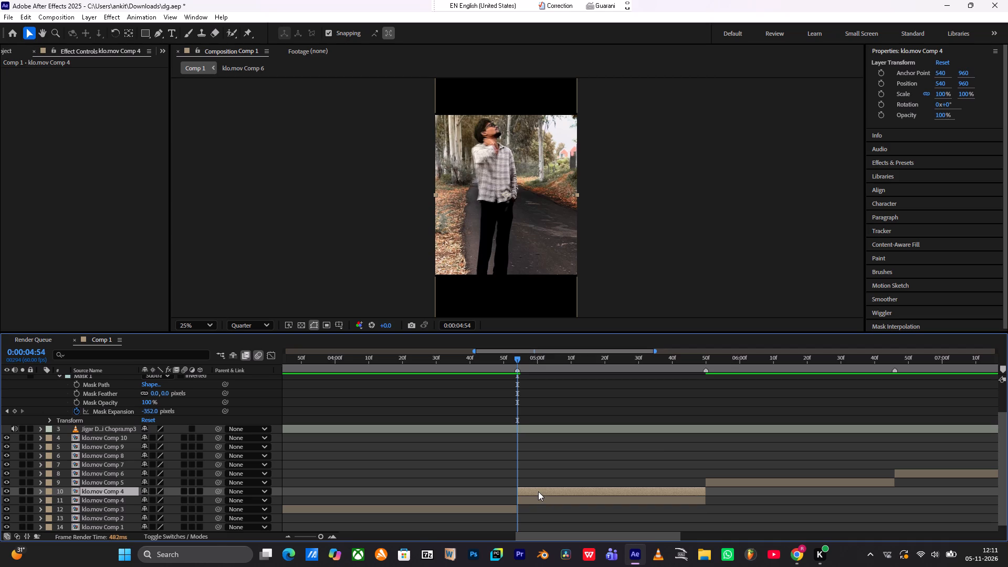
# Apply Freeze Frame to the upper klo.mov Comp 4 duplicate at 0:00:04:54, holding its first frame.
pyautogui.rightClick(538, 491)
pyautogui.scroll(4, 568, 341)
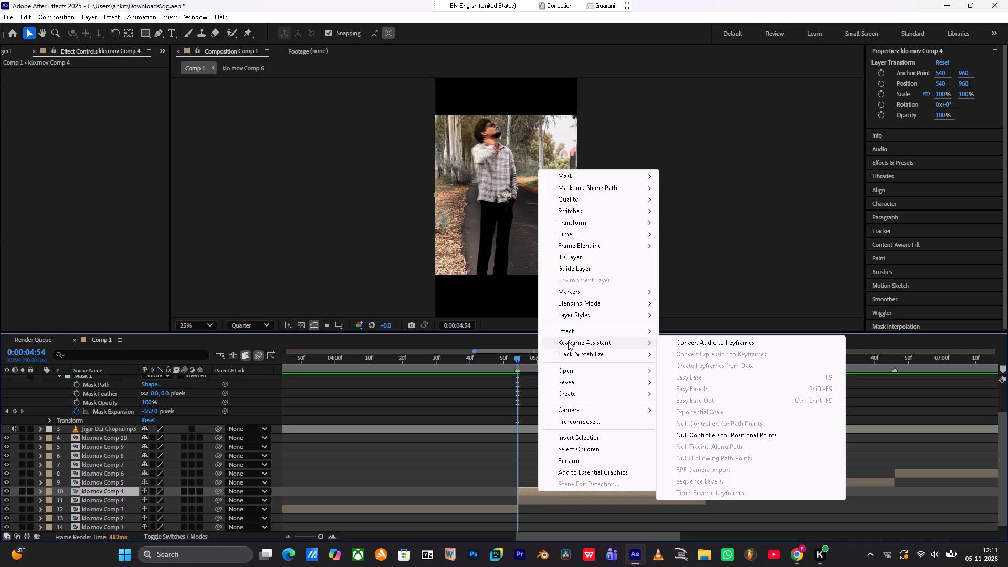
pyautogui.click(583, 237)
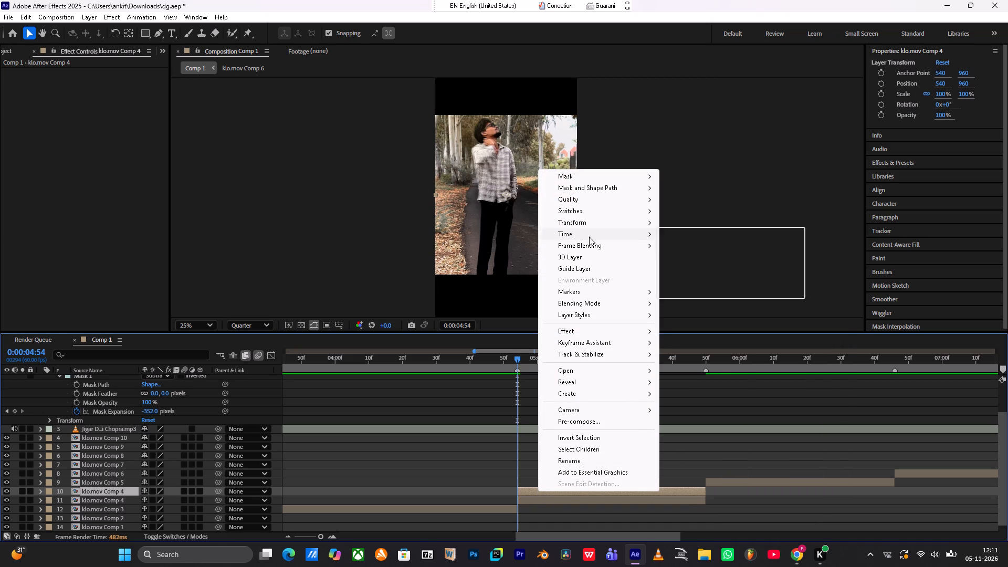
pyautogui.click(706, 267)
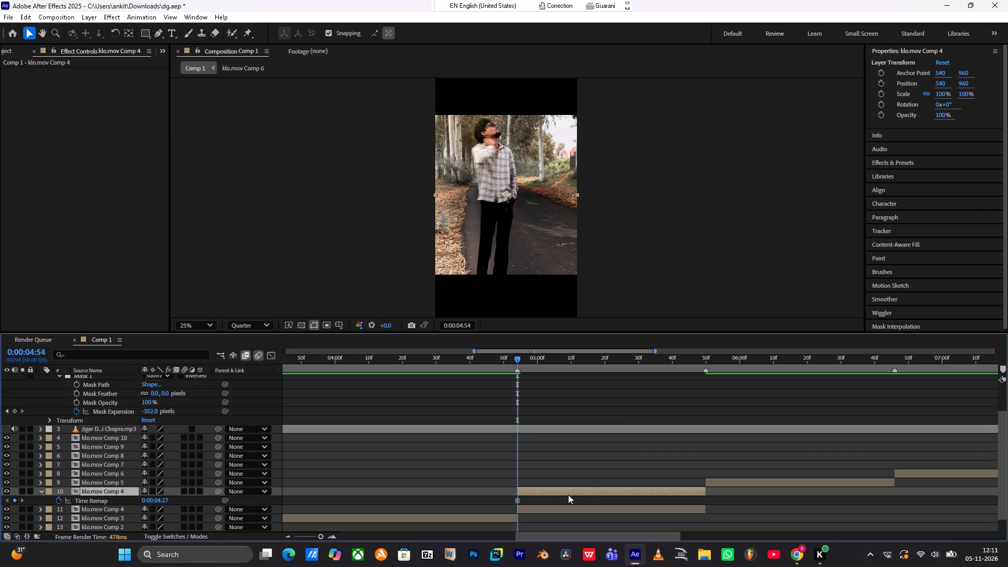
# Move the frozen klo.mov Comp 4 duplicate earlier so it ends at 0:00:04:54 over klo.mov Comp 3, and play back the overlap.
pyautogui.moveTo(580, 492); pyautogui.dragTo(560, 493)
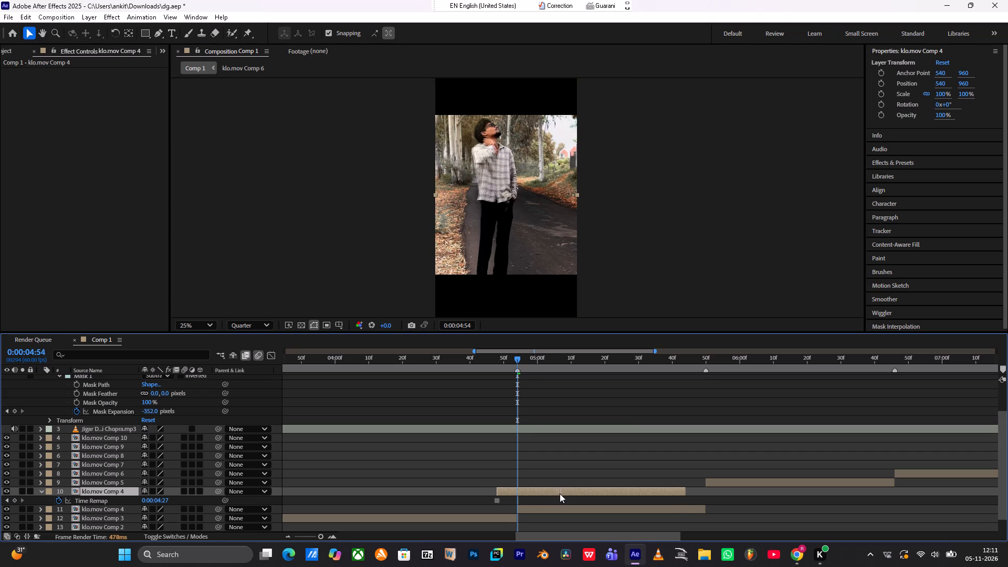
pyautogui.moveTo(560, 493); pyautogui.dragTo(408, 496)
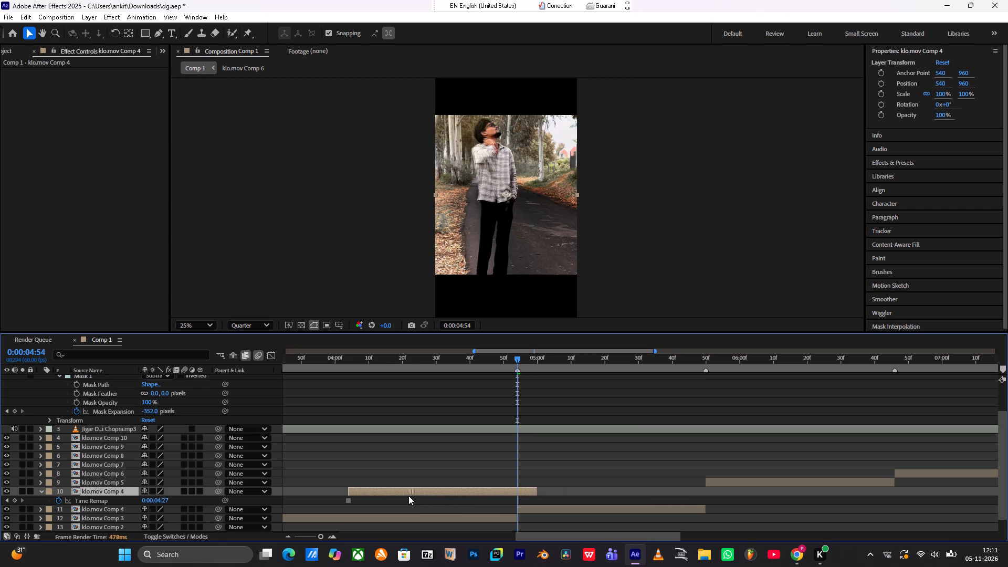
pyautogui.moveTo(408, 496); pyautogui.dragTo(391, 499)
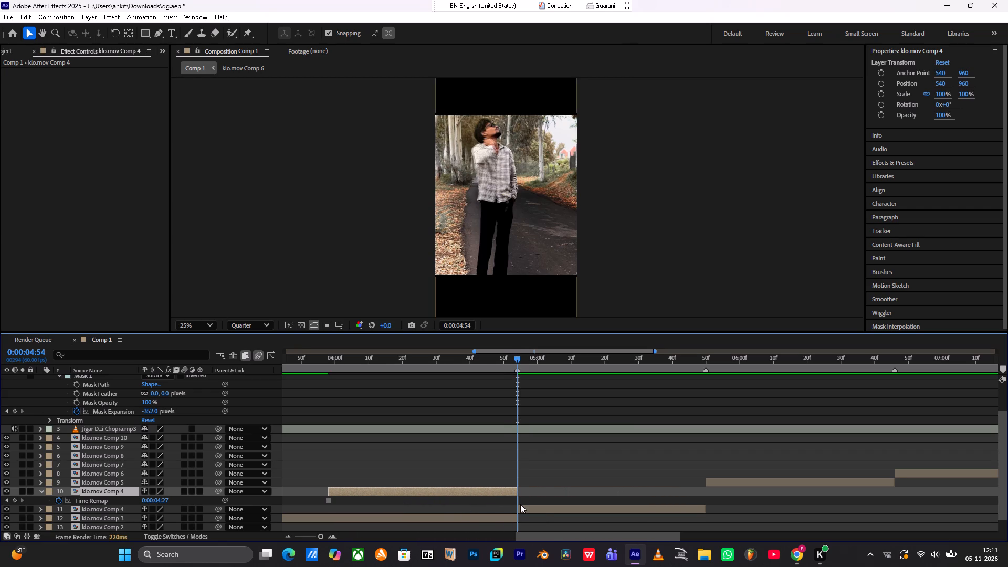
pyautogui.keyDown('alt'); pyautogui.scroll(4, 520, 504); pyautogui.keyUp('alt')
pyautogui.keyDown('alt'); pyautogui.scroll(-2, 520, 504); pyautogui.keyUp('alt')
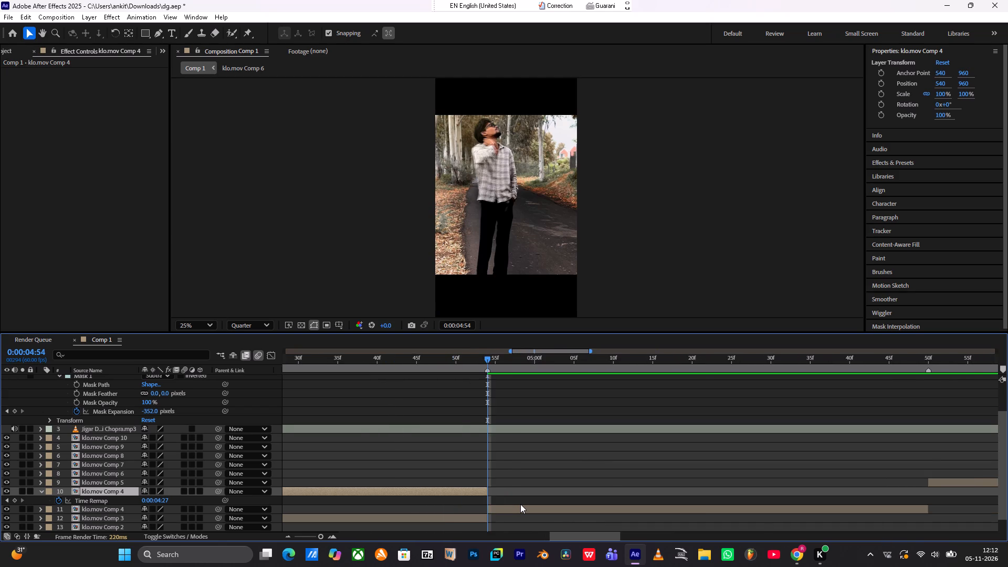
pyautogui.keyDown('alt'); pyautogui.scroll(-4, 520, 504); pyautogui.keyUp('alt')
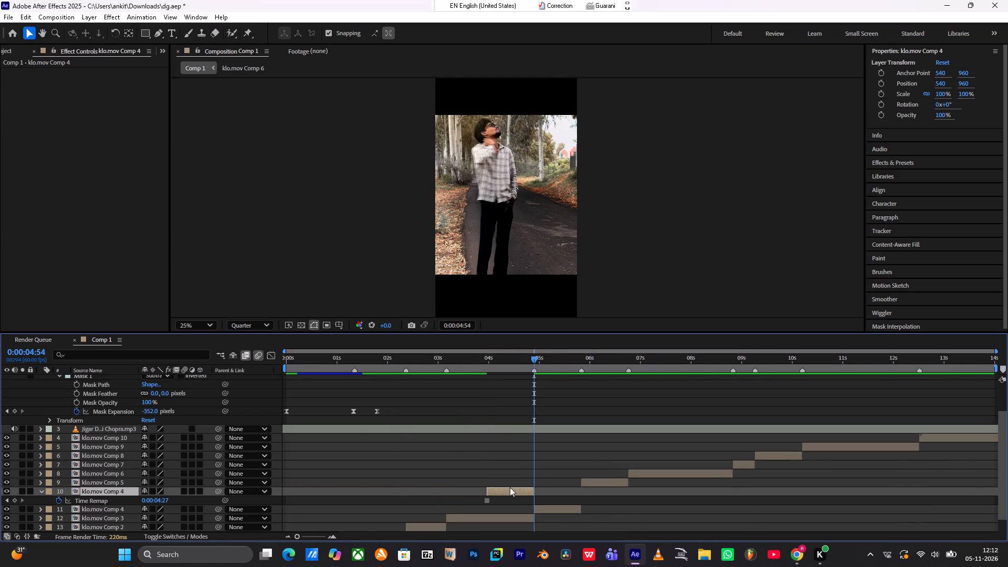
pyautogui.click(461, 358)
pyautogui.press('space')
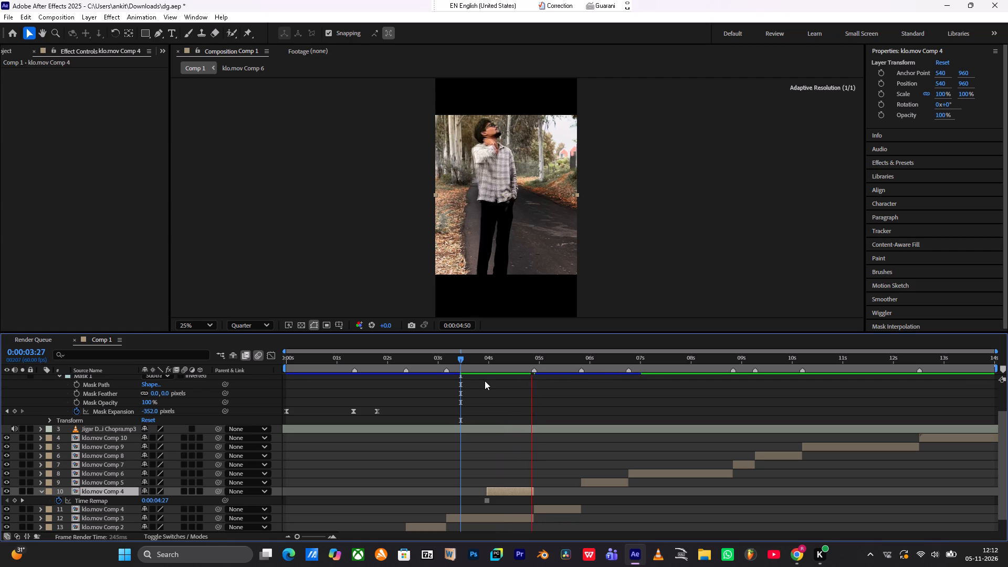
pyautogui.moveTo(470, 364); pyautogui.dragTo(453, 361)
pyautogui.press('space')
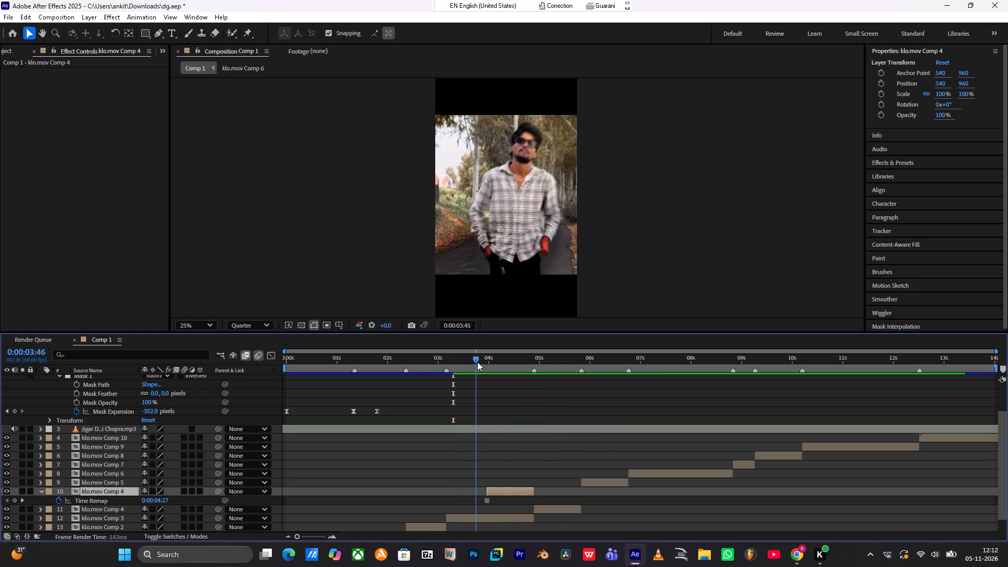
# Open the frozen klo.mov Comp 4 at 0:00:03:58 and use Roto Brush to mark the man's shirt, trousers and shoes as foreground.
pyautogui.click(512, 488)
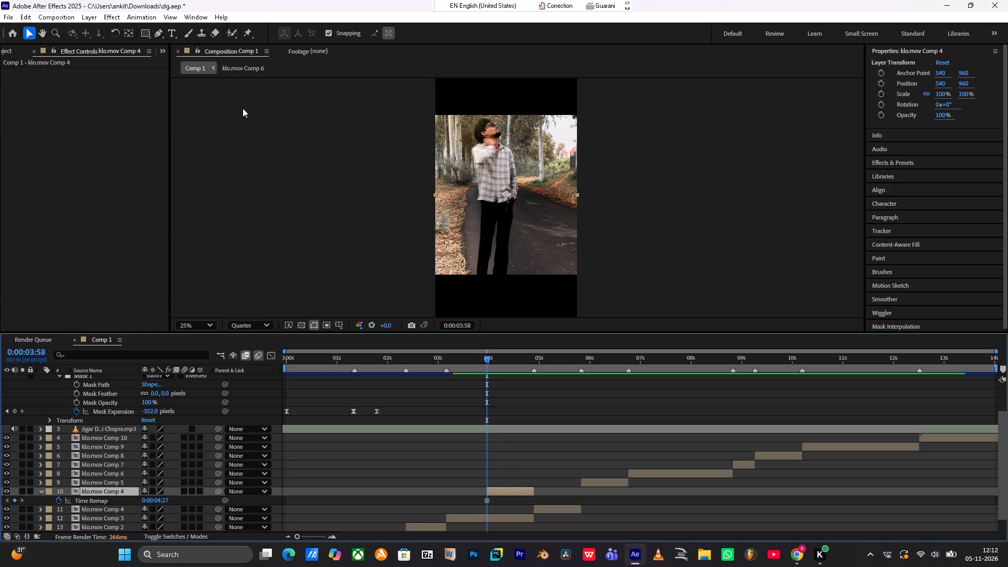
pyautogui.click(229, 34)
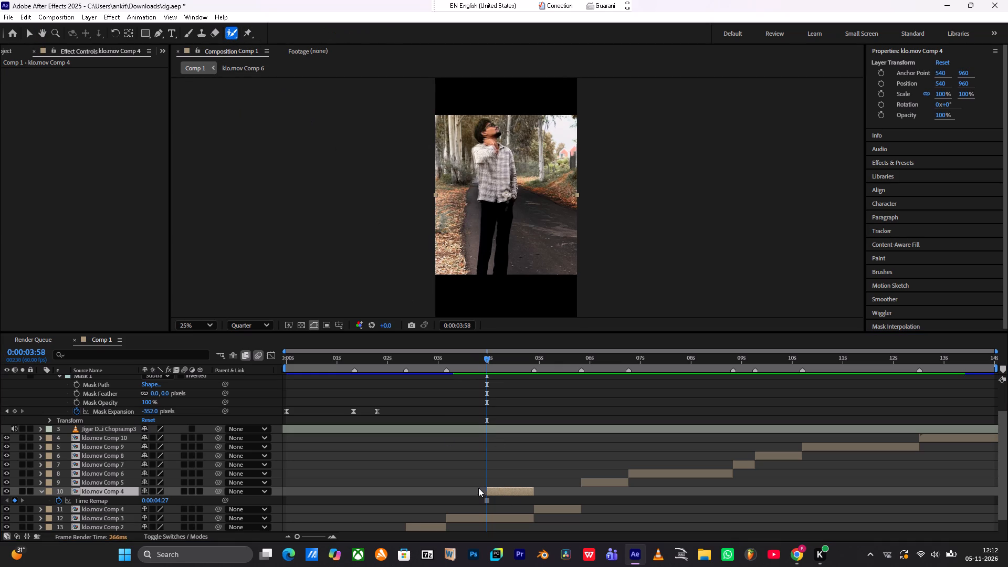
pyautogui.doubleClick(503, 490)
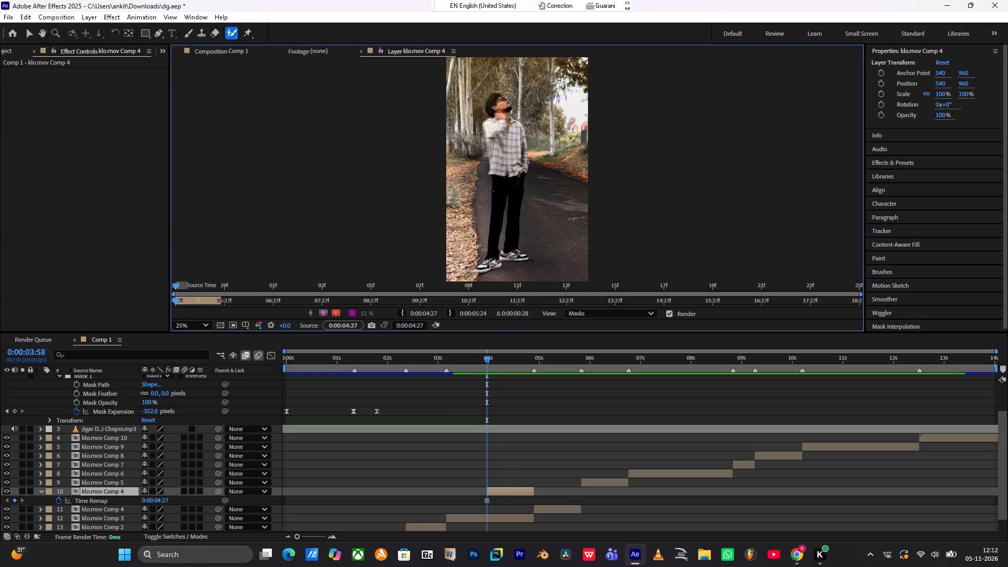
pyautogui.moveTo(498, 121); pyautogui.dragTo(506, 143)
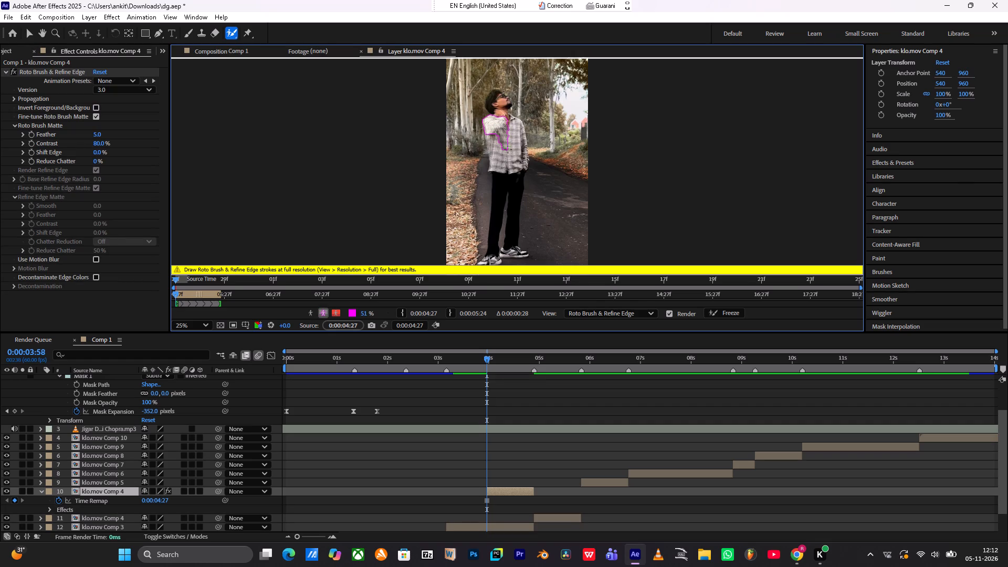
pyautogui.moveTo(511, 155); pyautogui.dragTo(507, 163)
pyautogui.moveTo(501, 157); pyautogui.dragTo(500, 168)
pyautogui.moveTo(500, 168); pyautogui.dragTo(501, 214)
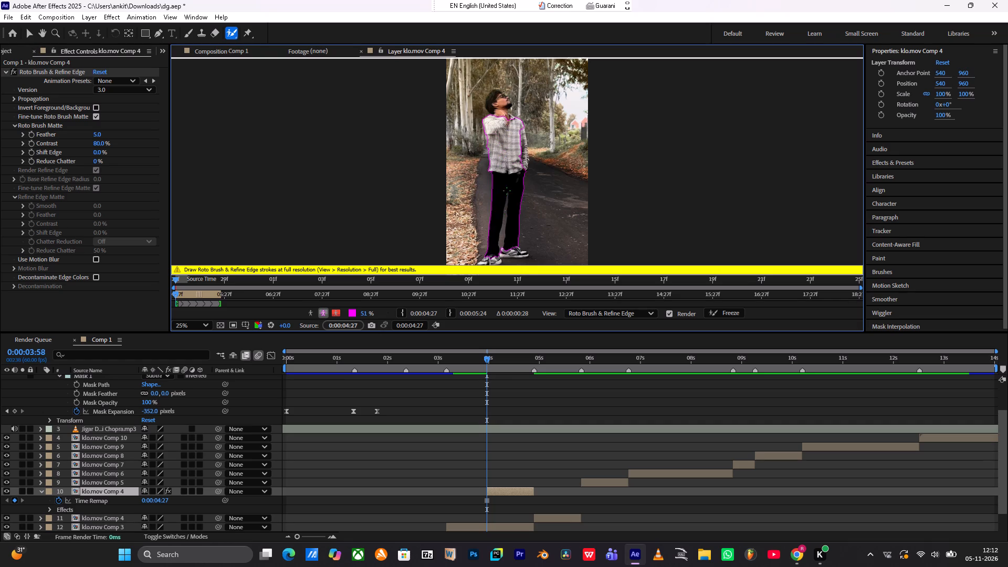
pyautogui.moveTo(519, 253); pyautogui.dragTo(509, 249)
pyautogui.moveTo(496, 255); pyautogui.dragTo(482, 262)
# Extend the Roto Brush selection over the lower edges and soles of both shoes.
pyautogui.scroll(-1, 482, 262)
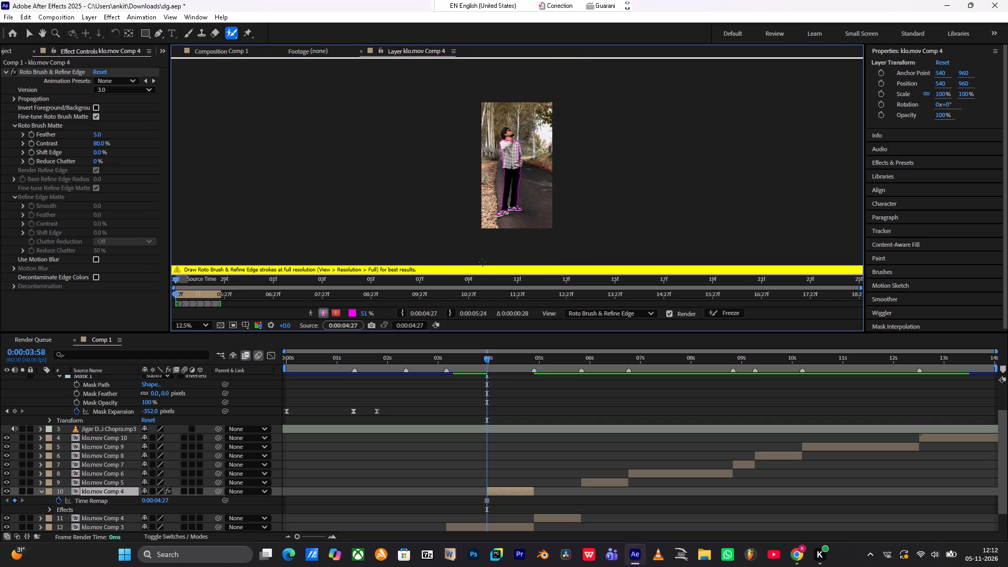
pyautogui.scroll(1, 494, 214)
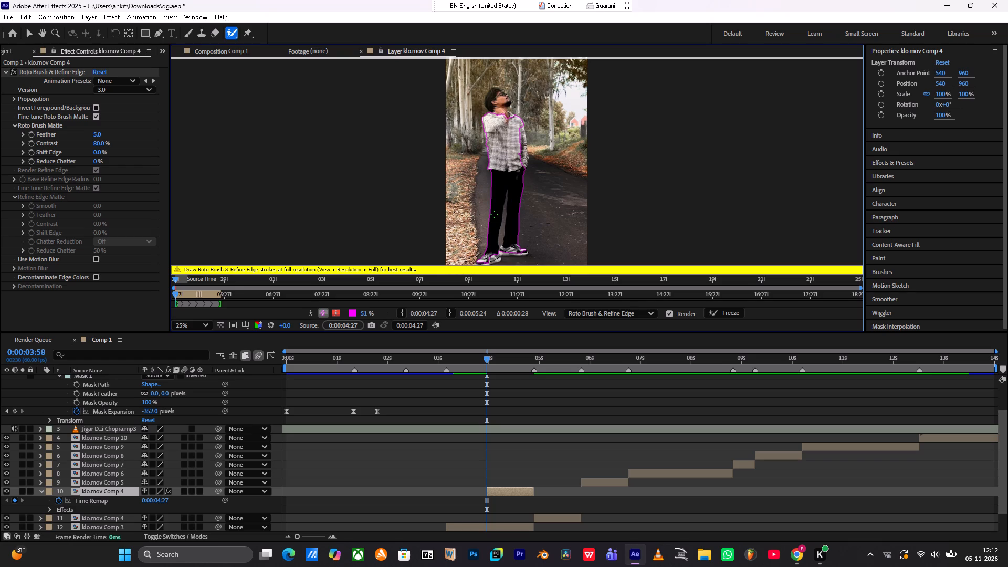
pyautogui.moveTo(494, 214); pyautogui.dragTo(491, 149, button='middle')
pyautogui.scroll(1, 484, 188)
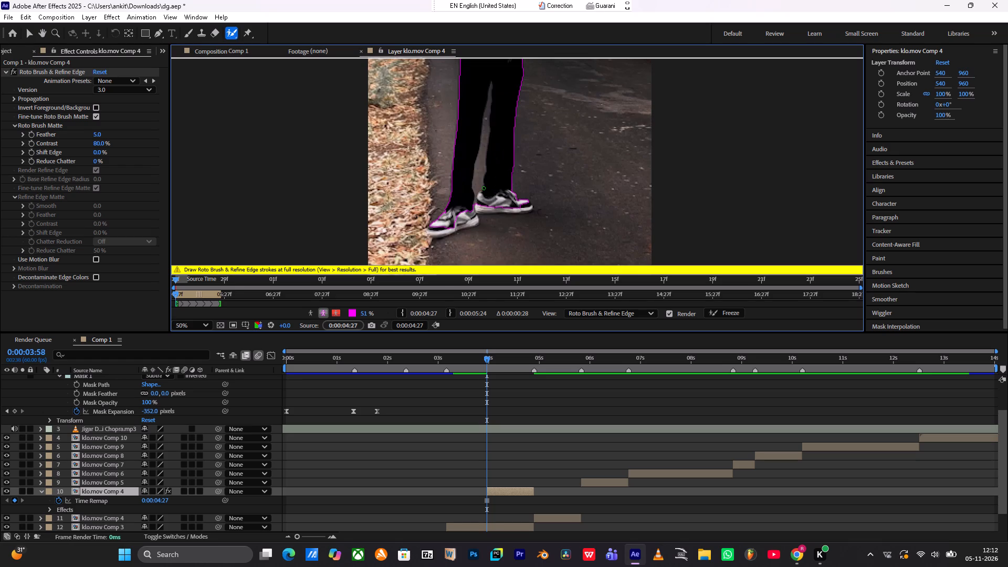
pyautogui.moveTo(470, 213); pyautogui.dragTo(432, 230)
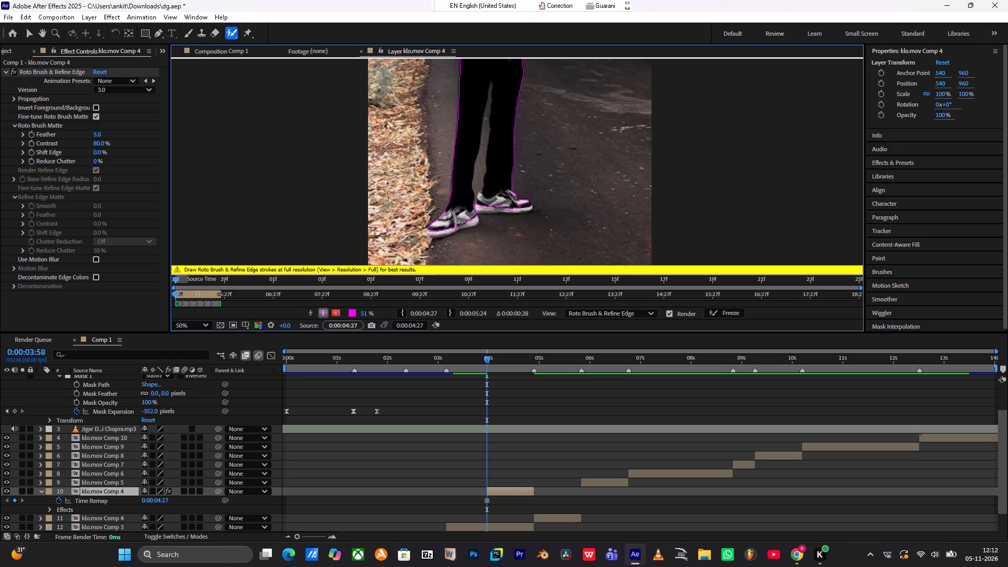
pyautogui.moveTo(473, 220); pyautogui.dragTo(434, 232)
pyautogui.moveTo(500, 208); pyautogui.dragTo(524, 210)
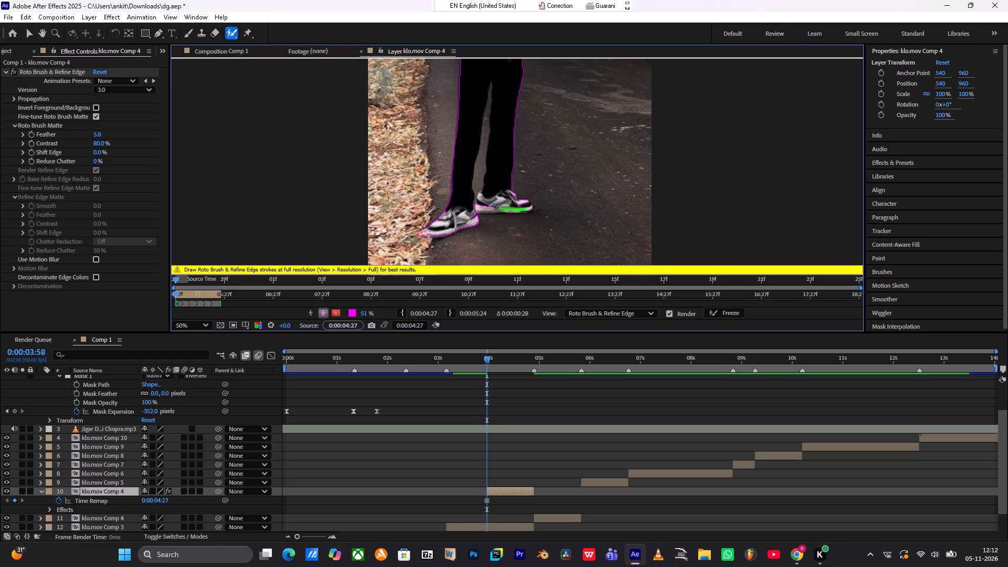
# Add the man's lowered sleeve and hand, neck, face and hair to the Roto Brush selection.
pyautogui.moveTo(488, 200); pyautogui.dragTo(502, 295, button='middle')
pyautogui.moveTo(505, 129); pyautogui.dragTo(496, 159, button='middle')
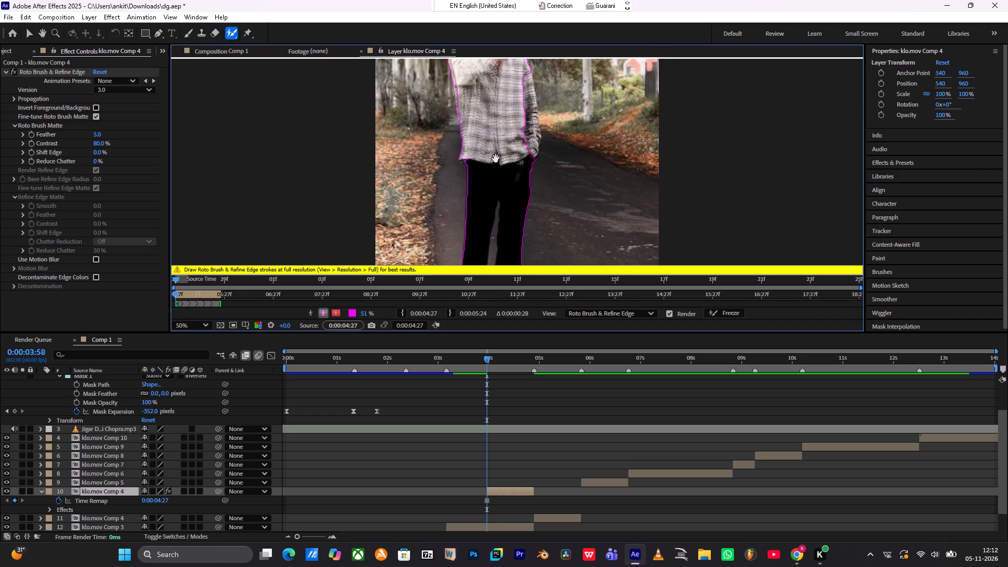
pyautogui.moveTo(496, 159); pyautogui.dragTo(488, 188, button='middle')
pyautogui.moveTo(519, 113); pyautogui.dragTo(526, 163)
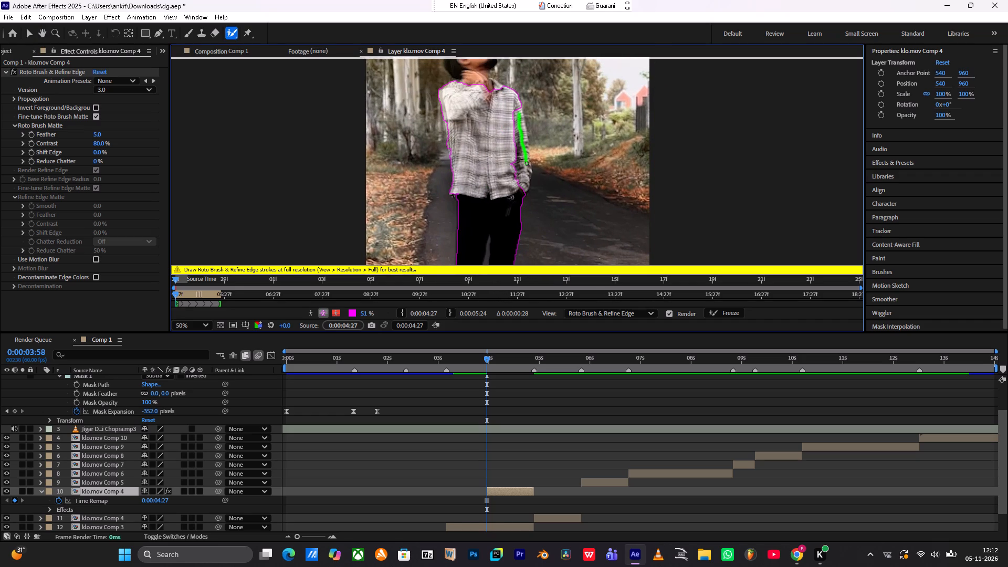
pyautogui.moveTo(526, 163); pyautogui.dragTo(521, 175)
pyautogui.moveTo(479, 122); pyautogui.dragTo(486, 162, button='middle')
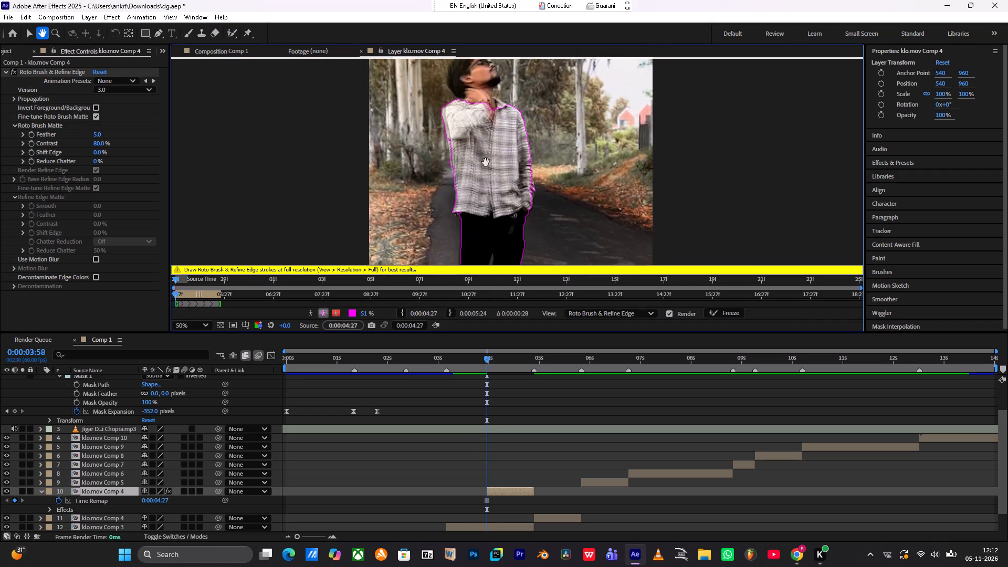
pyautogui.moveTo(486, 162); pyautogui.dragTo(490, 198, button='middle')
pyautogui.moveTo(494, 168); pyautogui.dragTo(473, 121)
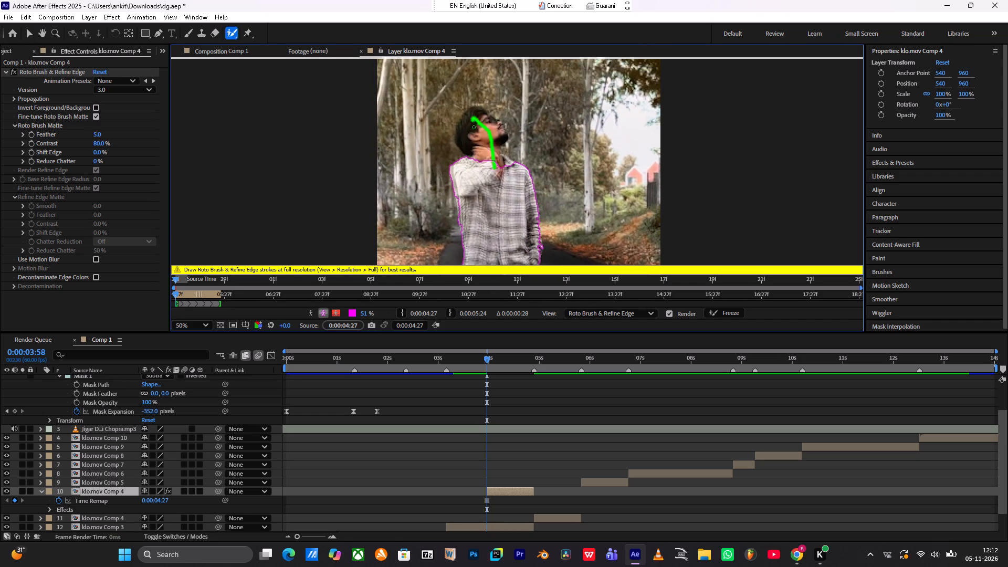
pyautogui.scroll(-2, 489, 157)
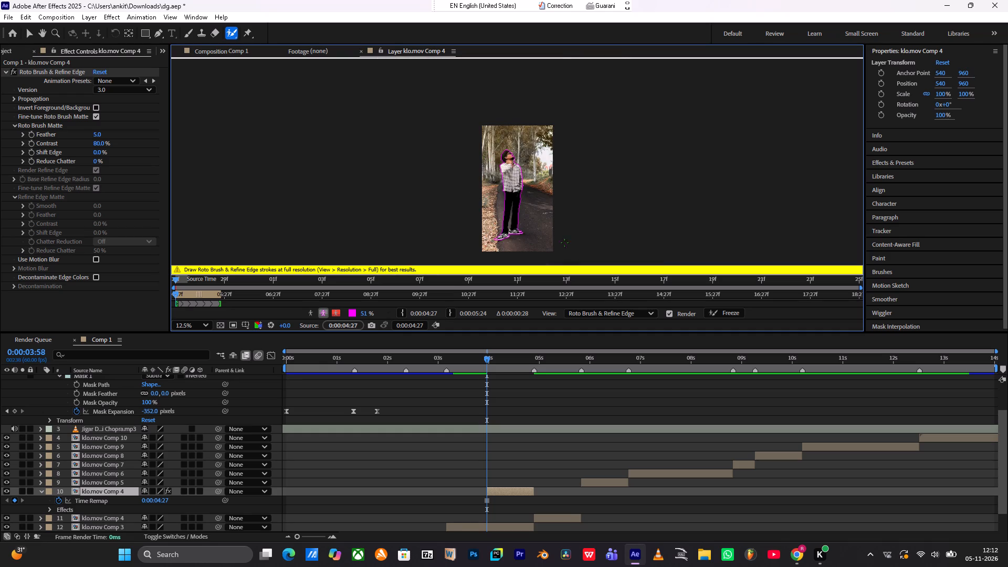
# Freeze the Roto Brush propagation on klo.mov Comp 4 and close the layer and composition views.
pyautogui.click(730, 314)
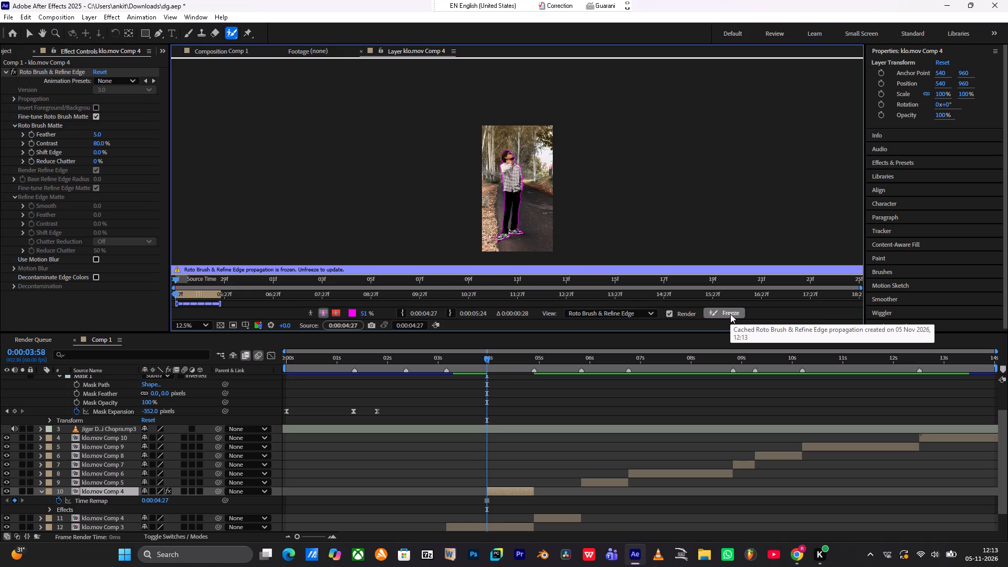
pyautogui.click(360, 50)
pyautogui.click(180, 53)
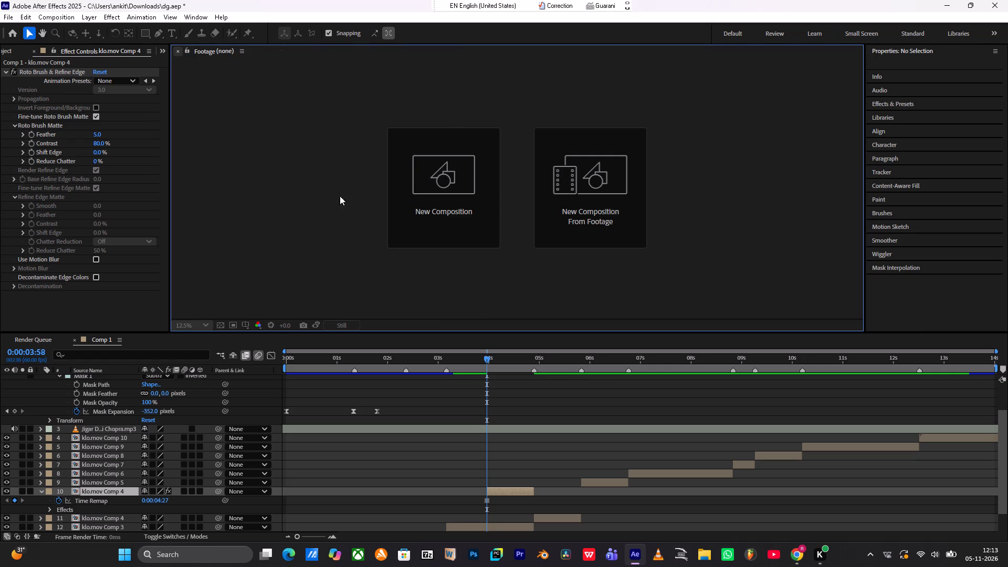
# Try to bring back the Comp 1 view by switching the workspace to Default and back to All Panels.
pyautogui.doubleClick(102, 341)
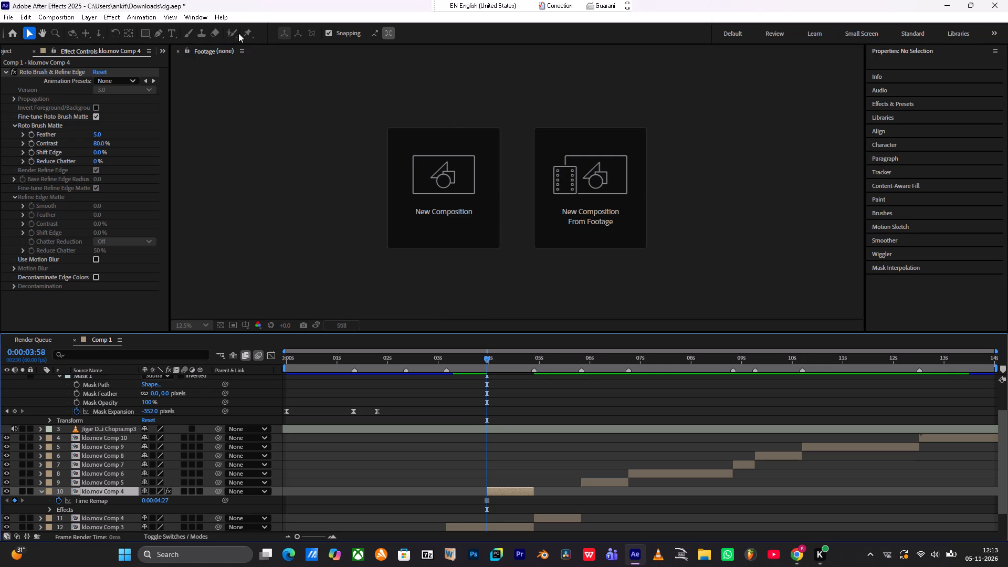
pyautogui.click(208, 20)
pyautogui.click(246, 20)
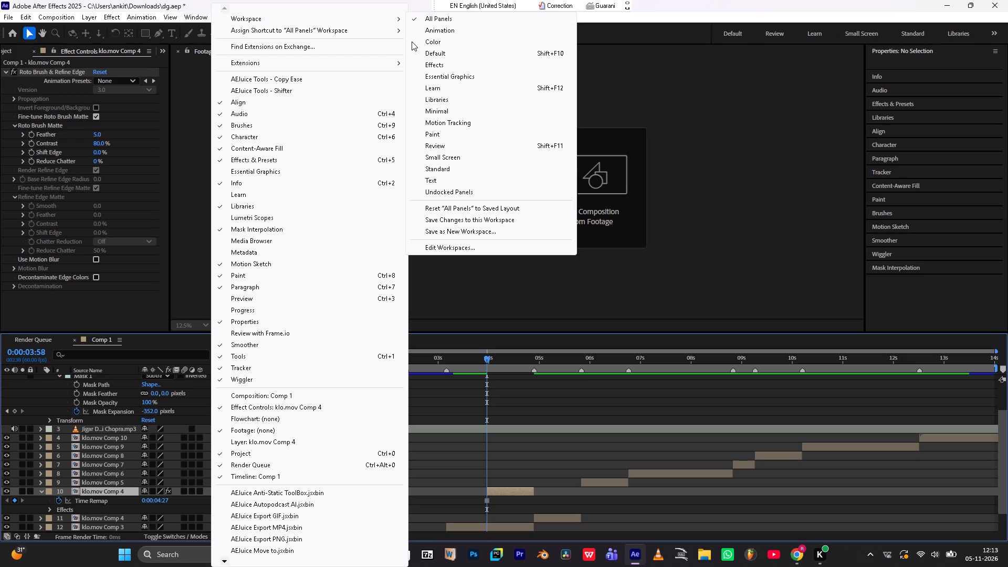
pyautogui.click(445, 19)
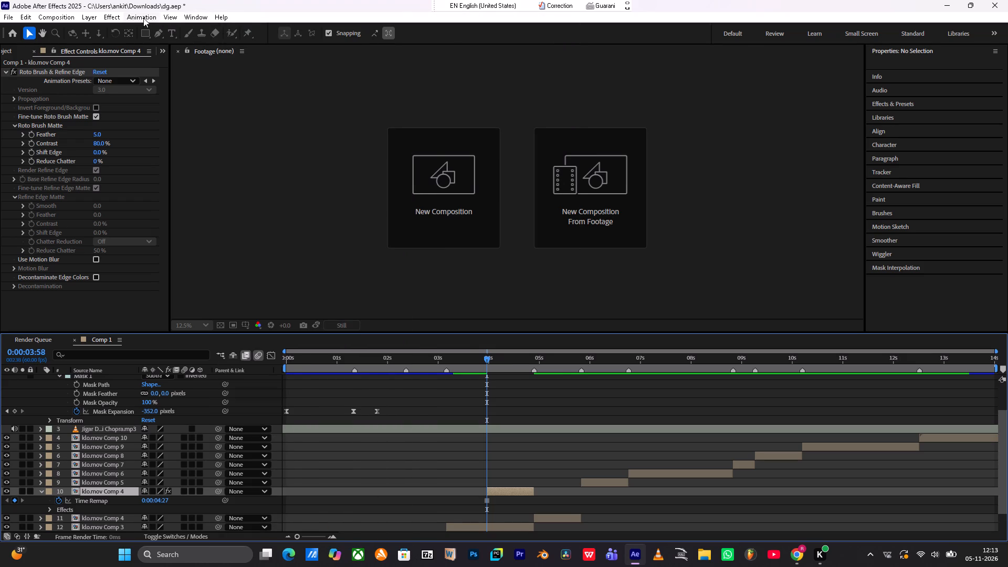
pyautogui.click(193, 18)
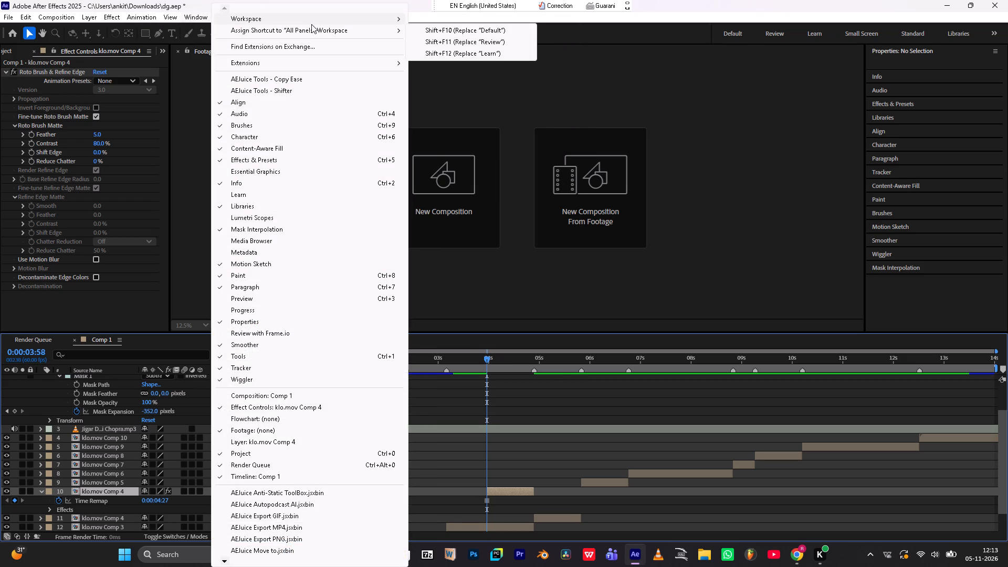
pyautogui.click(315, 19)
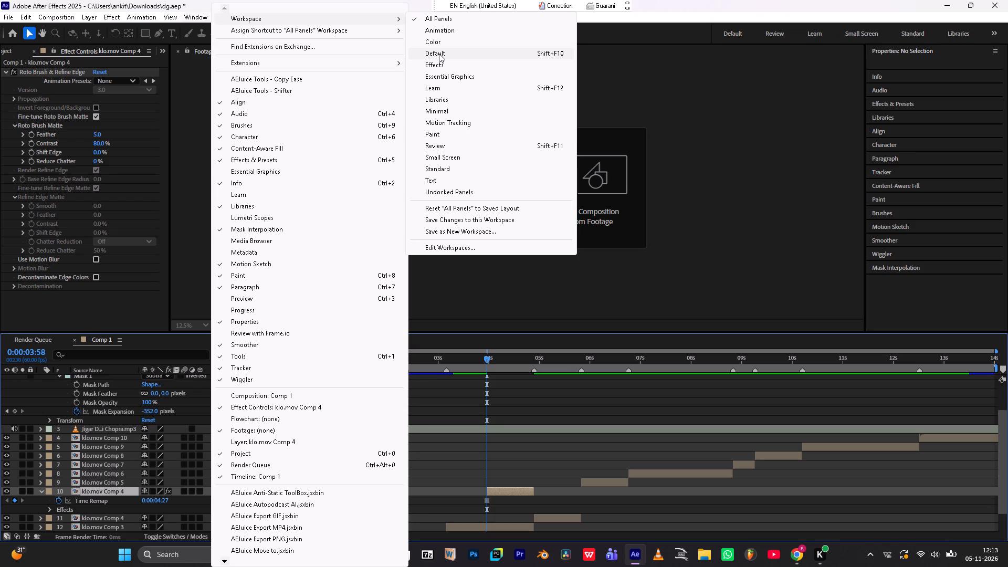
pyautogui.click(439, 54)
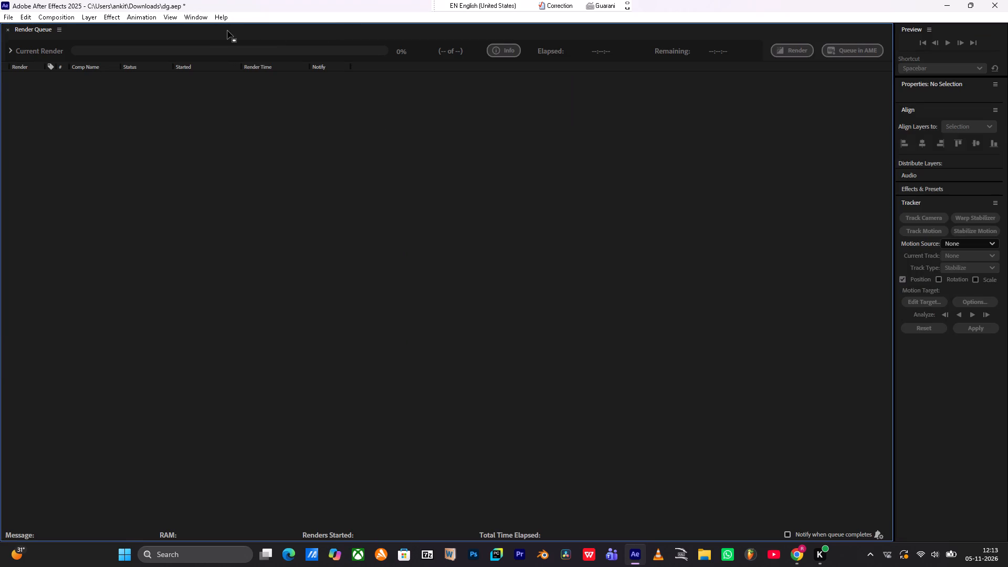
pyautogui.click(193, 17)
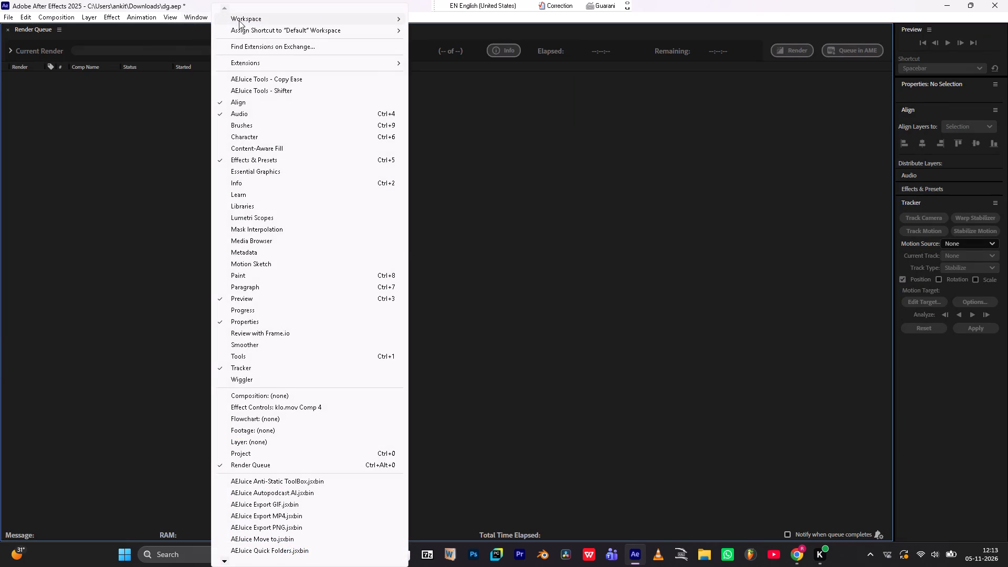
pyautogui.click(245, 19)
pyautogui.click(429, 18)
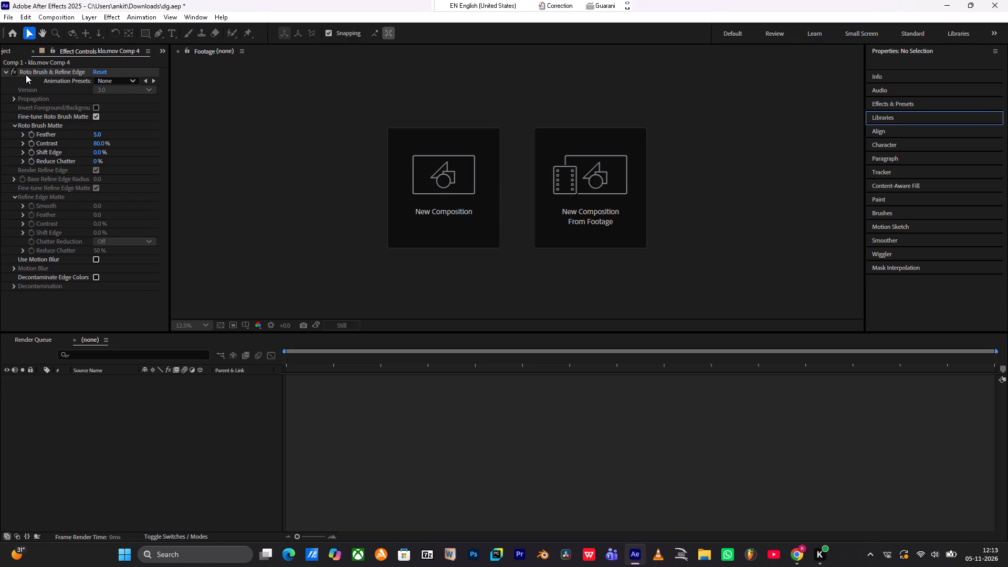
# Bring up the project's list of compositions and footage.
pyautogui.click(6, 49)
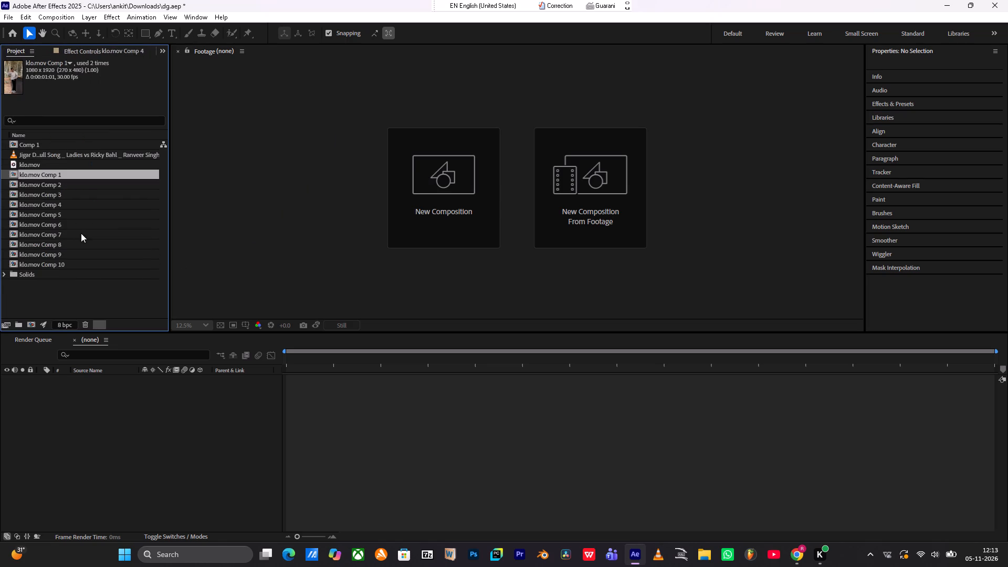
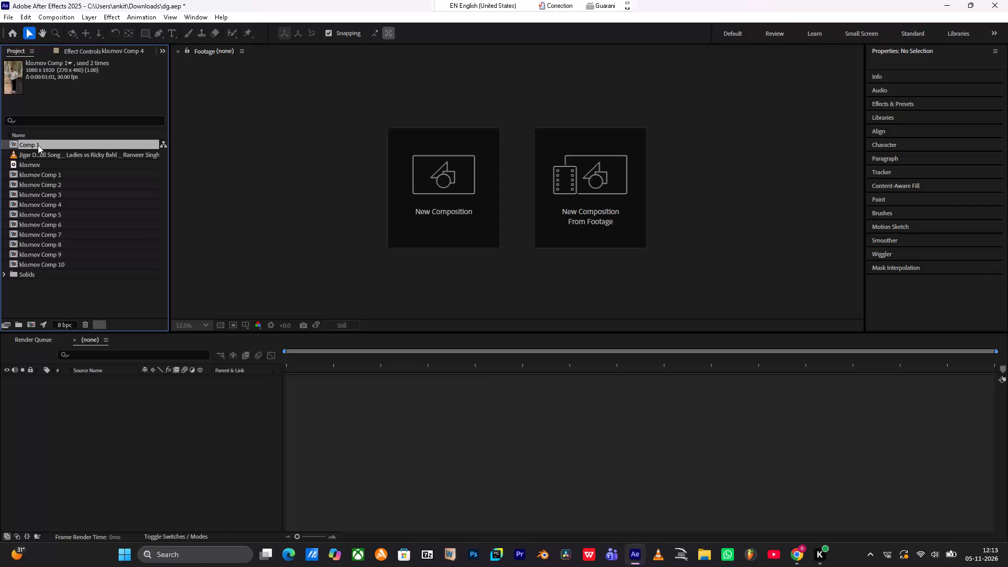
# Open Comp 1 from the project's item list.
pyautogui.click(38, 145)
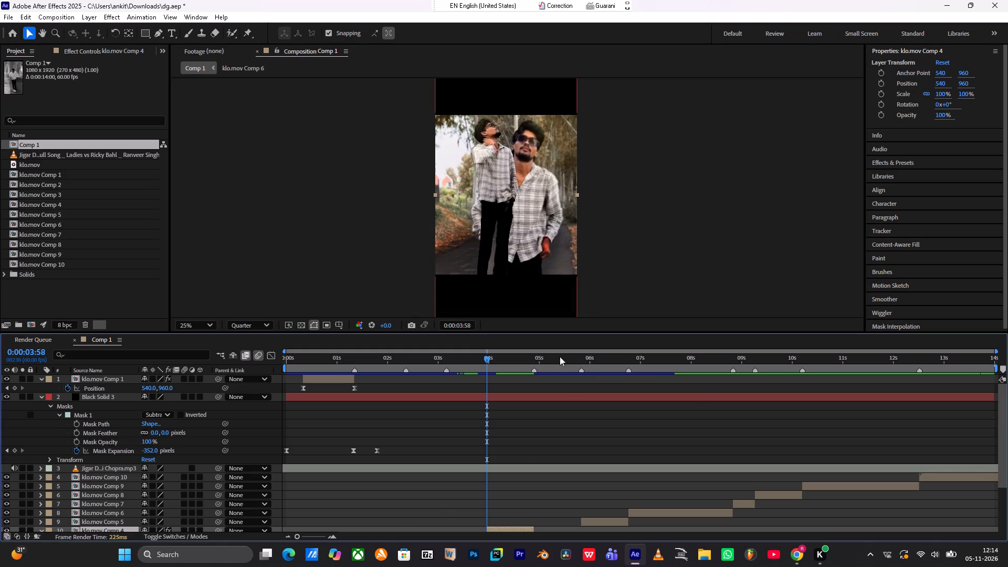
# Add a Position keyframe to the frozen klo.mov Comp 4 cutout layer at its end, 0:00:04:54.
pyautogui.scroll(-2, 545, 417)
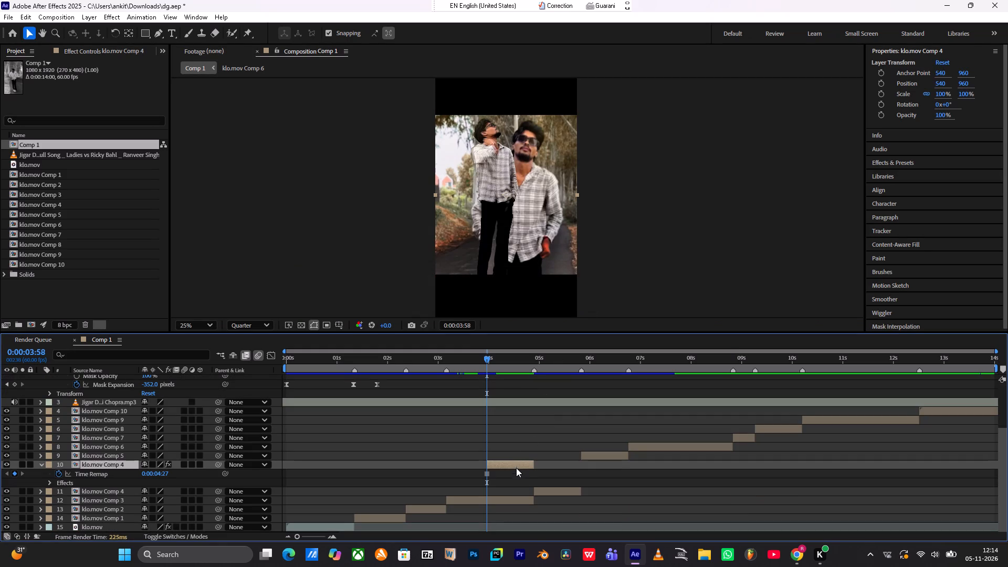
pyautogui.keyDown('alt'); pyautogui.scroll(2, 514, 461); pyautogui.keyUp('alt')
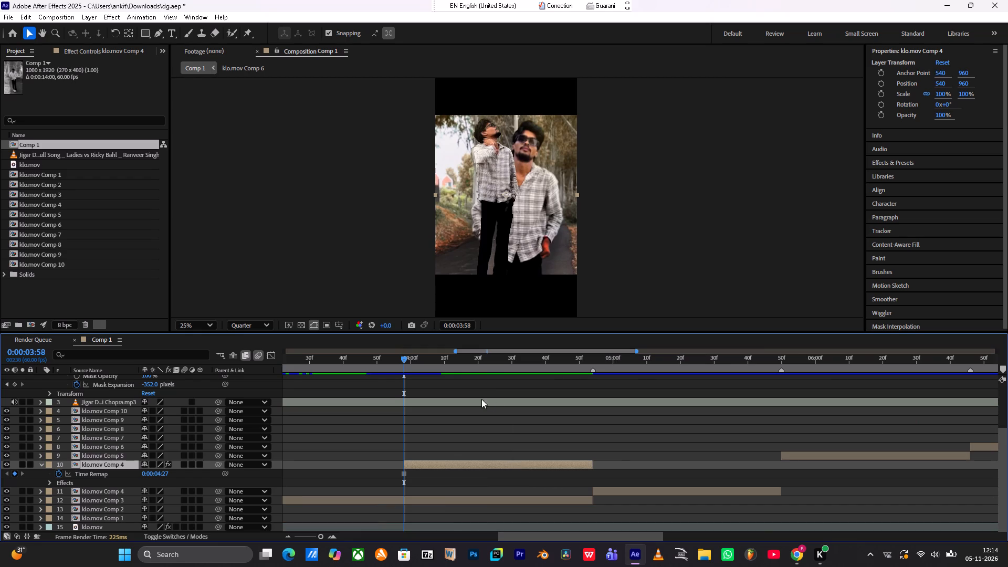
pyautogui.moveTo(418, 363); pyautogui.dragTo(528, 367)
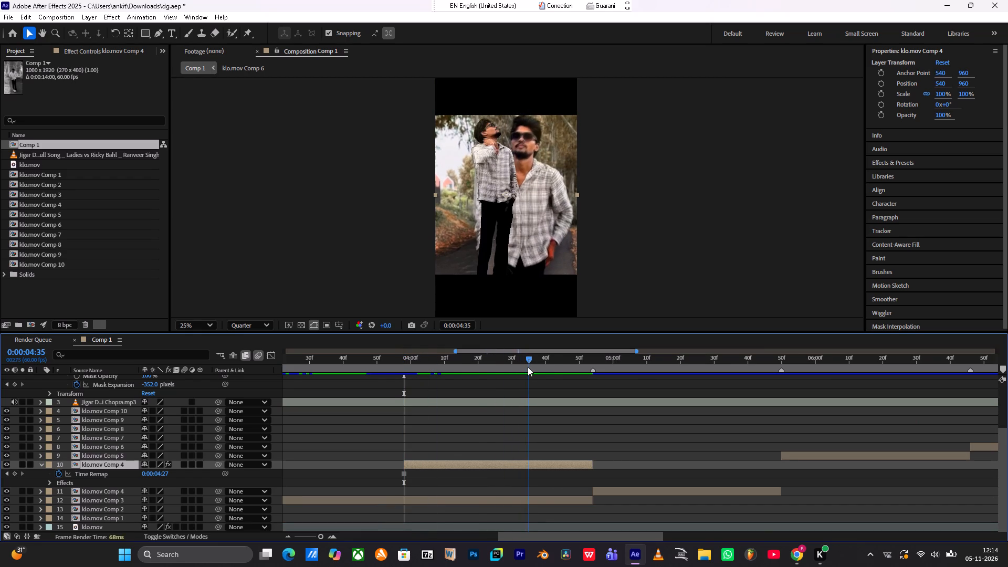
pyautogui.moveTo(528, 367); pyautogui.dragTo(593, 373)
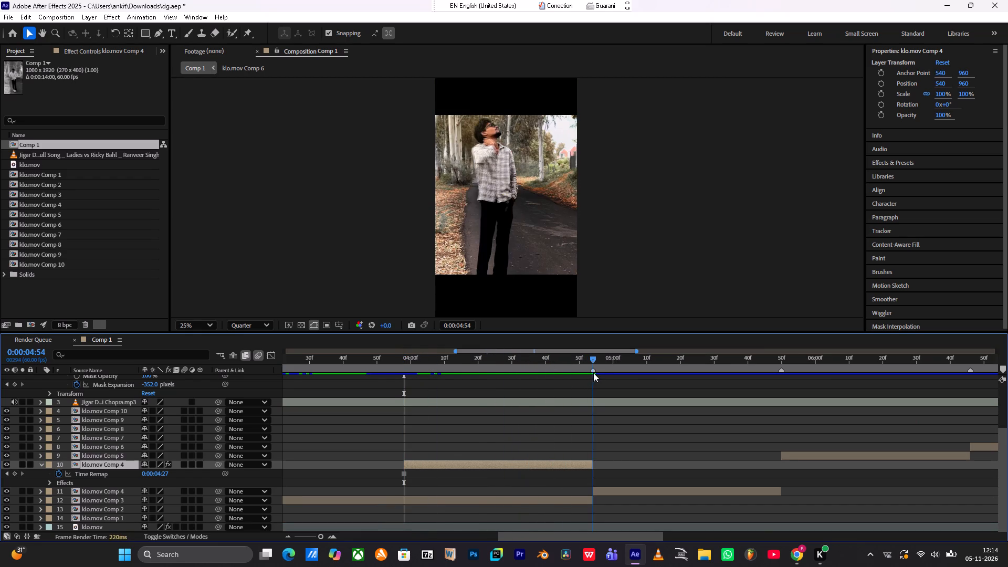
pyautogui.moveTo(593, 373); pyautogui.dragTo(594, 371)
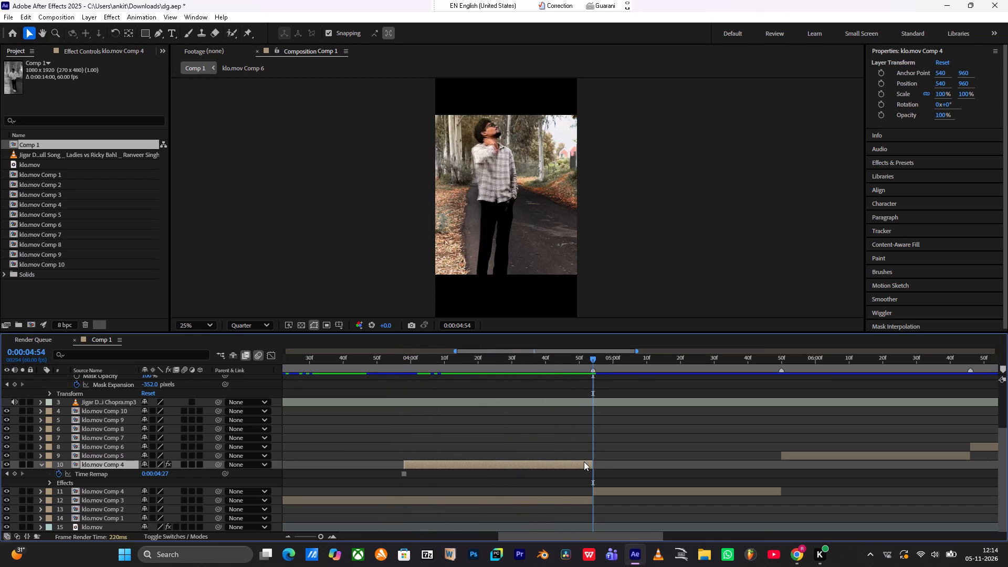
pyautogui.click(584, 465)
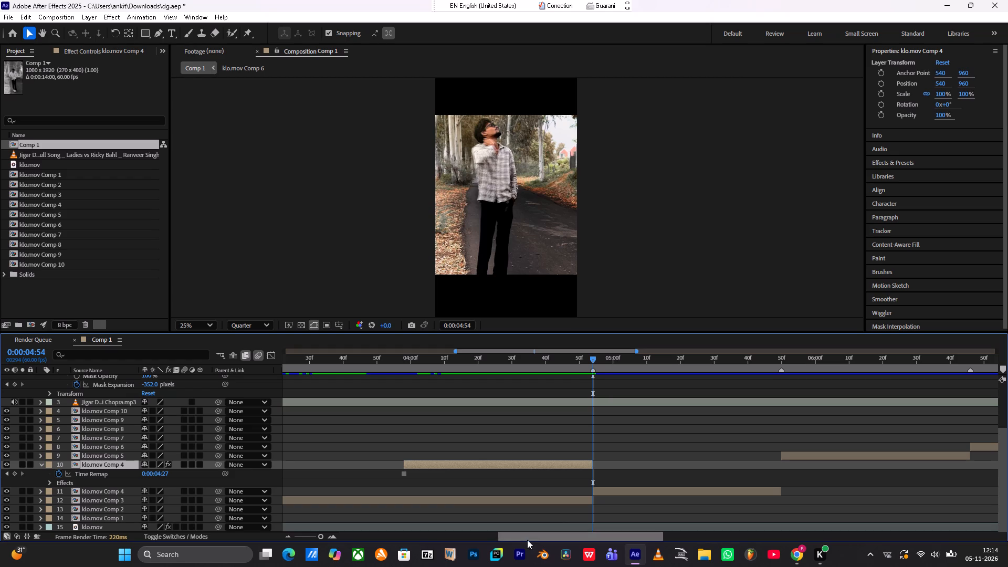
pyautogui.press('p')
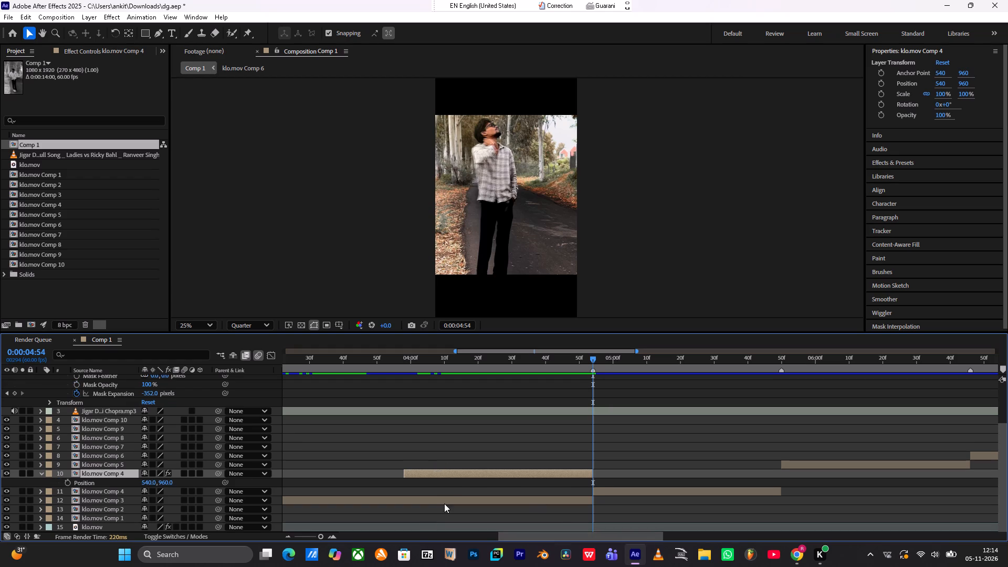
pyautogui.click(64, 482)
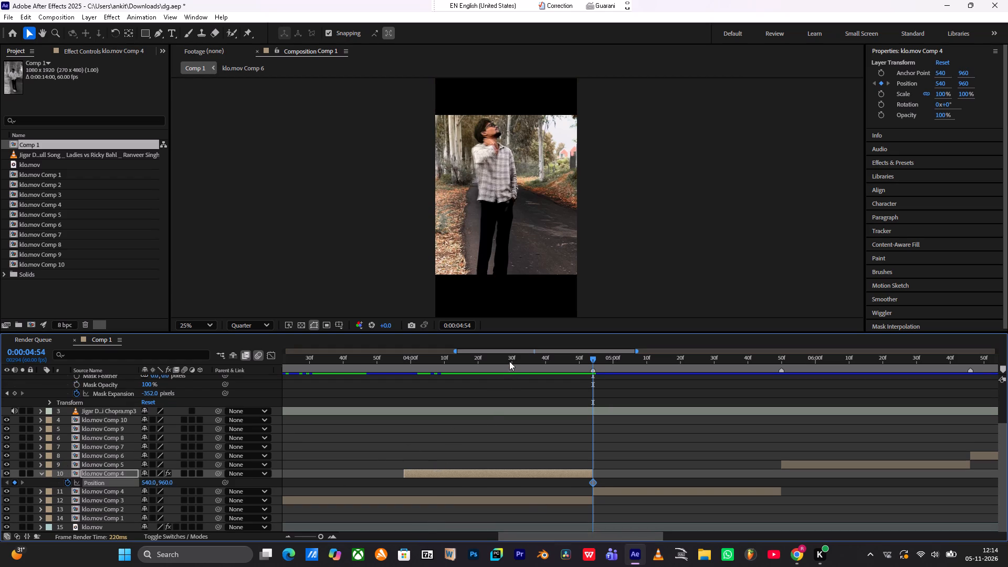
# At the cutout layer's start, 0:00:03:58, set its vertical Position to 2208 so it begins below the frame.
pyautogui.moveTo(500, 360); pyautogui.dragTo(458, 353)
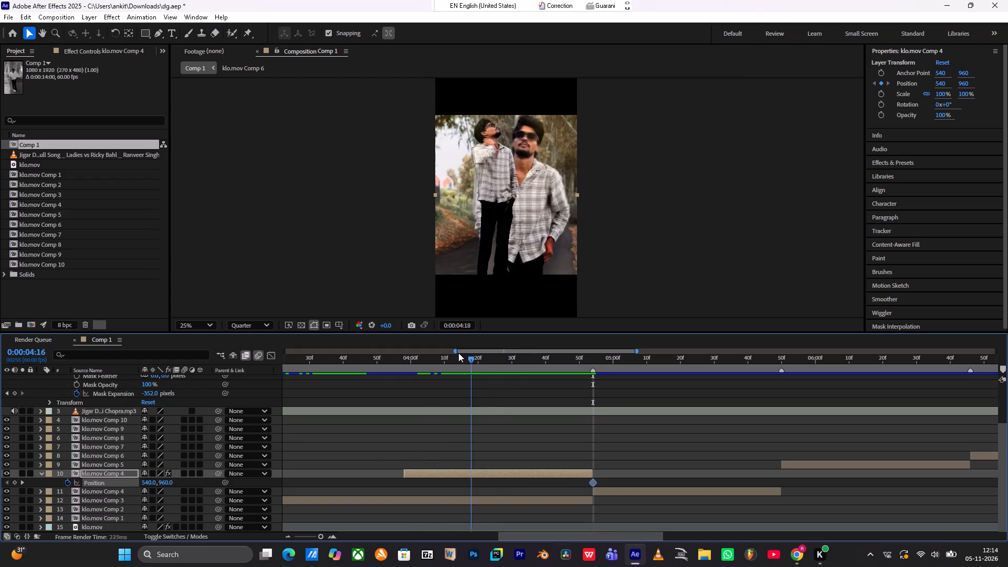
pyautogui.moveTo(458, 353); pyautogui.dragTo(407, 360)
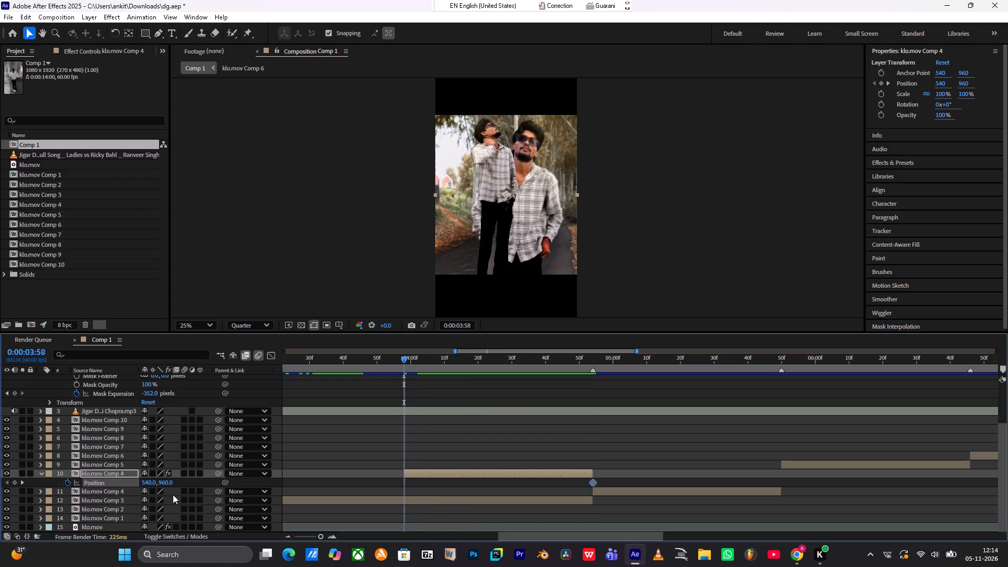
pyautogui.moveTo(163, 485); pyautogui.dragTo(635, 447)
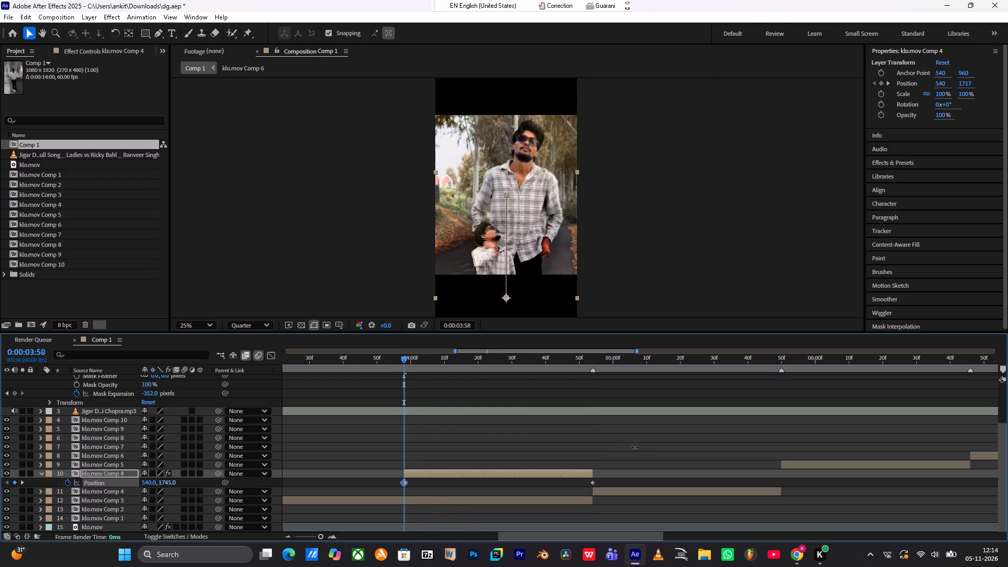
pyautogui.moveTo(635, 447); pyautogui.dragTo(868, 432)
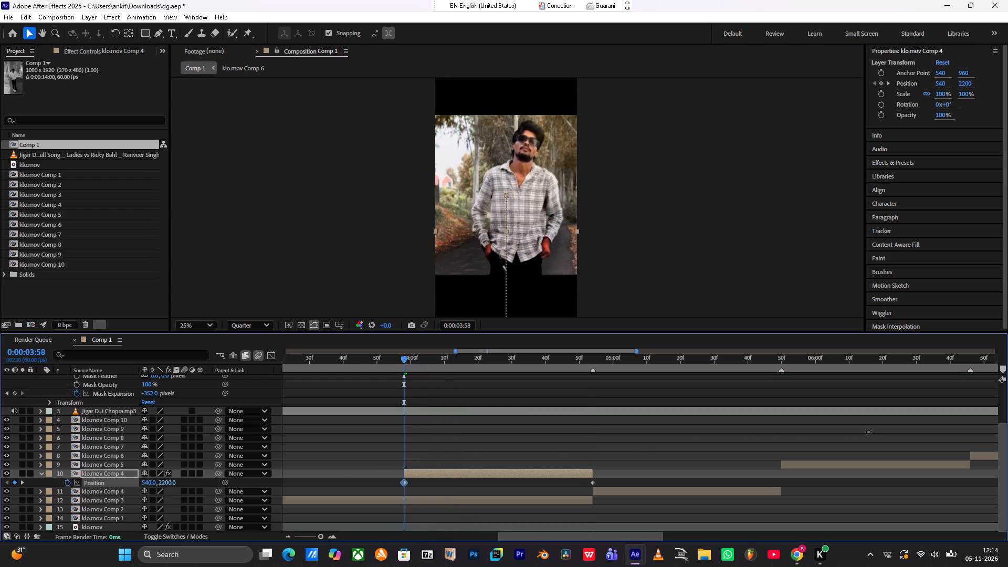
pyautogui.moveTo(868, 432); pyautogui.dragTo(871, 431)
# Apply Easy Ease to both Position keyframes of the cutout layer.
pyautogui.moveTo(609, 482); pyautogui.dragTo(606, 482)
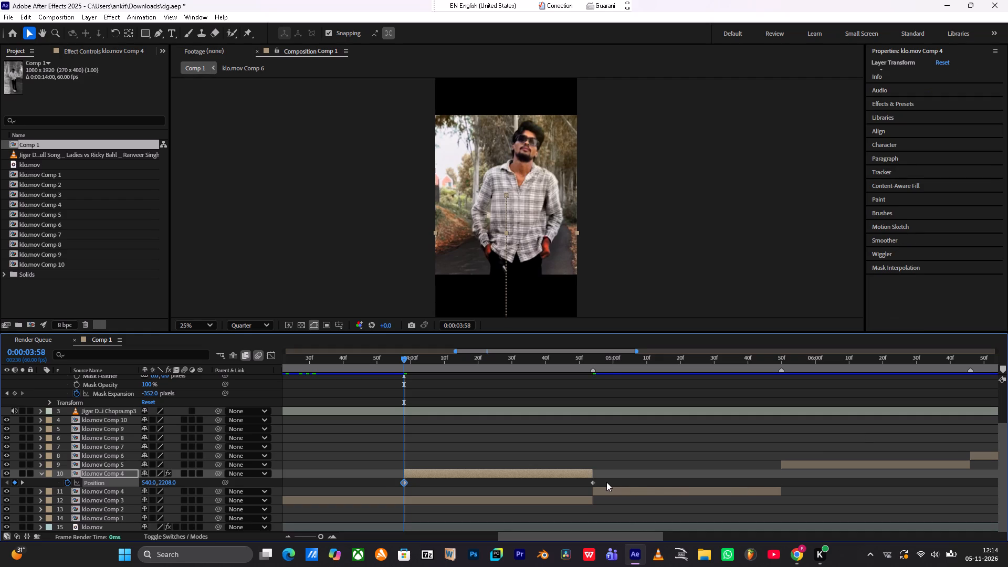
pyautogui.moveTo(606, 482); pyautogui.dragTo(376, 478)
pyautogui.press('F9')
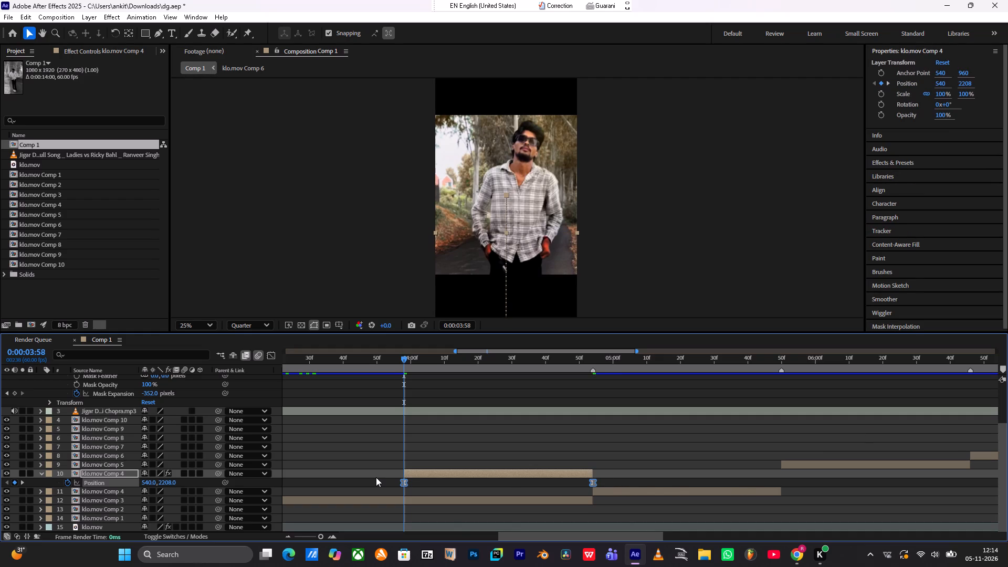
# Show the cutout's Position animation in the graph editor with the whole speed curve in view.
pyautogui.click(272, 354)
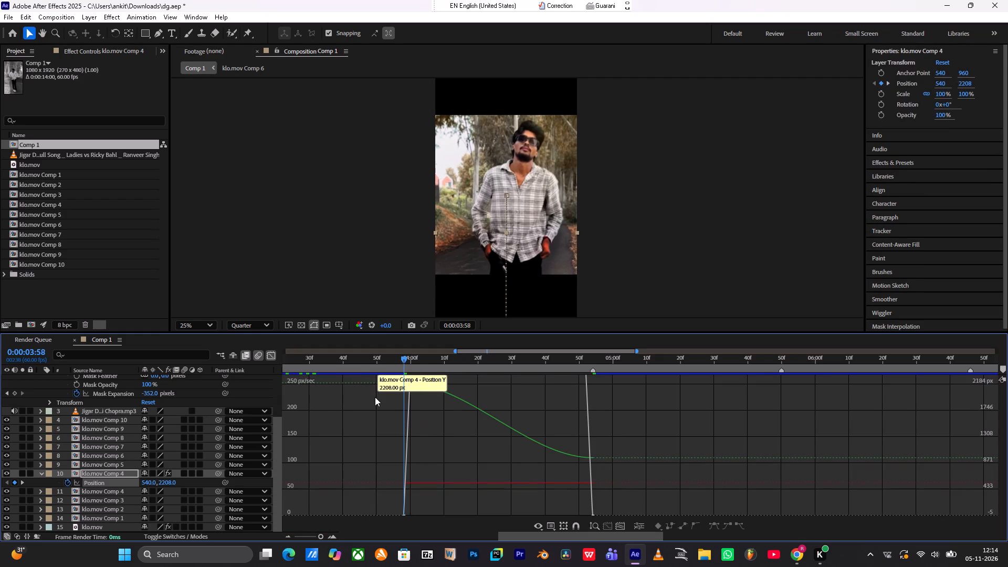
pyautogui.scroll(5, 378, 402)
pyautogui.scroll(-3, 379, 403)
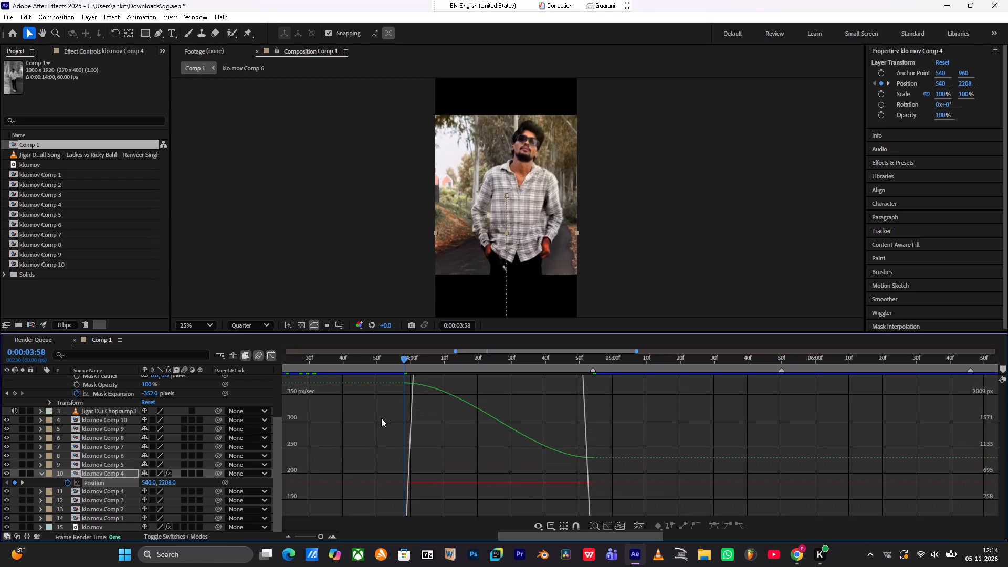
pyautogui.keyDown('alt'); pyautogui.scroll(-2, 381, 418); pyautogui.keyUp('alt')
pyautogui.keyDown('alt'); pyautogui.scroll(2, 381, 418); pyautogui.keyUp('alt')
pyautogui.keyDown('ctrl'); pyautogui.scroll(-2, 381, 418); pyautogui.keyUp('ctrl')
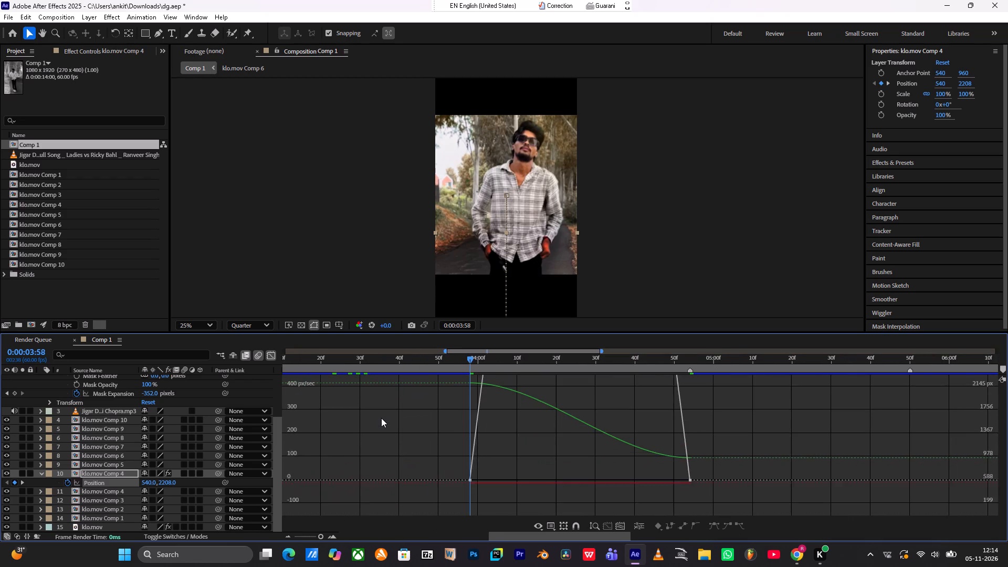
pyautogui.keyDown('ctrl'); pyautogui.scroll(-5, 381, 418); pyautogui.keyUp('ctrl')
pyautogui.scroll(2, 381, 418)
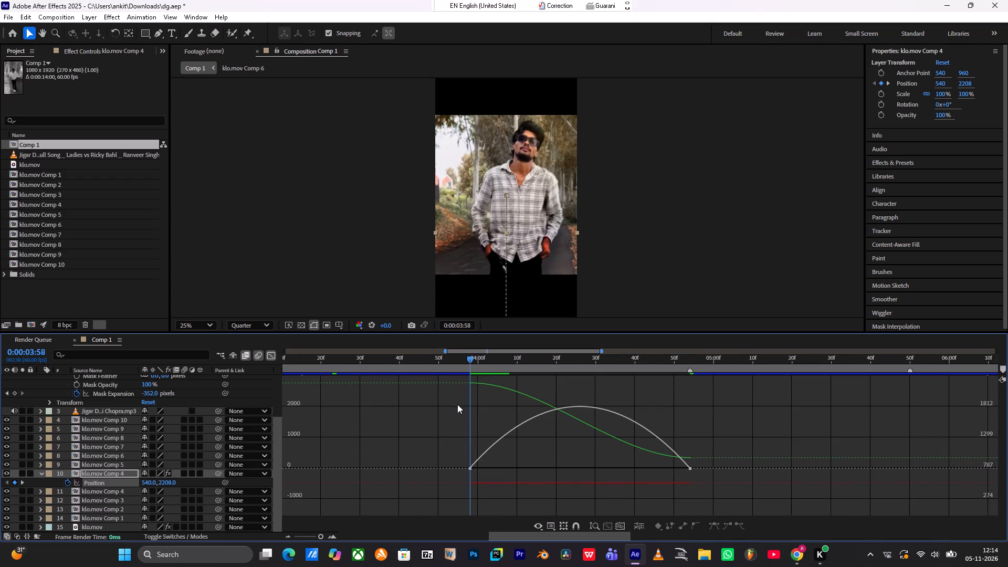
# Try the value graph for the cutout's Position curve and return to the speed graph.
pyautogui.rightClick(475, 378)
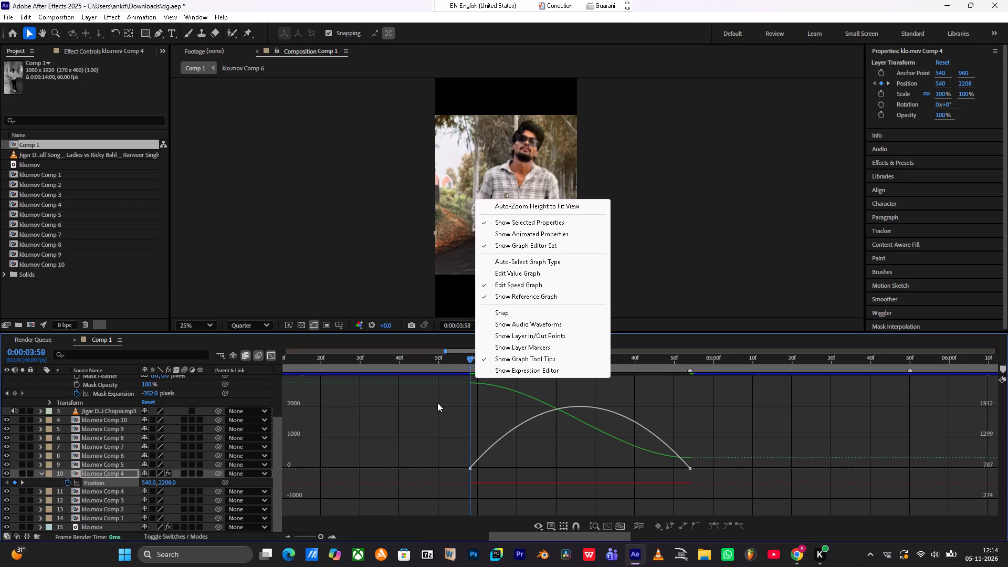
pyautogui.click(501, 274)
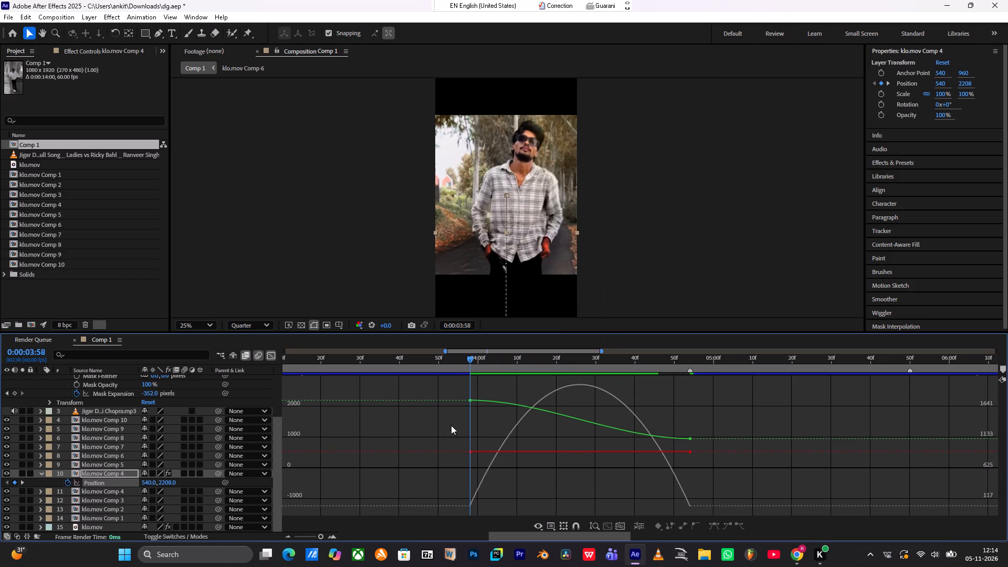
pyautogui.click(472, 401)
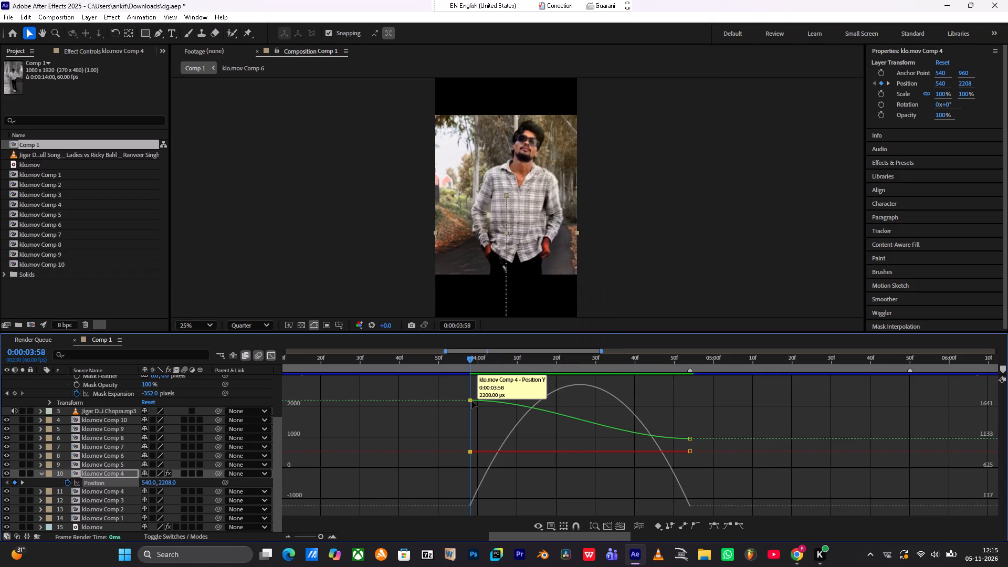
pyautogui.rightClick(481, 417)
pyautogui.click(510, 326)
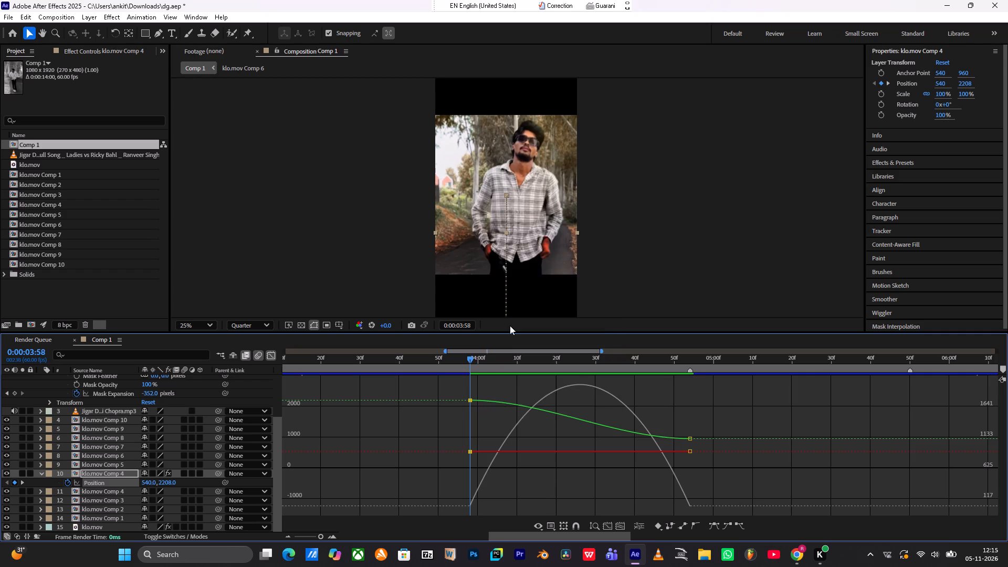
# Reshape the Position speed curve with very low influence at the first keyframe and 100% influence at the last for a fast start.
pyautogui.moveTo(508, 468); pyautogui.dragTo(520, 467)
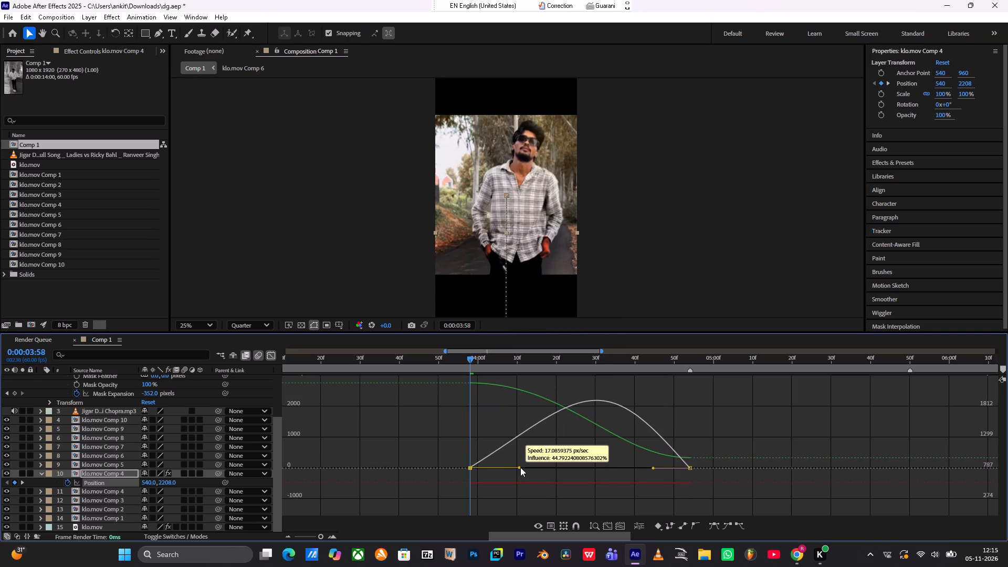
pyautogui.moveTo(520, 467); pyautogui.dragTo(480, 477)
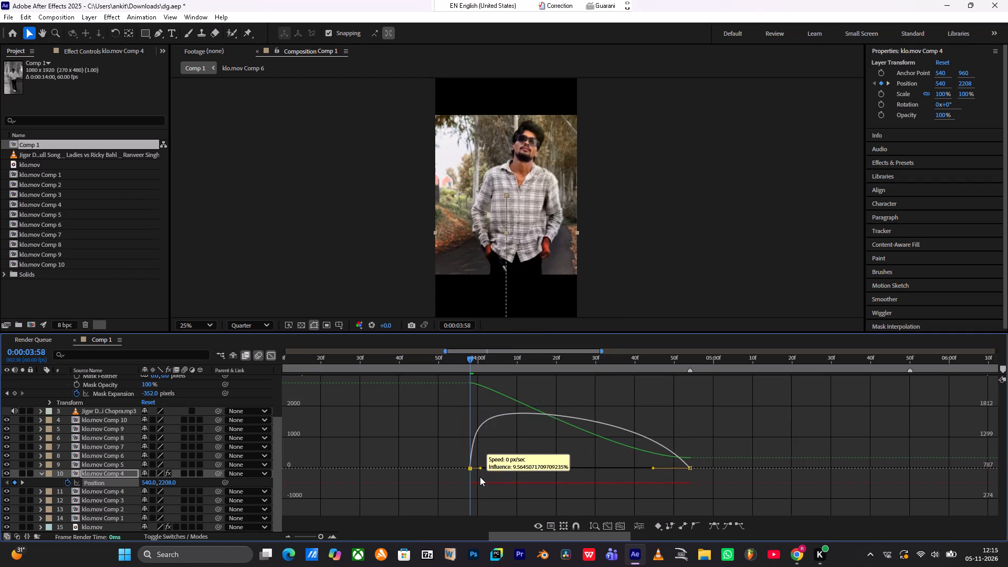
pyautogui.moveTo(480, 477); pyautogui.dragTo(477, 478)
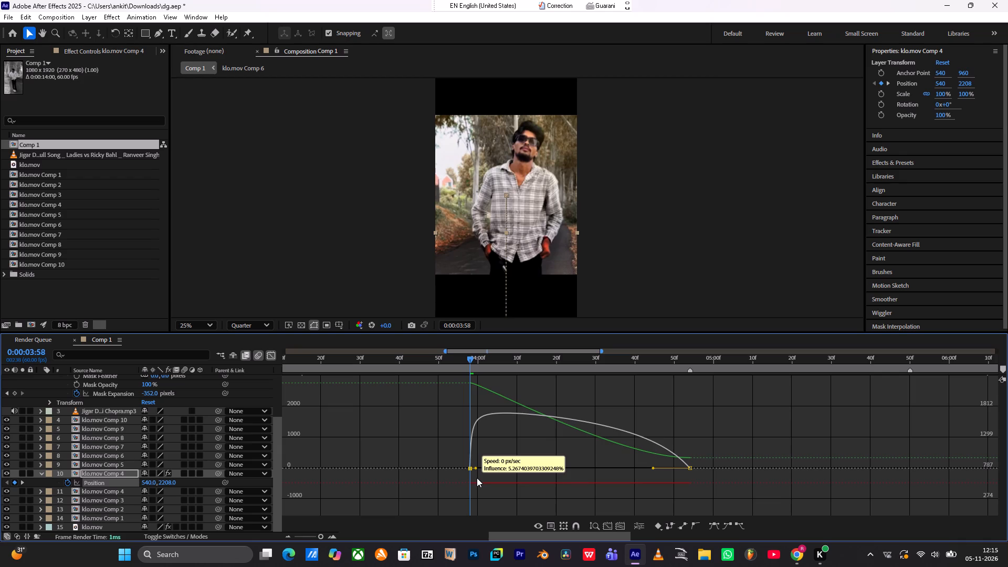
pyautogui.moveTo(477, 478); pyautogui.dragTo(474, 494)
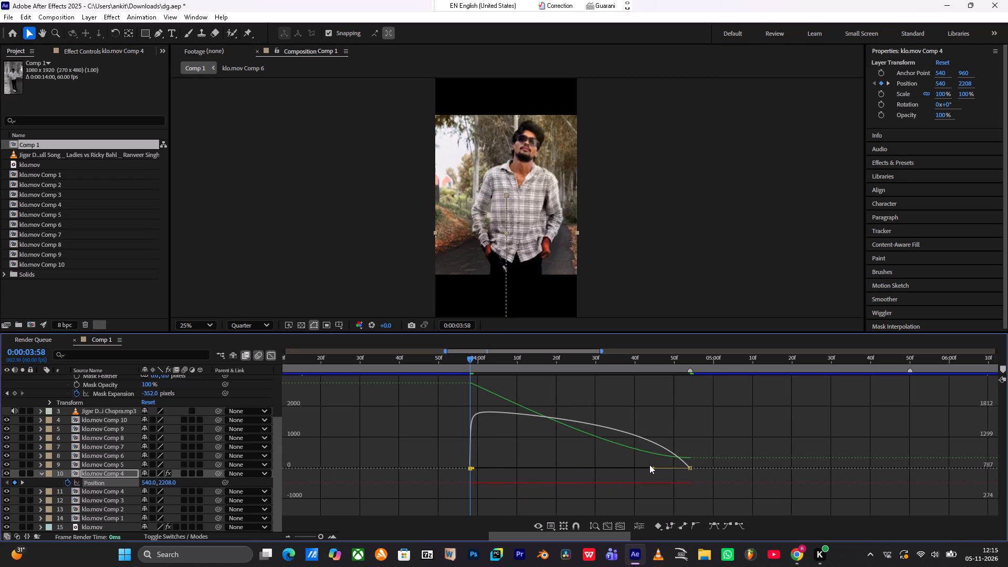
pyautogui.moveTo(653, 467); pyautogui.dragTo(564, 491)
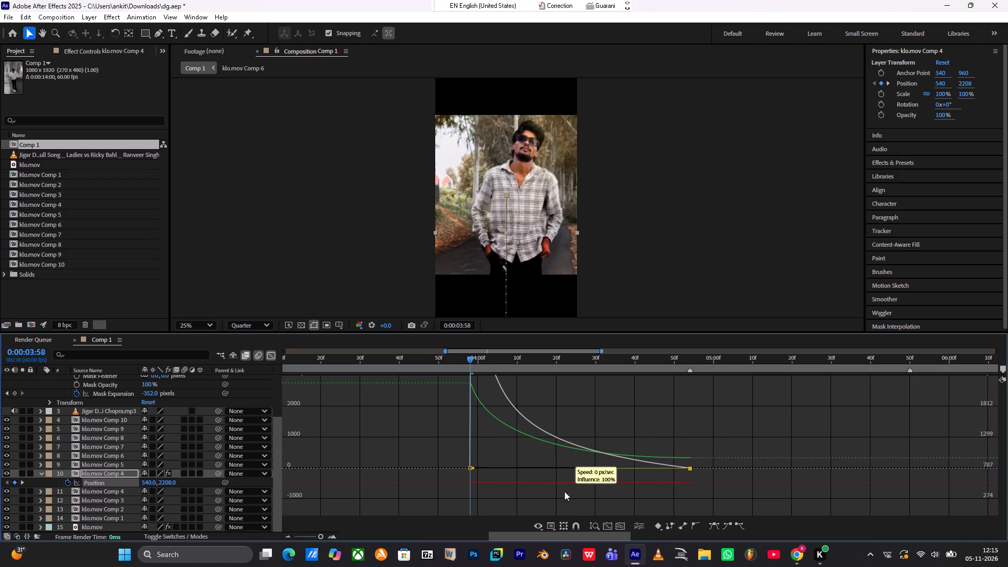
pyautogui.moveTo(564, 491); pyautogui.dragTo(547, 492)
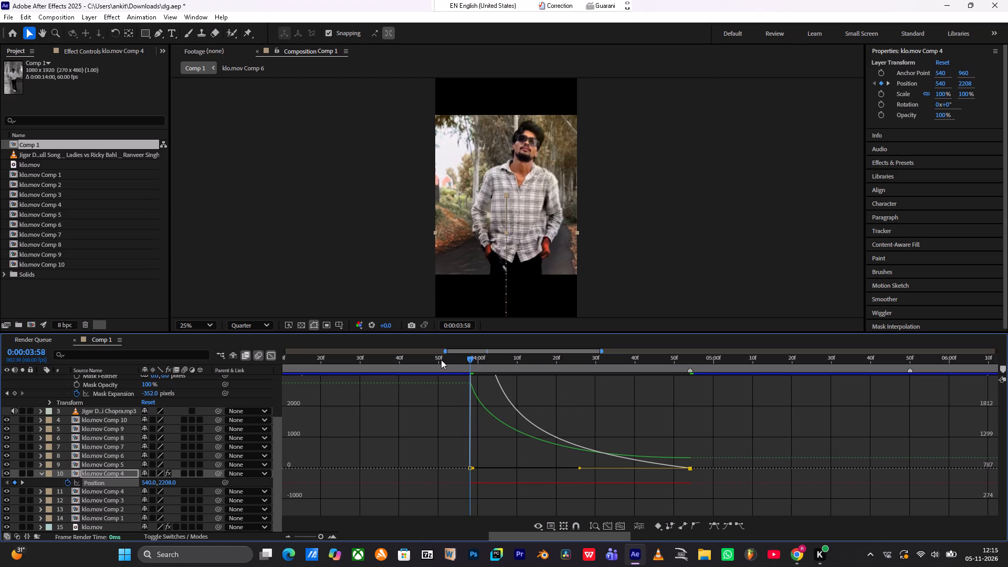
# Preview the cutout's slide-in animation from 0:00:03:52.
pyautogui.click(444, 365)
pyautogui.press('space')
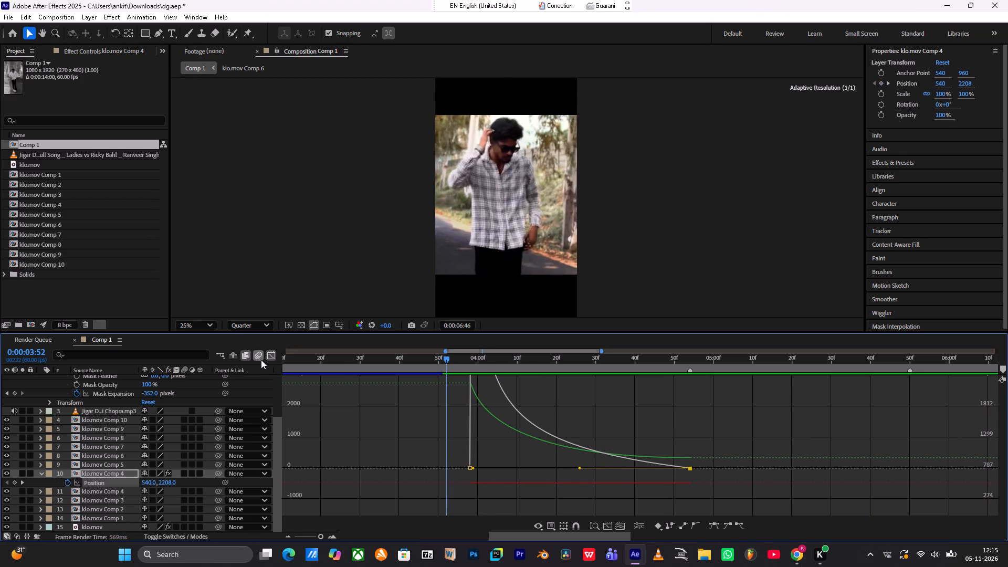
pyautogui.press('space')
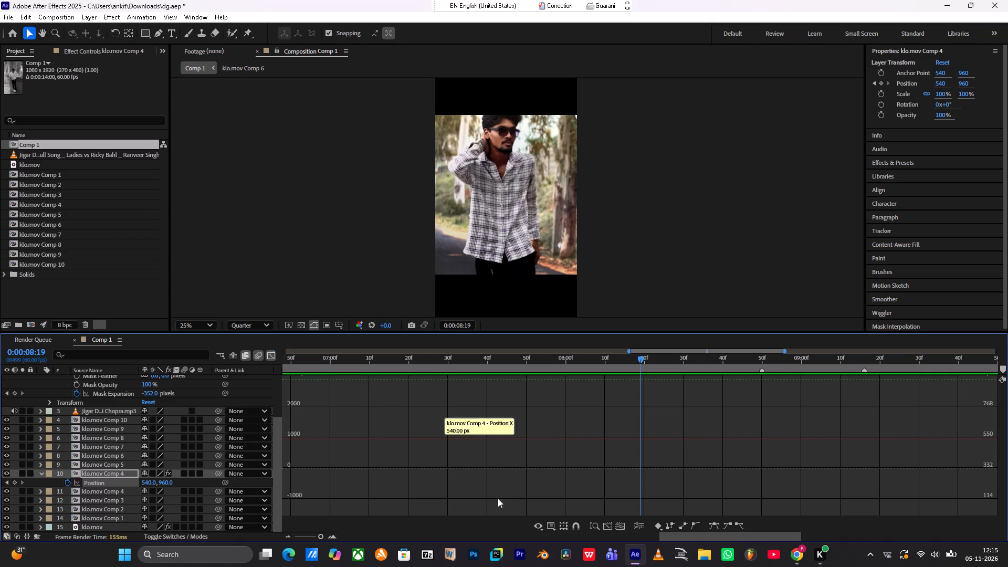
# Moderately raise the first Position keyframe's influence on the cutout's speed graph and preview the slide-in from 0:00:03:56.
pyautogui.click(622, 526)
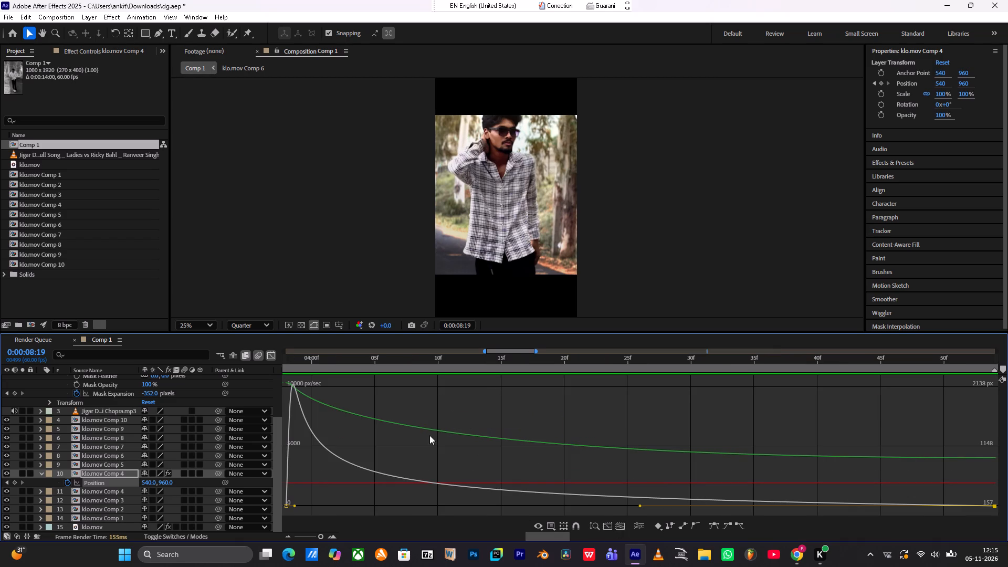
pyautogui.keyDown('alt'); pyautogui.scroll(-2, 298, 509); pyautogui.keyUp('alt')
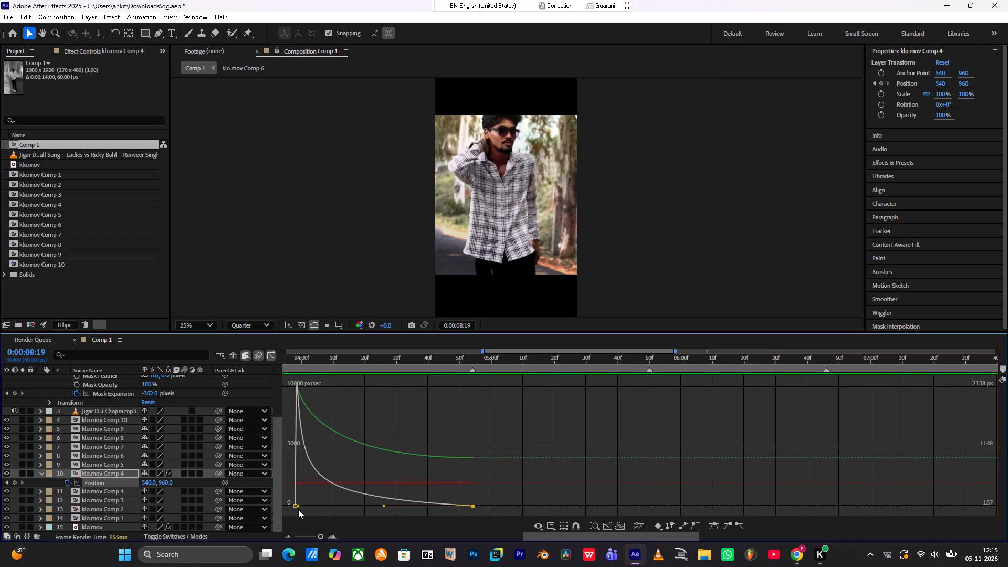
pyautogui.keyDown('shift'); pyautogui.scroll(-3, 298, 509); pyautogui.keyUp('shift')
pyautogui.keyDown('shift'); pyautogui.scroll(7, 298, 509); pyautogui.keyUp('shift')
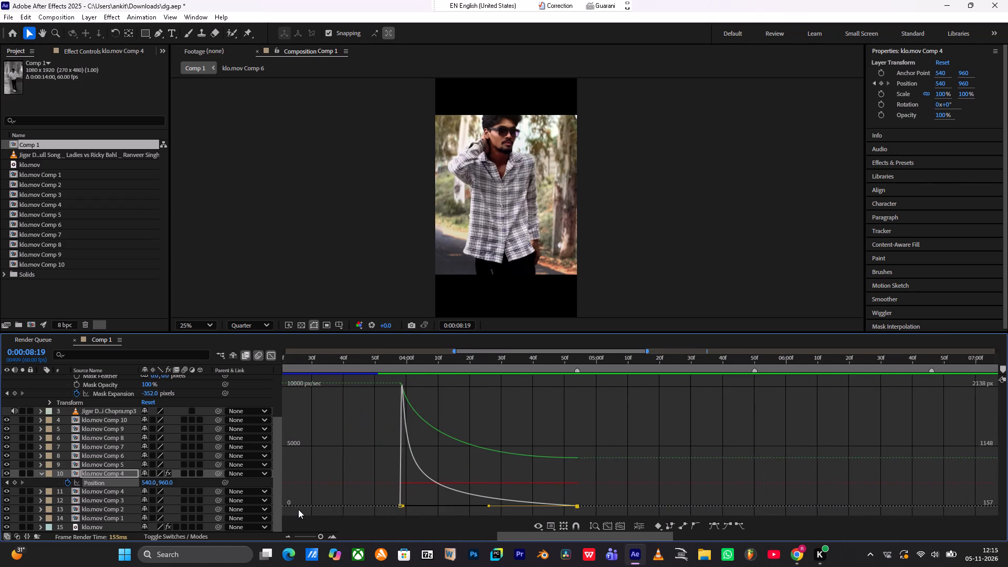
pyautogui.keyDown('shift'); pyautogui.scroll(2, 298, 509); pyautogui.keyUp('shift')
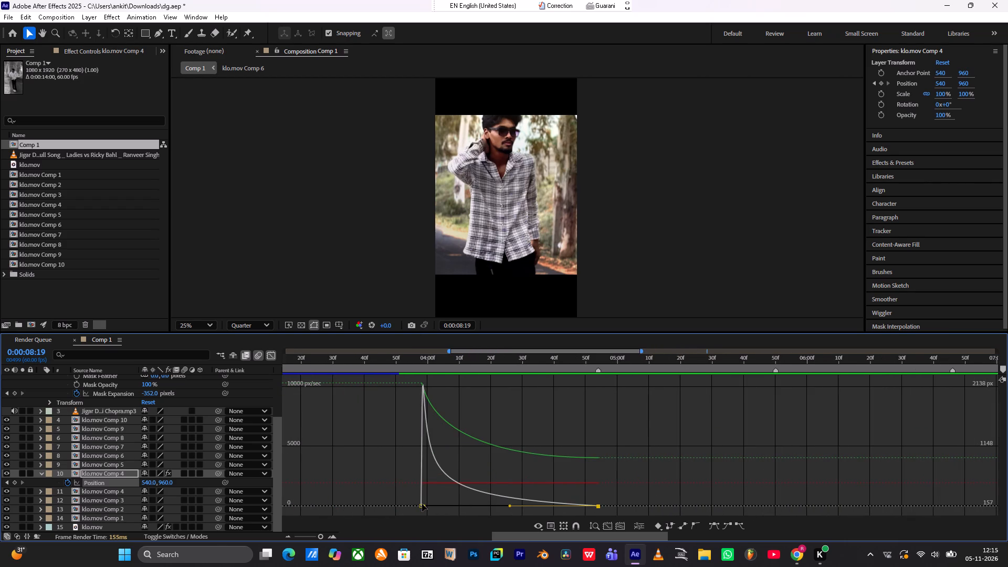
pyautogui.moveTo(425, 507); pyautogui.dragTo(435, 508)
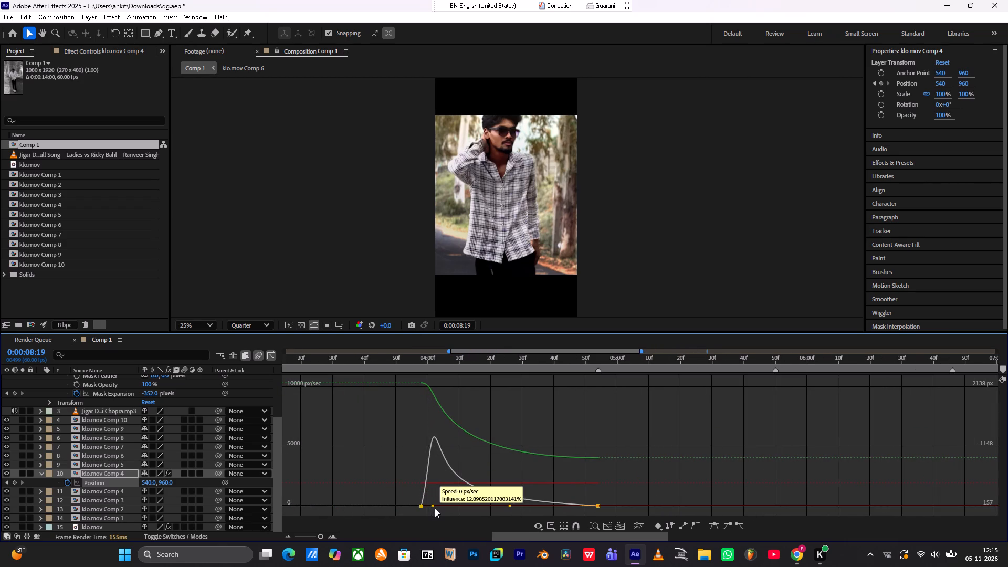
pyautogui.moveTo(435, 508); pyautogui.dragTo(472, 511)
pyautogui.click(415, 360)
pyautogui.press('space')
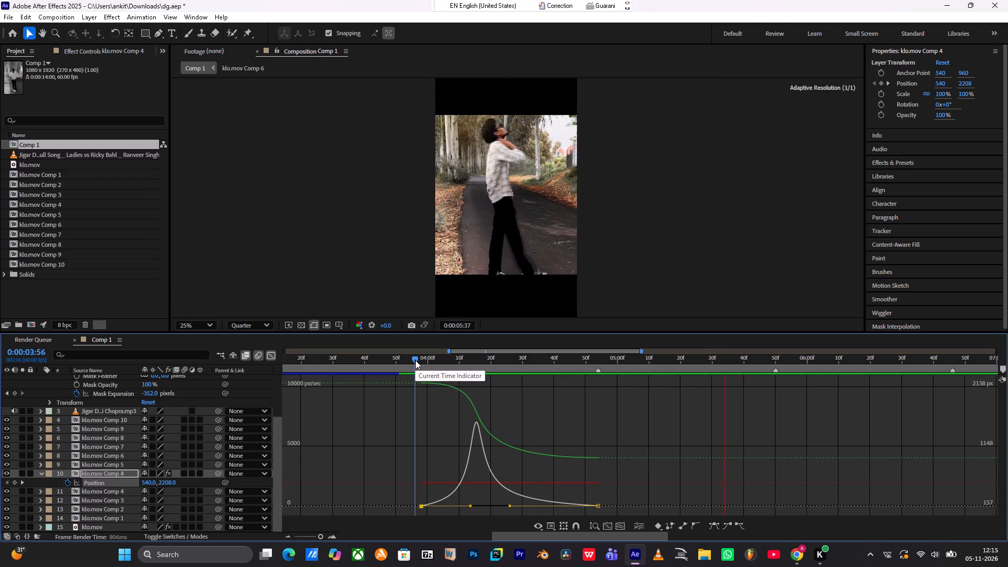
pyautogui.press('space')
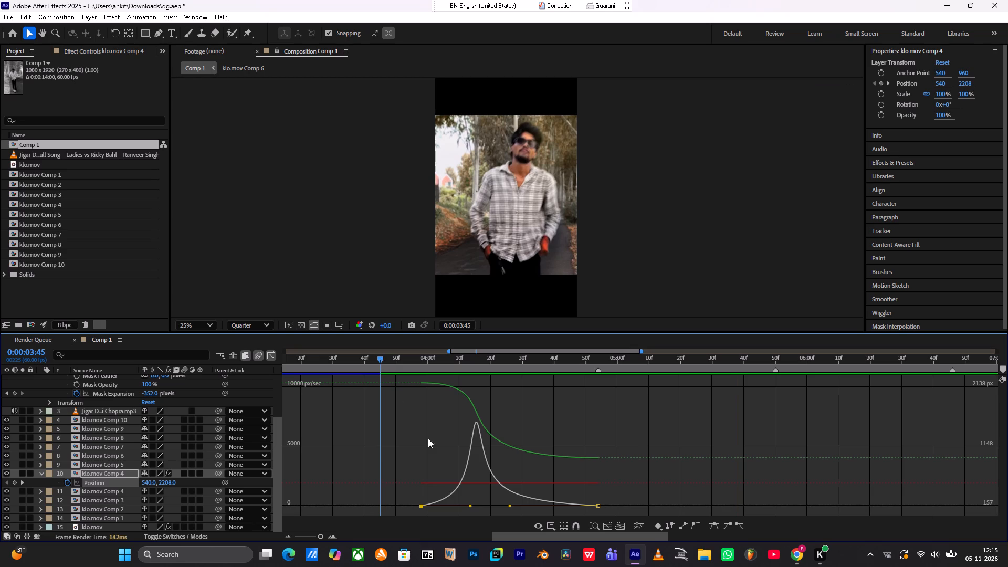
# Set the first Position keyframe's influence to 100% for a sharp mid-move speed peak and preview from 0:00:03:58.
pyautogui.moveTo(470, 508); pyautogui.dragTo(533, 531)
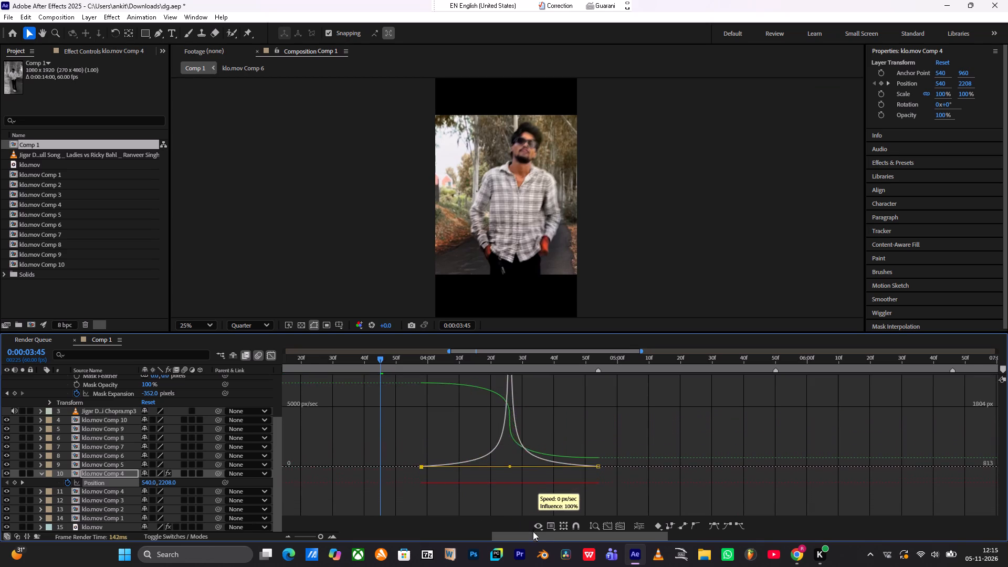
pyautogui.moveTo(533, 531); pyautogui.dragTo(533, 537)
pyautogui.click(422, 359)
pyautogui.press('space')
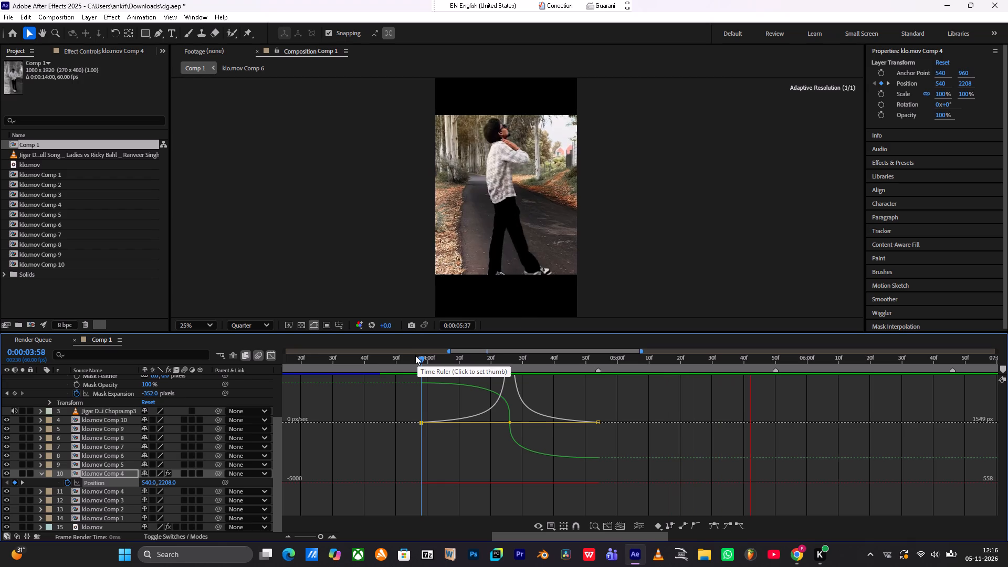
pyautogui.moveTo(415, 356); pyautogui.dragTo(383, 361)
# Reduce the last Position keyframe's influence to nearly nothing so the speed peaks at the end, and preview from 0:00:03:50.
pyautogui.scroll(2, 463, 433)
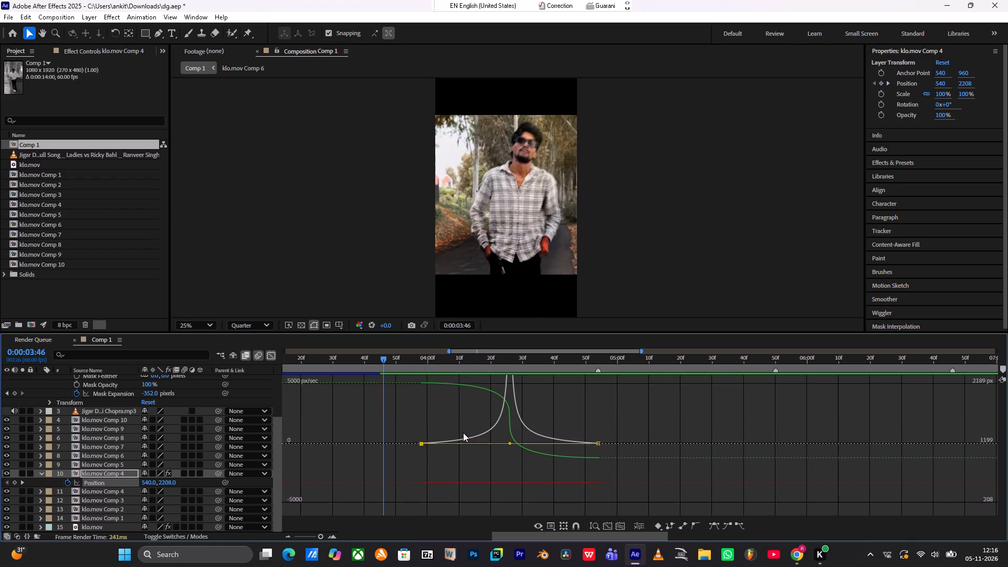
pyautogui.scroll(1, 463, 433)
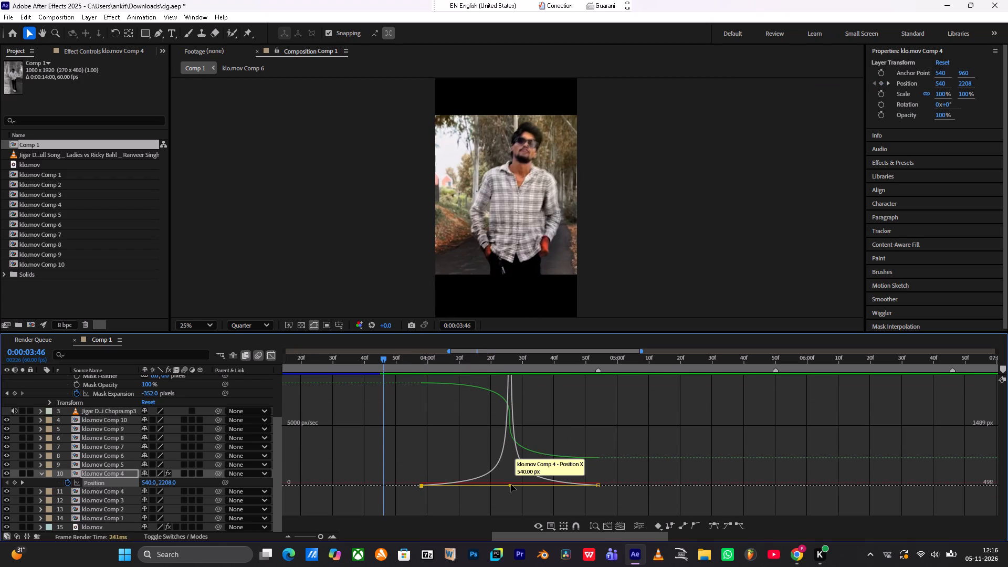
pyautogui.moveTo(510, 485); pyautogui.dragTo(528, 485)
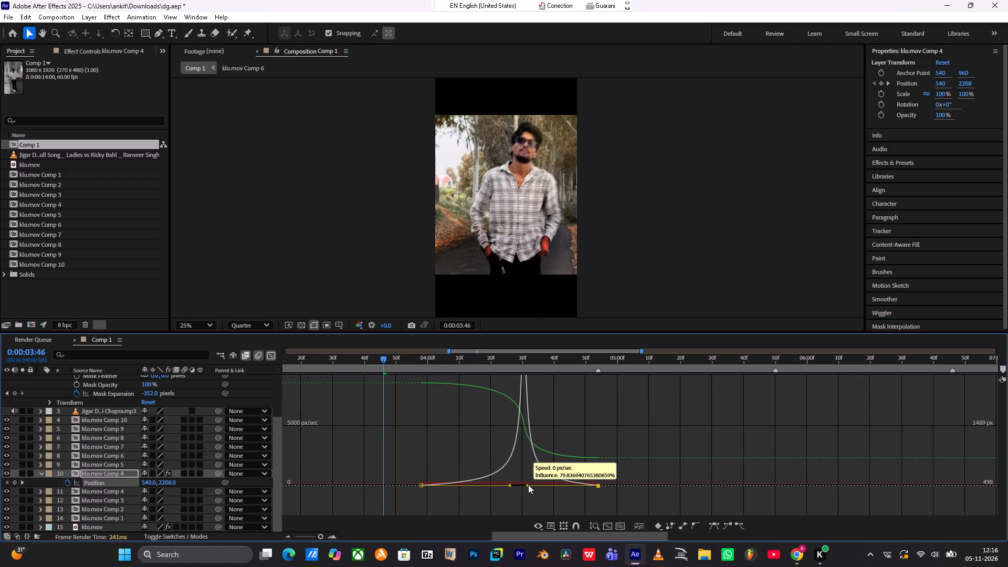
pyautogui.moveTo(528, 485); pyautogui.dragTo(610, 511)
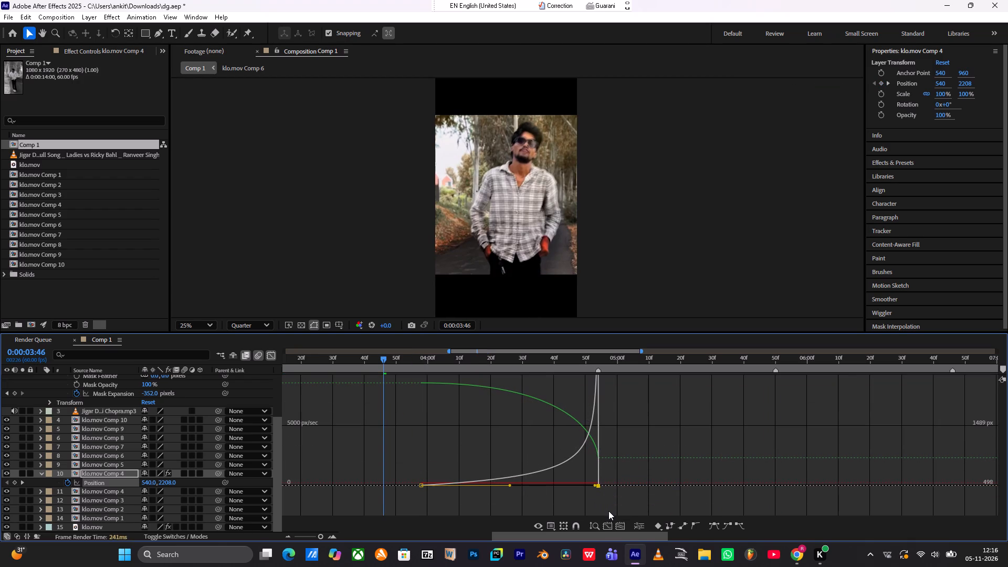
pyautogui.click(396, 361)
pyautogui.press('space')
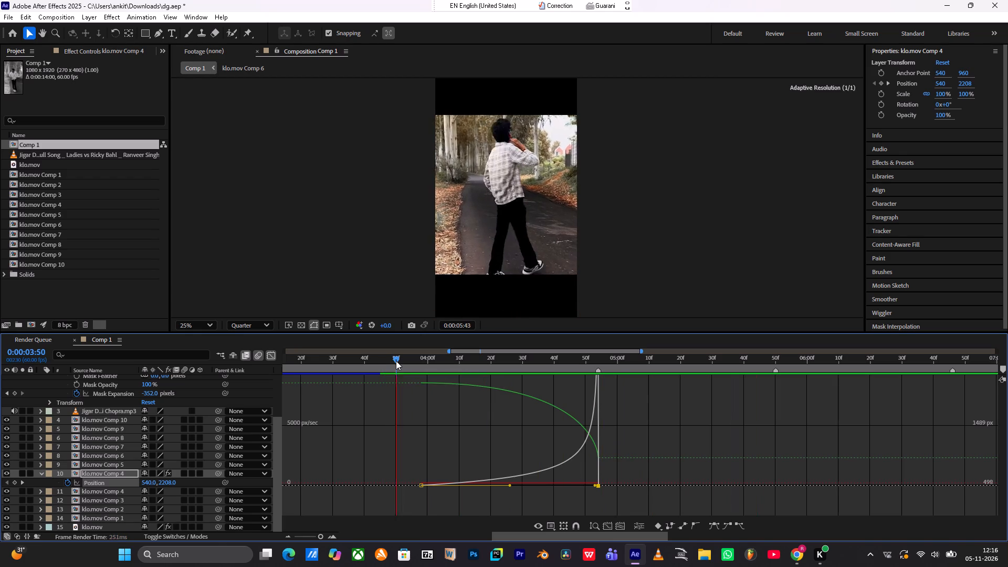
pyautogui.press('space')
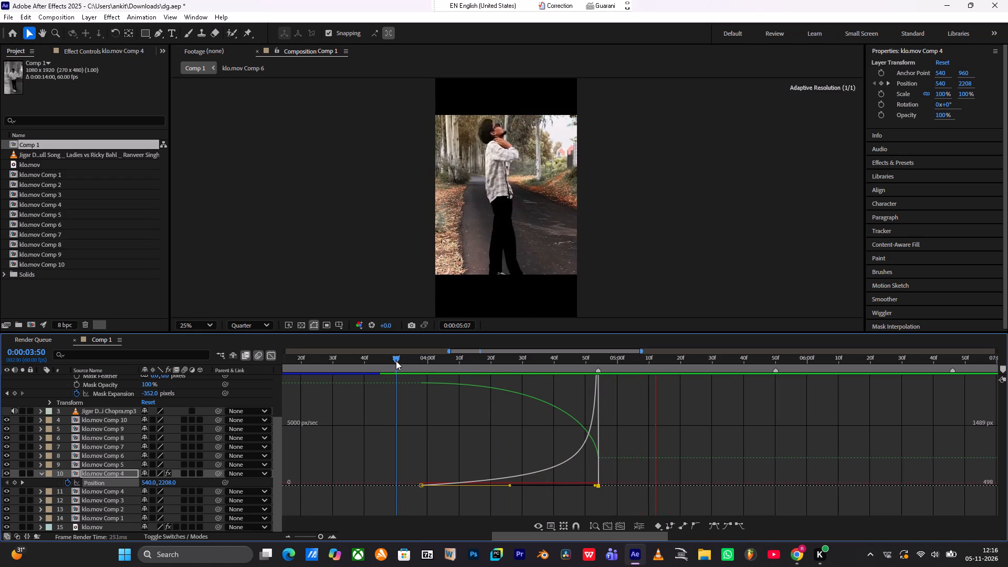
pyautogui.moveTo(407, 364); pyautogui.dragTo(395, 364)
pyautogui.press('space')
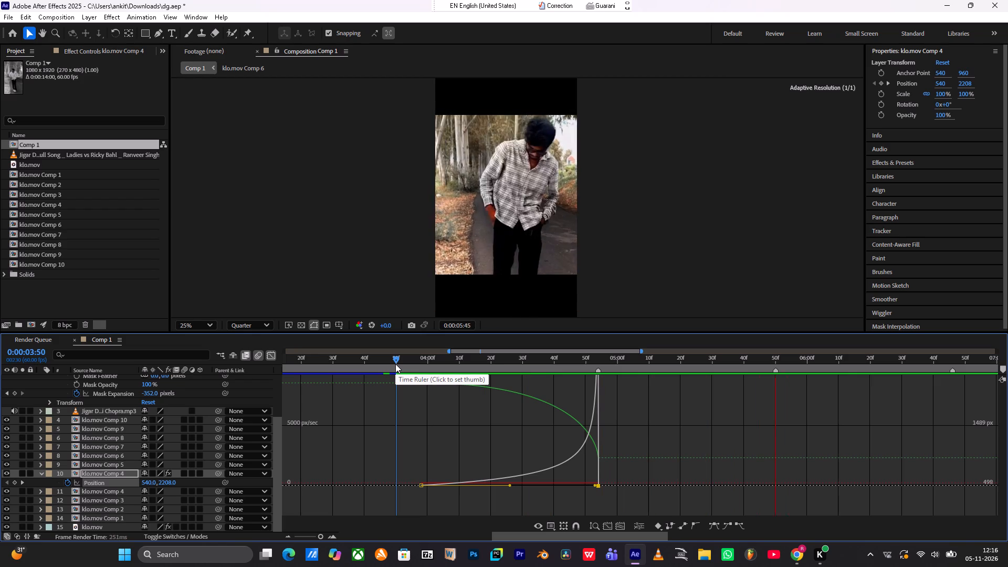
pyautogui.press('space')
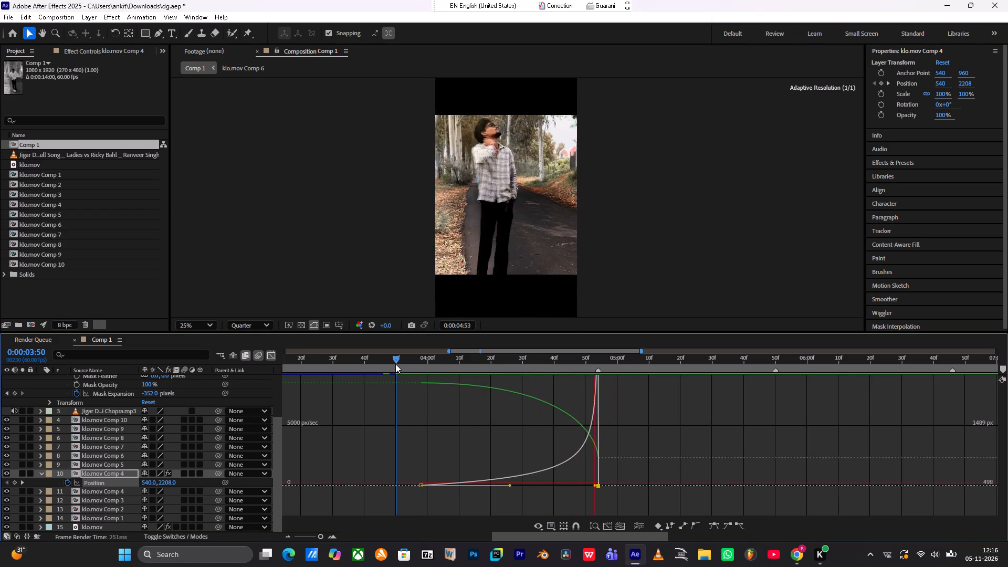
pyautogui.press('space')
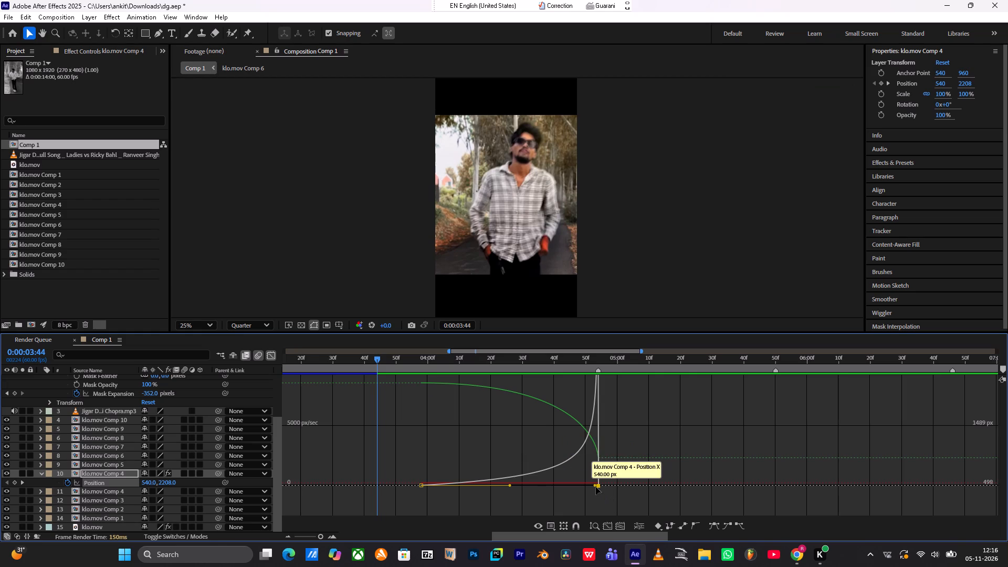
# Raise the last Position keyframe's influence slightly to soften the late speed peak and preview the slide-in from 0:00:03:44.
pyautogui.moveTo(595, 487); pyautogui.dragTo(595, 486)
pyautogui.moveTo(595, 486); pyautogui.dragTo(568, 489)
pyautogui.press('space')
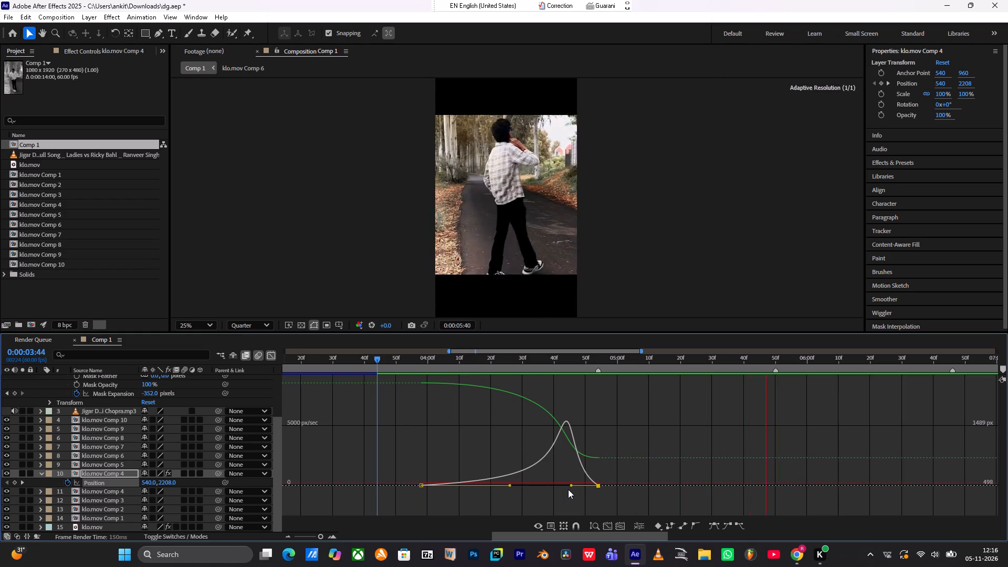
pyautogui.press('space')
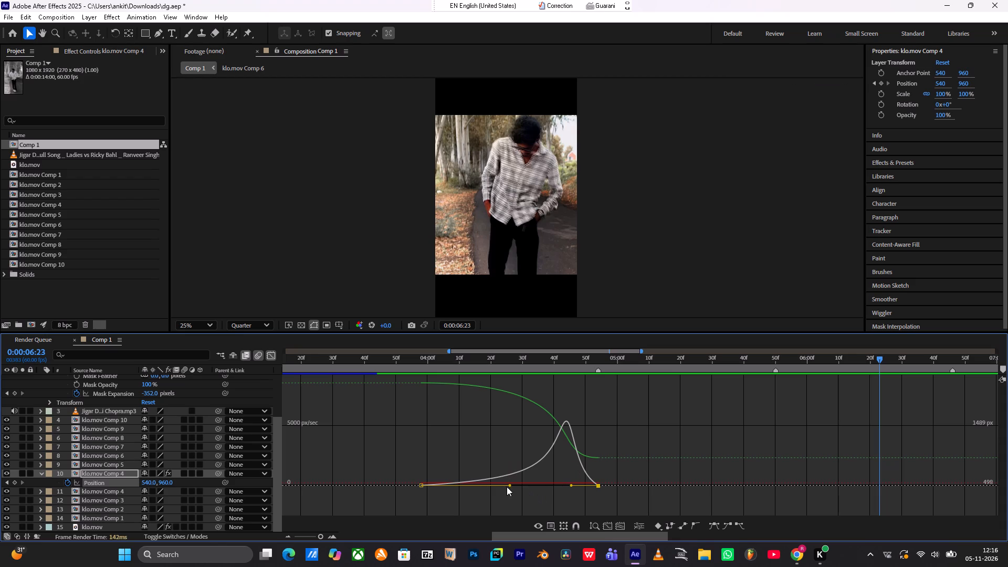
# Reduce the first Position keyframe's influence to nearly nothing for an immediate start and preview the slide-in from 0:00:03:54.
pyautogui.moveTo(509, 487); pyautogui.dragTo(498, 487)
pyautogui.moveTo(498, 487); pyautogui.dragTo(424, 495)
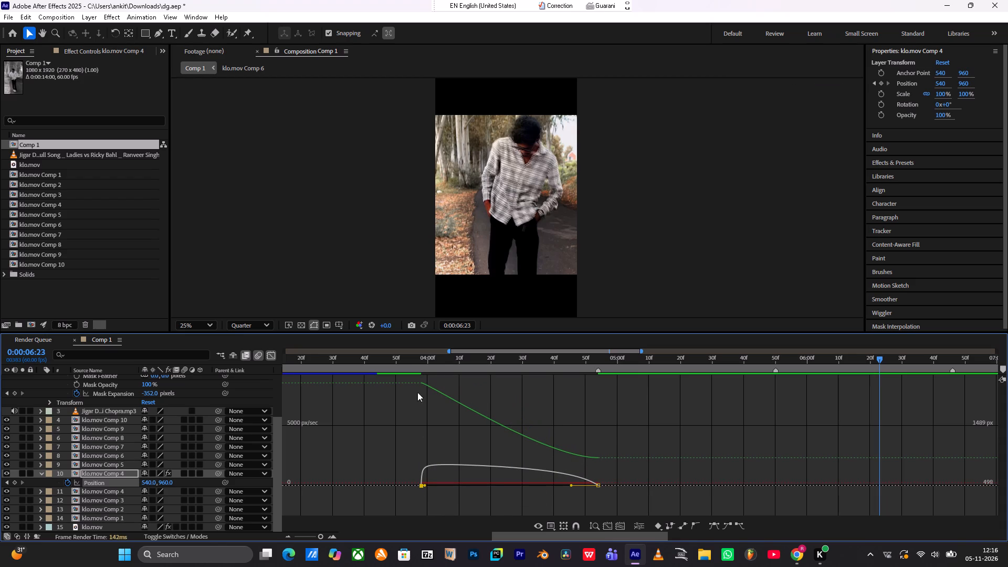
pyautogui.click(408, 364)
pyautogui.press('space')
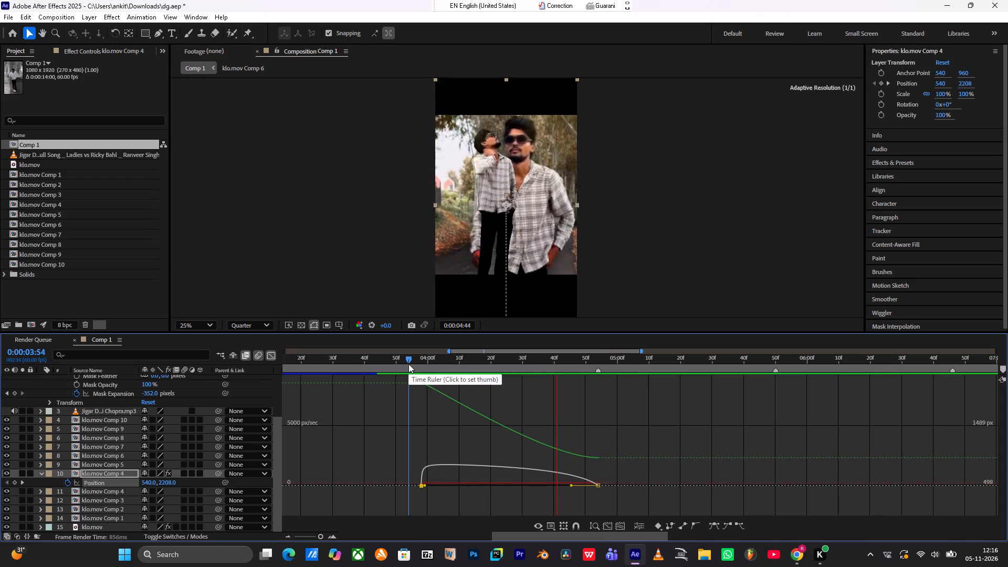
pyautogui.press('space')
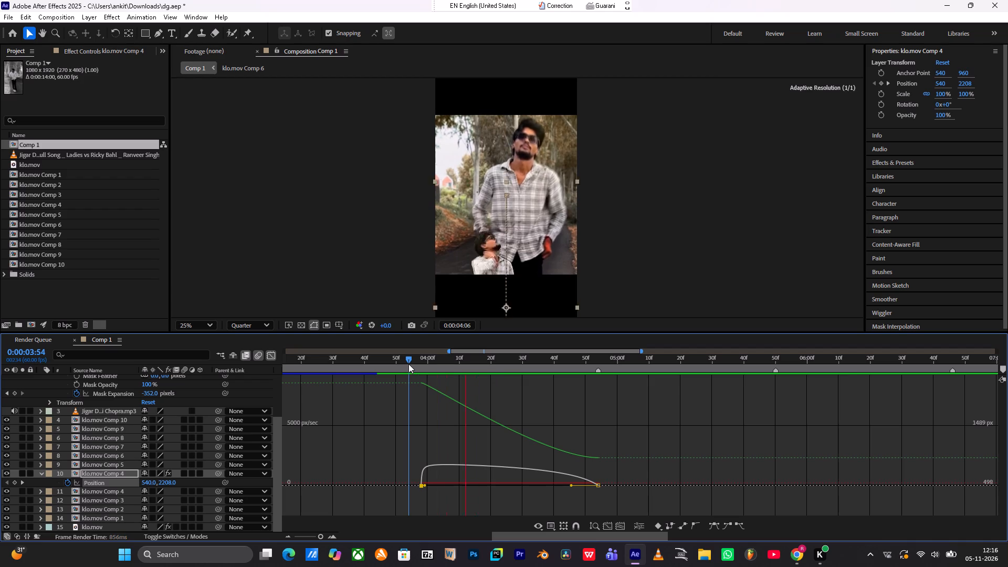
pyautogui.press('space')
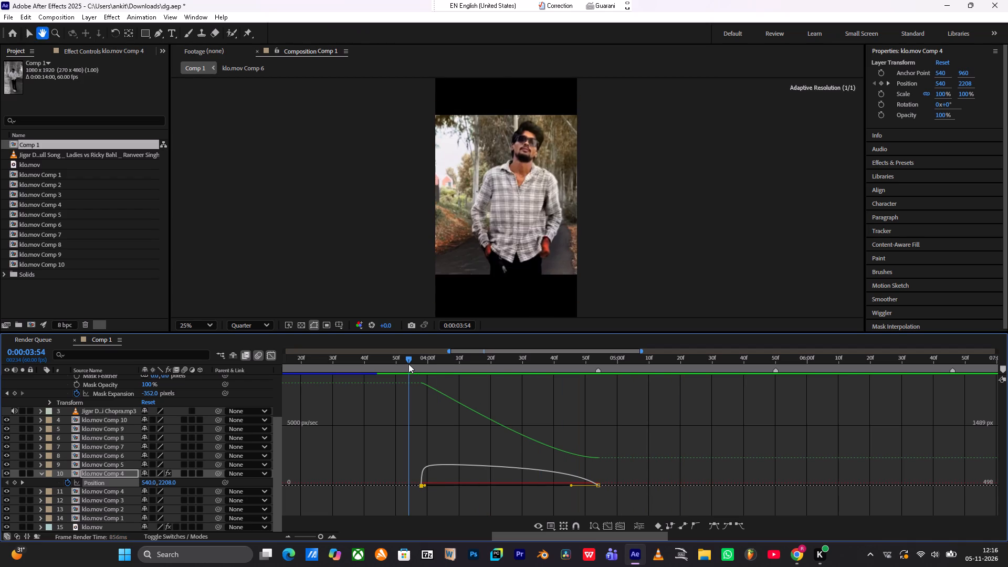
pyautogui.press('space')
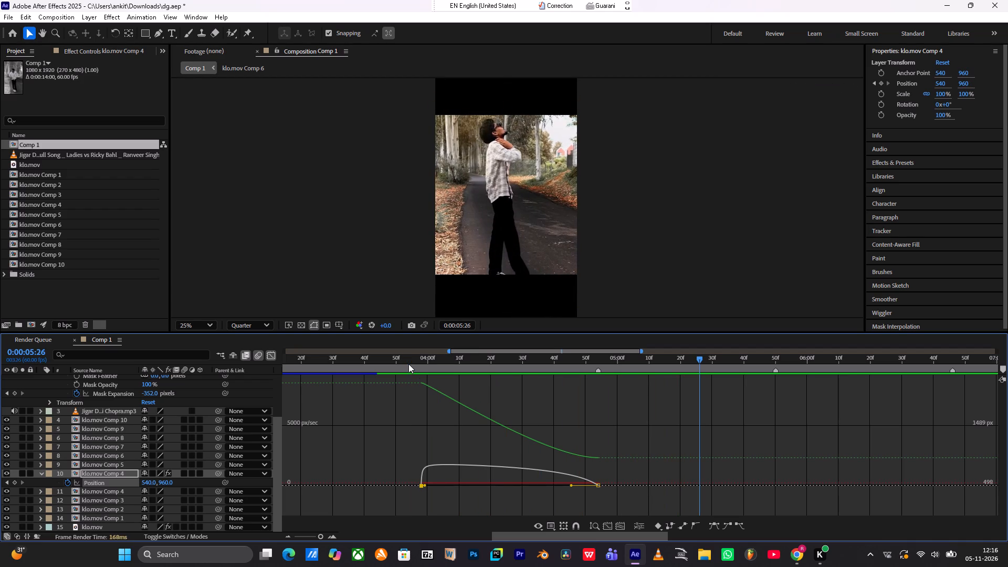
# Set the last Position keyframe to 0.01% influence at 0 px/sec for a nearly constant slide speed and preview from 0:00:03:43.
pyautogui.moveTo(571, 486); pyautogui.dragTo(584, 485)
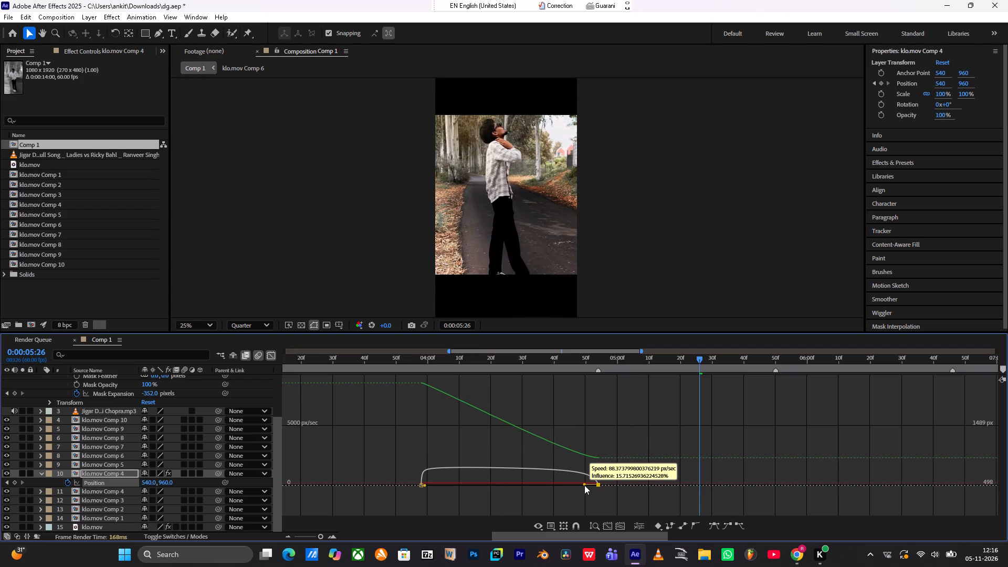
pyautogui.moveTo(584, 485); pyautogui.dragTo(619, 496)
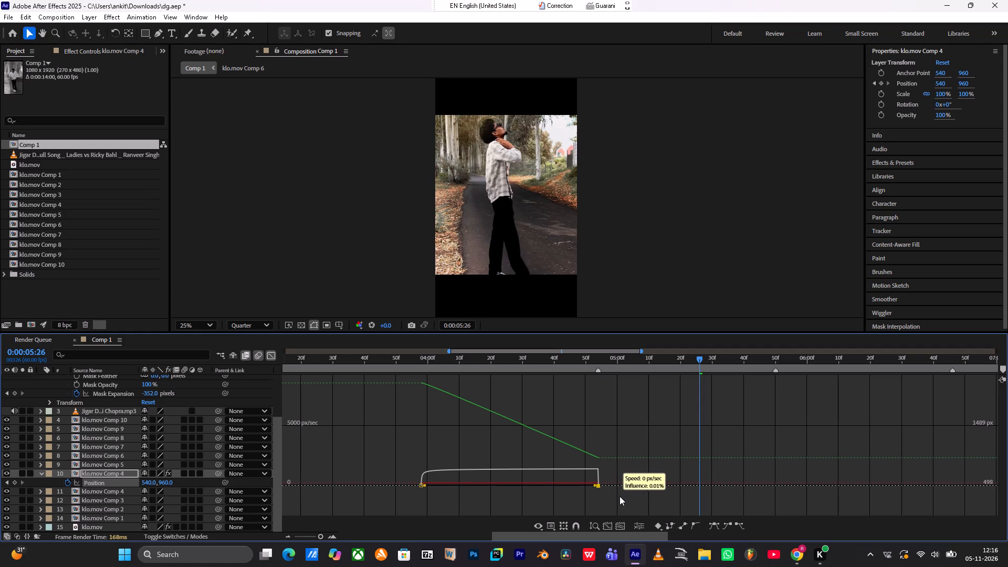
pyautogui.moveTo(619, 496); pyautogui.dragTo(626, 499)
pyautogui.press('space')
pyautogui.click(376, 340)
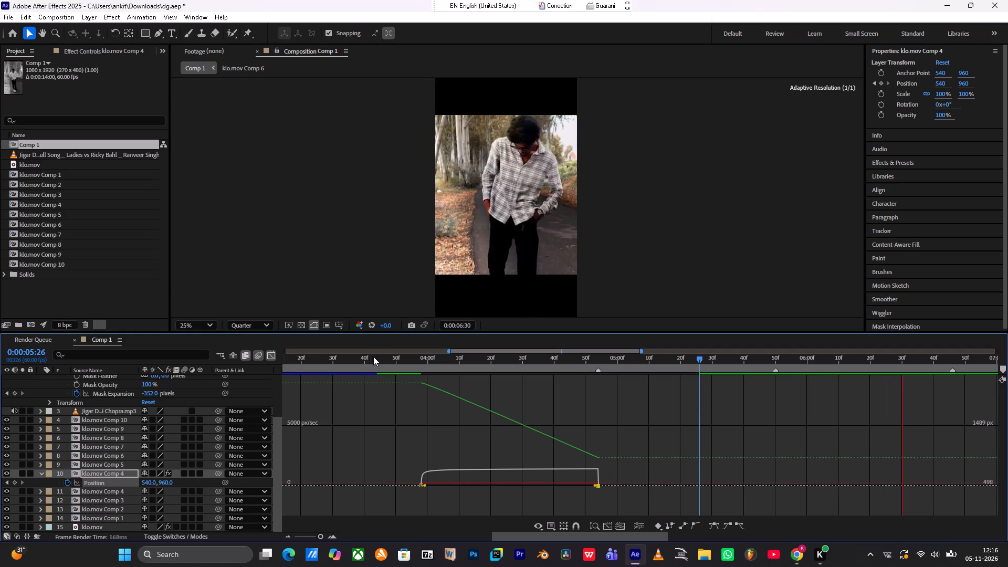
pyautogui.click(373, 356)
pyautogui.press('space')
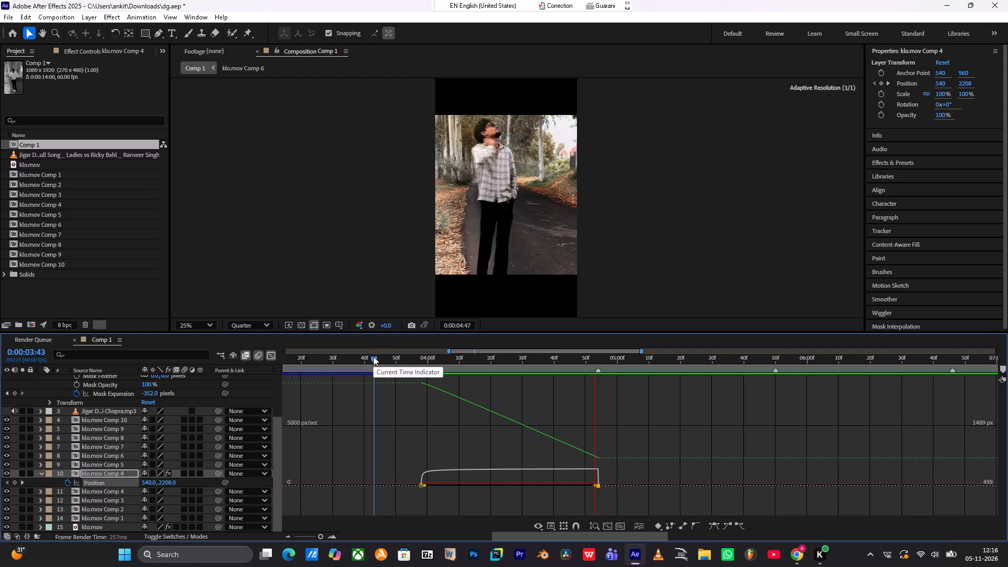
pyautogui.click(373, 356)
pyautogui.press('space')
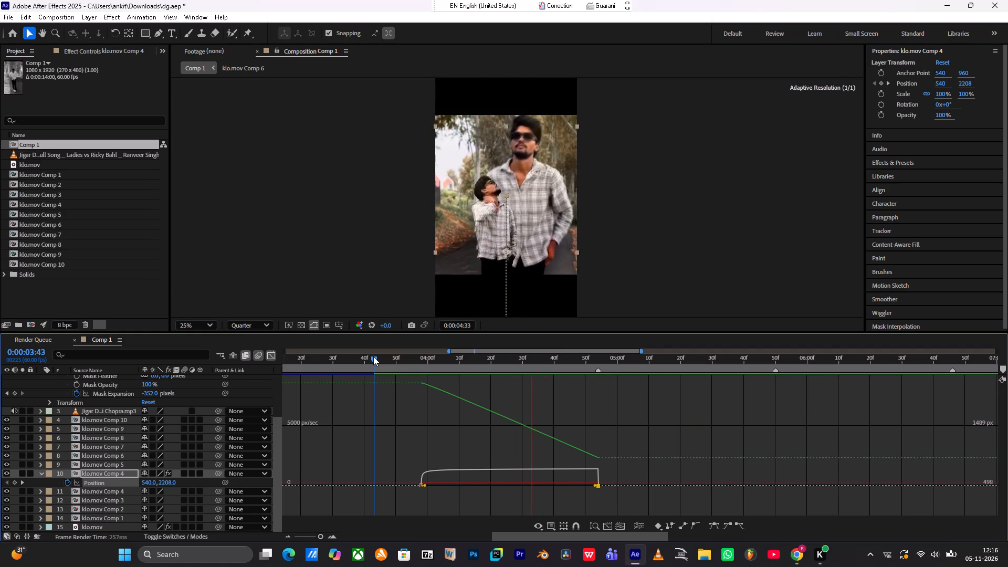
pyautogui.press('space')
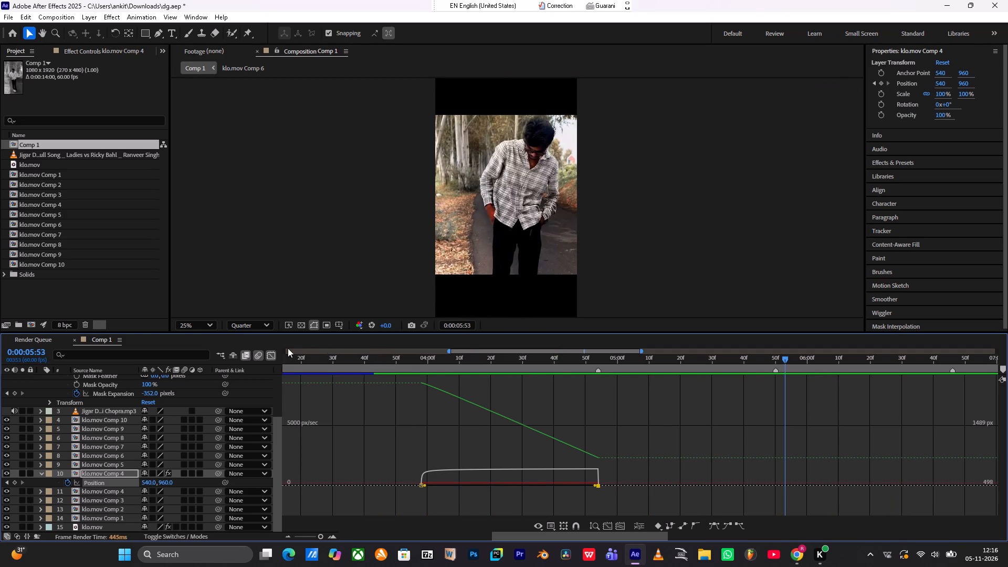
# Leave the graph editor and show the layer bars across the whole Comp 1 timeline.
pyautogui.click(273, 352)
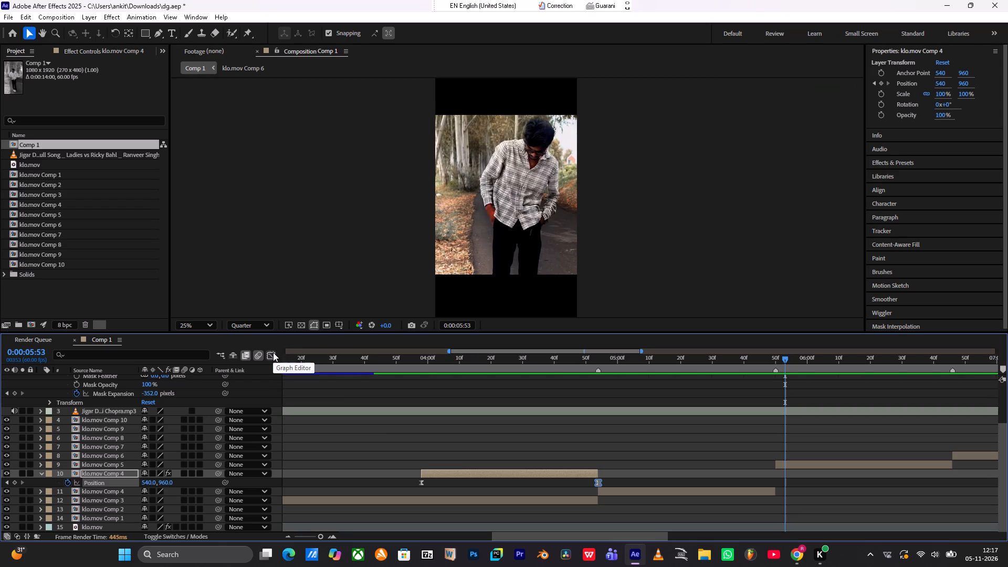
pyautogui.keyDown('alt'); pyautogui.scroll(-5, 462, 464); pyautogui.keyUp('alt')
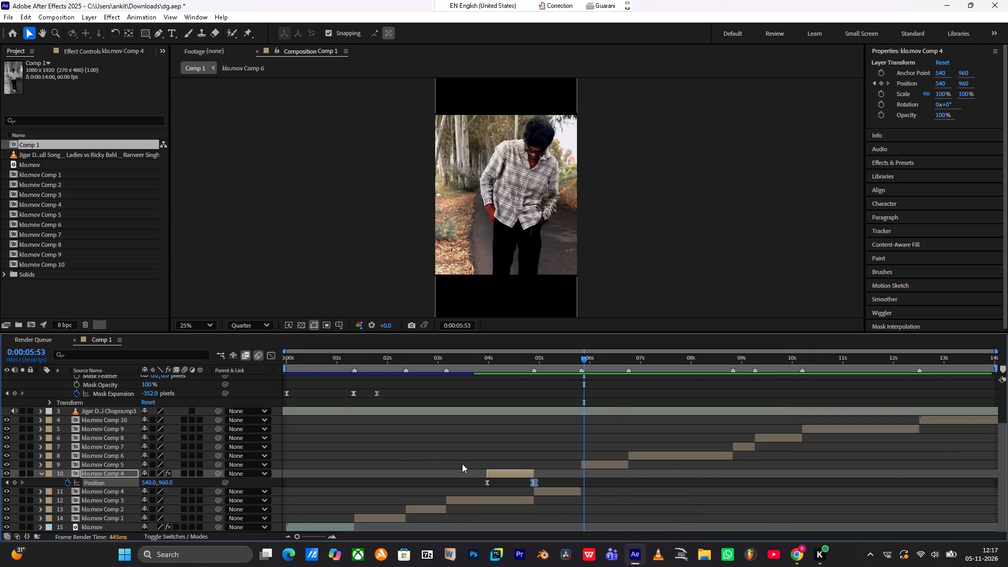
# Preview the Comp 1 edit from 0:00:00:00 with nothing selected, replay it, and return to the first frame.
pyautogui.moveTo(418, 365); pyautogui.dragTo(150, 354)
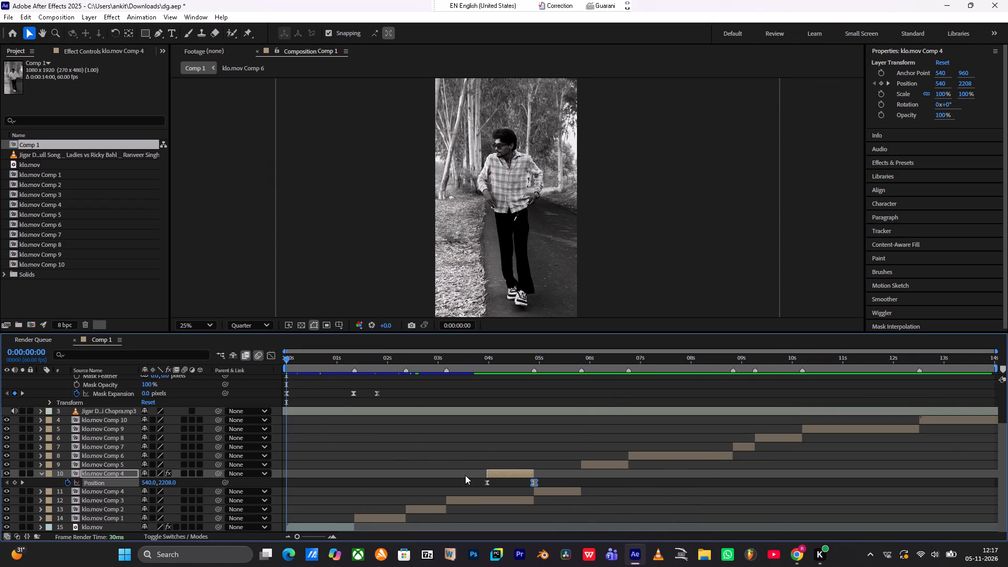
pyautogui.click(483, 451)
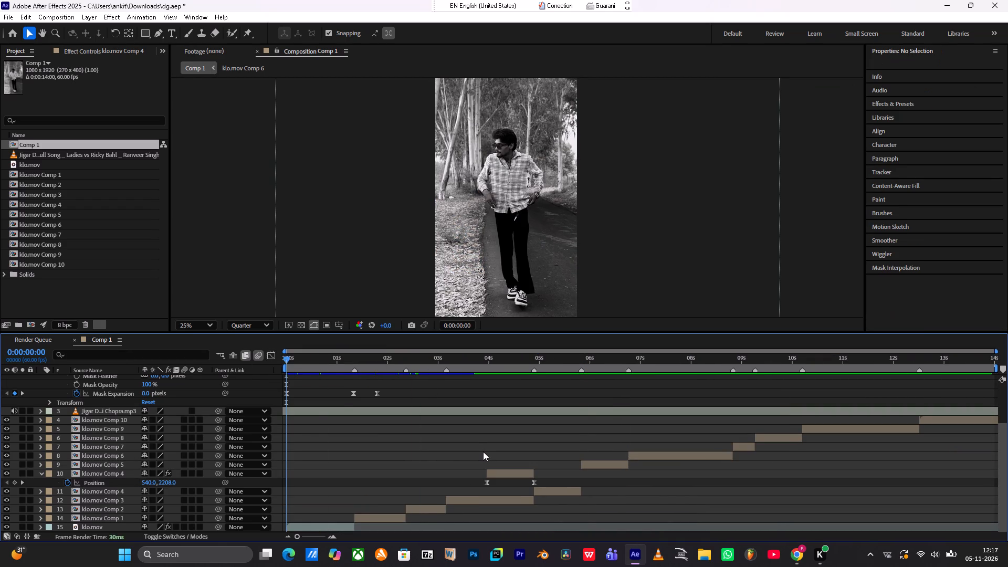
pyautogui.press('space')
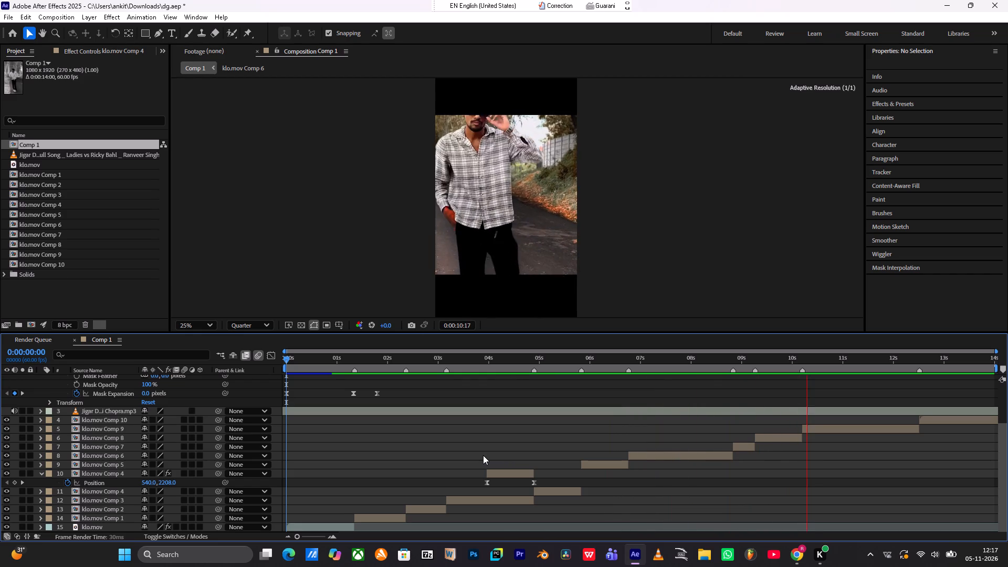
pyautogui.moveTo(319, 362); pyautogui.dragTo(236, 365)
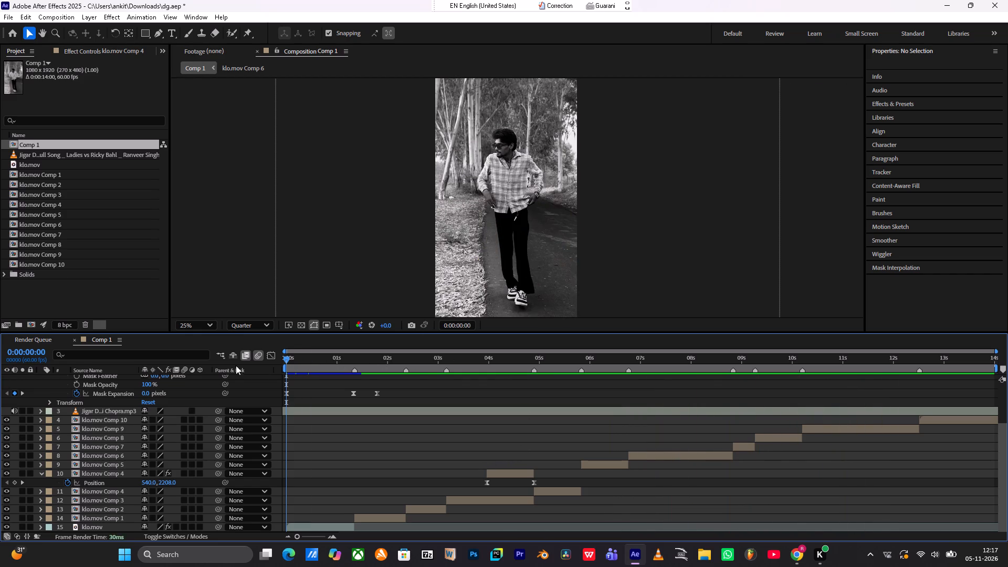
pyautogui.moveTo(236, 365); pyautogui.dragTo(226, 367)
pyautogui.press('space')
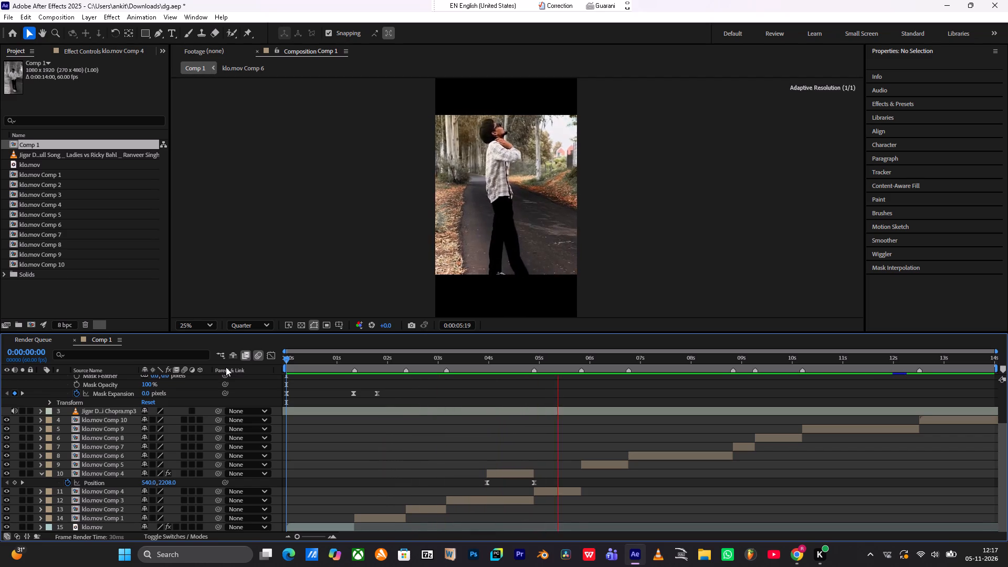
pyautogui.moveTo(301, 359); pyautogui.dragTo(210, 366)
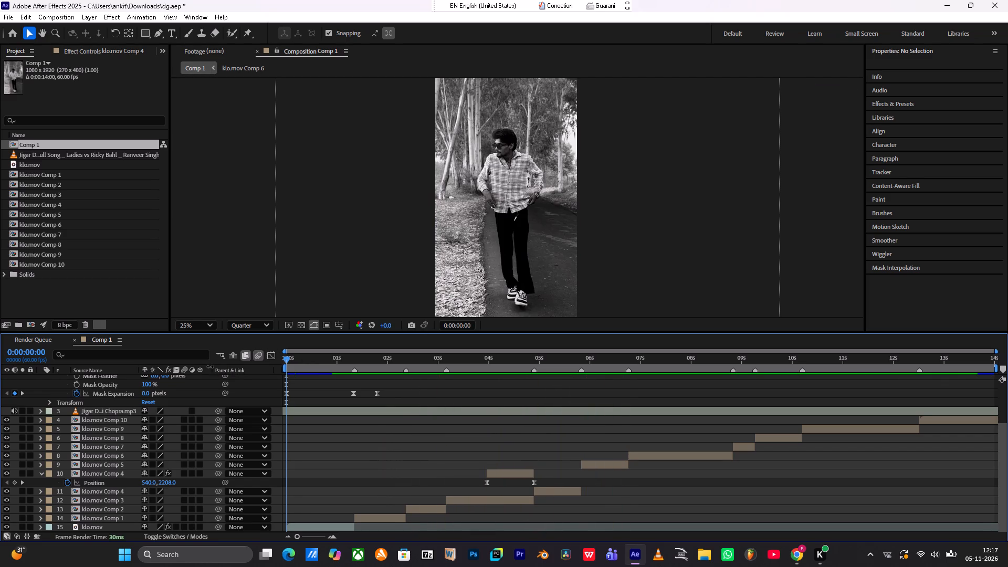
# Collapse the open layer properties and move the klo.mov Comp 4 cutout layer above Black Solid 3, directly beneath the top klo.mov Comp 1 layer.
pyautogui.write('uu')
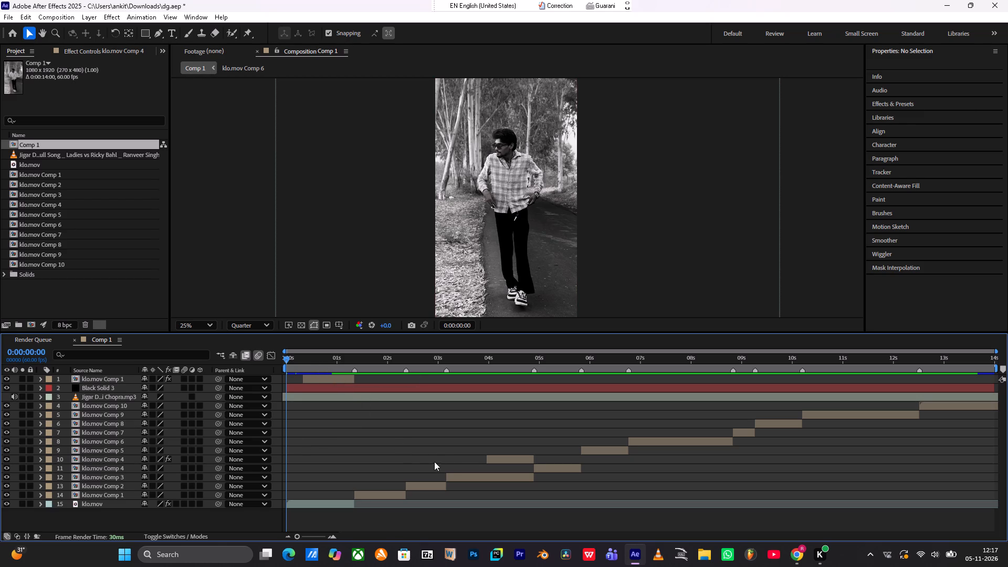
pyautogui.scroll(1, 448, 463)
pyautogui.click(506, 456)
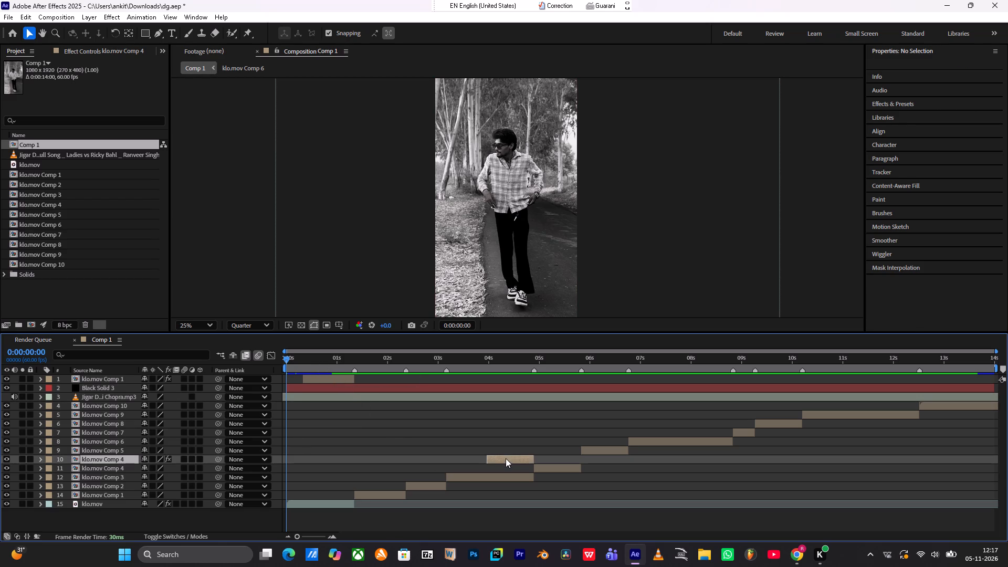
pyautogui.moveTo(89, 457); pyautogui.dragTo(88, 443)
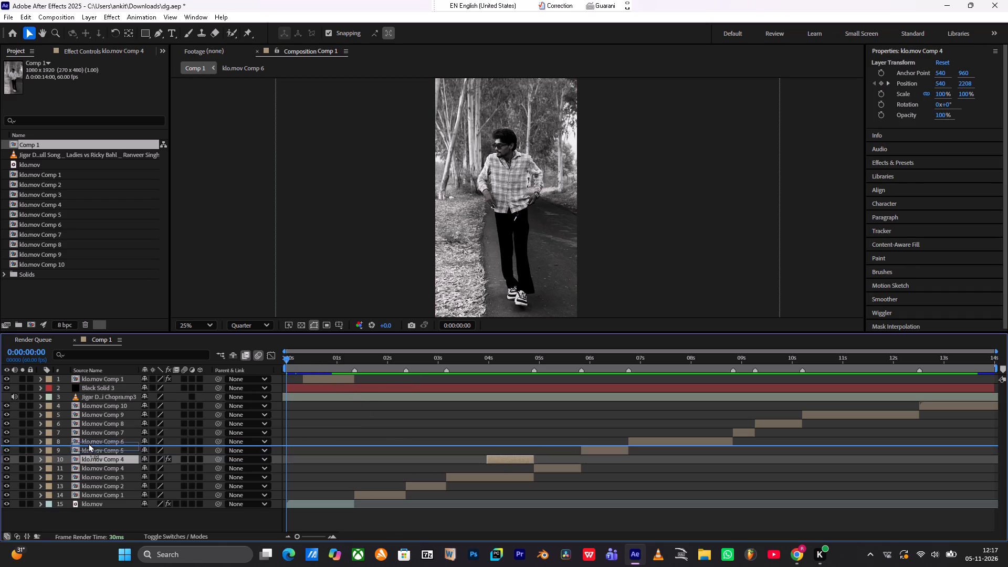
pyautogui.moveTo(88, 443); pyautogui.dragTo(89, 385)
# Preview the Comp 4 cutout sliding up over the letterbox bar repeatedly, starting from points between 0:00:02:17 and 0:00:03:24.
pyautogui.moveTo(446, 356); pyautogui.dragTo(402, 360)
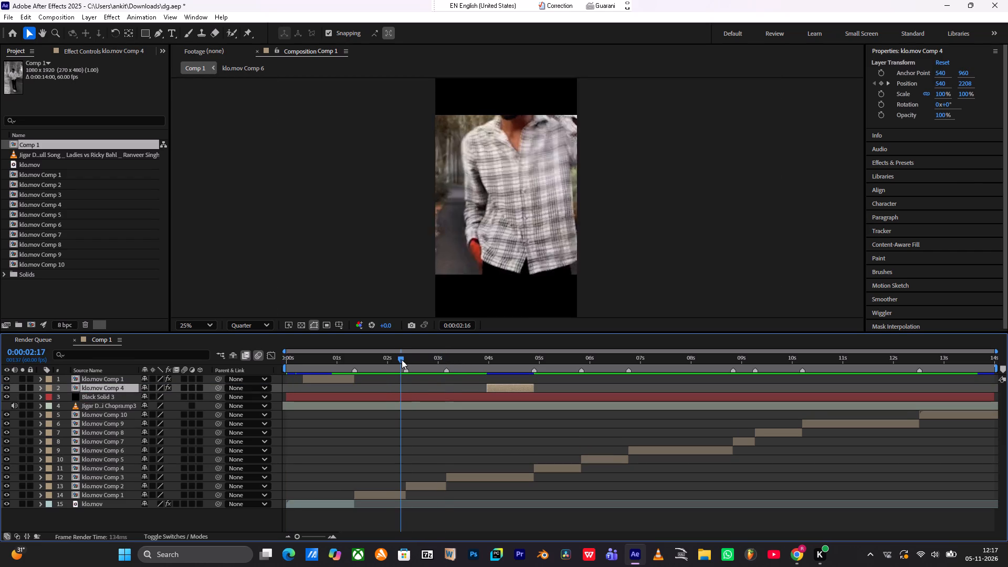
pyautogui.press('space')
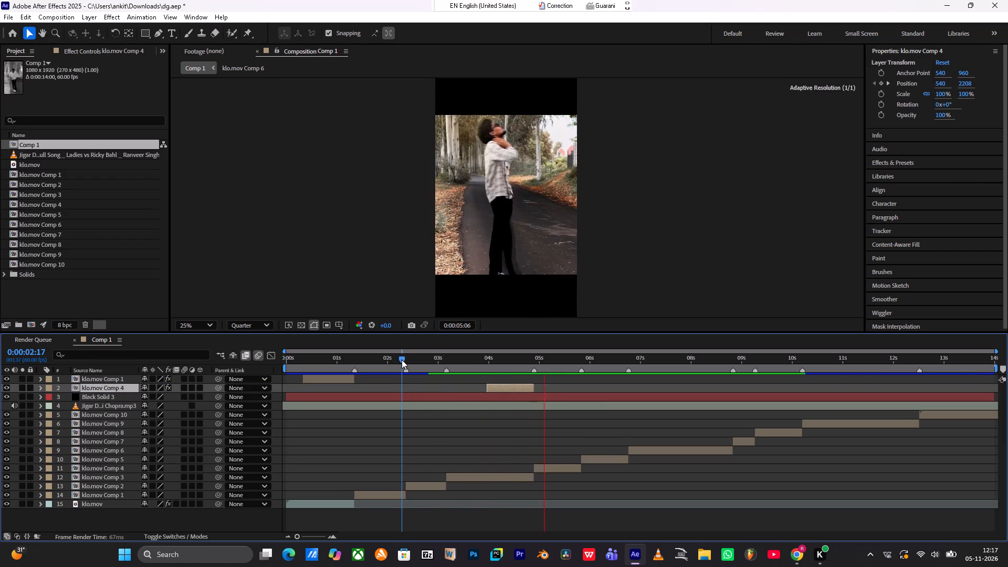
pyautogui.click(446, 360)
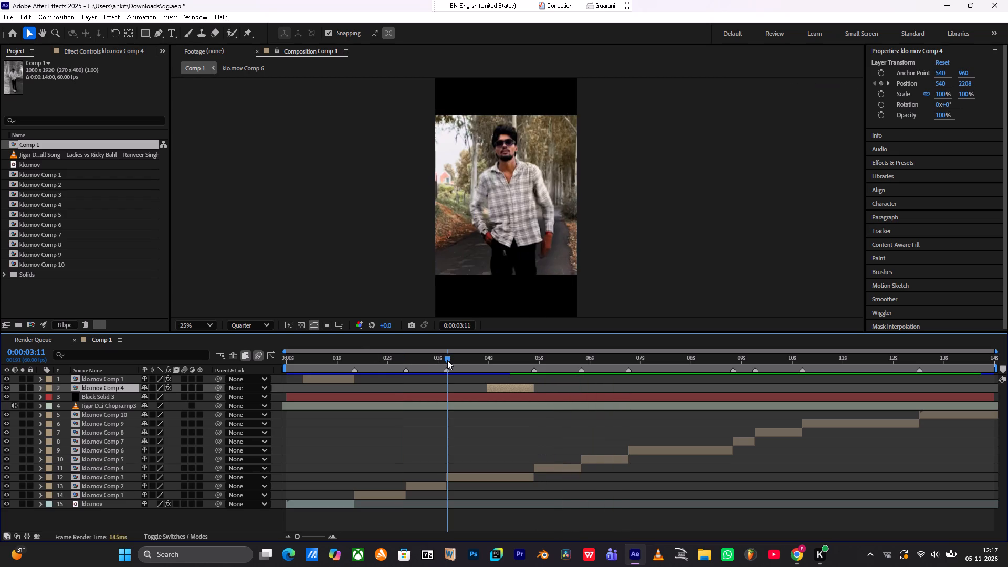
pyautogui.press('space')
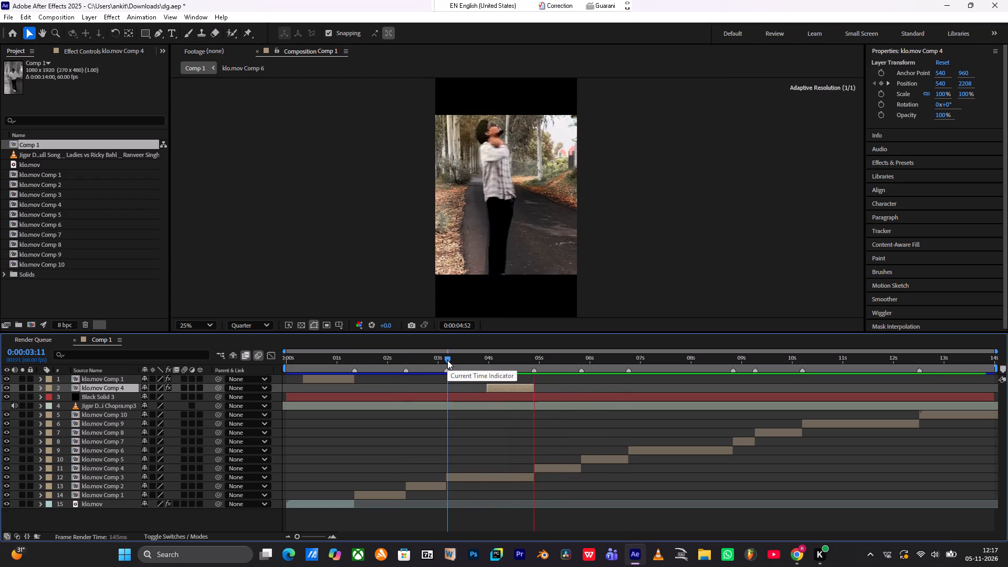
pyautogui.click(470, 383)
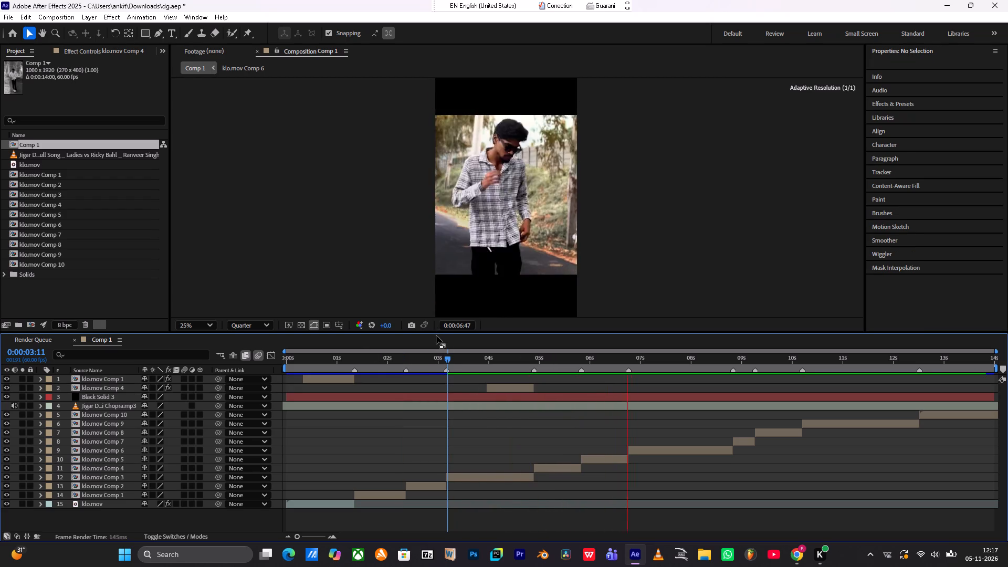
pyautogui.moveTo(442, 363); pyautogui.dragTo(423, 360)
pyautogui.press('space')
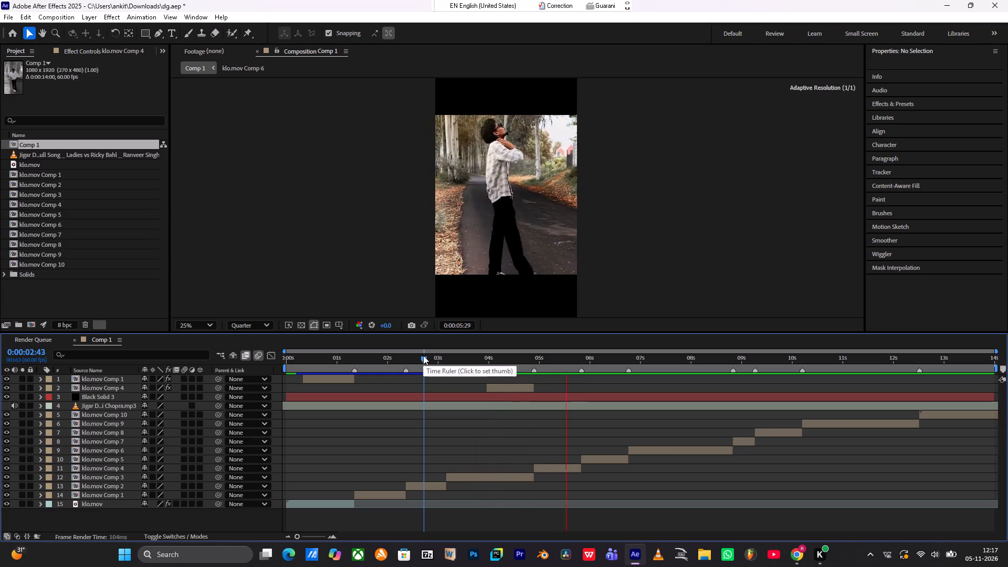
pyautogui.click(429, 355)
pyautogui.press('space')
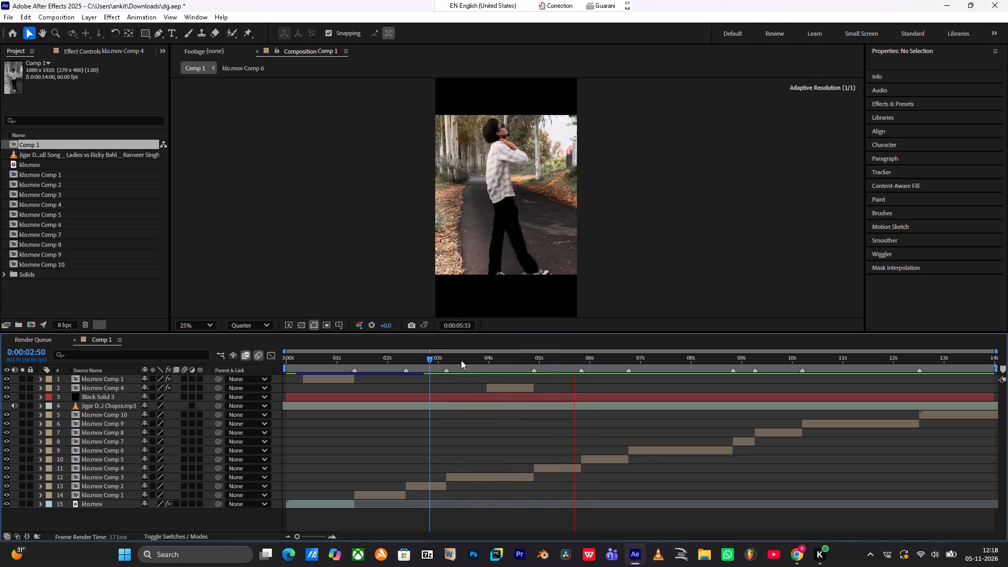
pyautogui.moveTo(472, 361); pyautogui.dragTo(458, 360)
pyautogui.press('space')
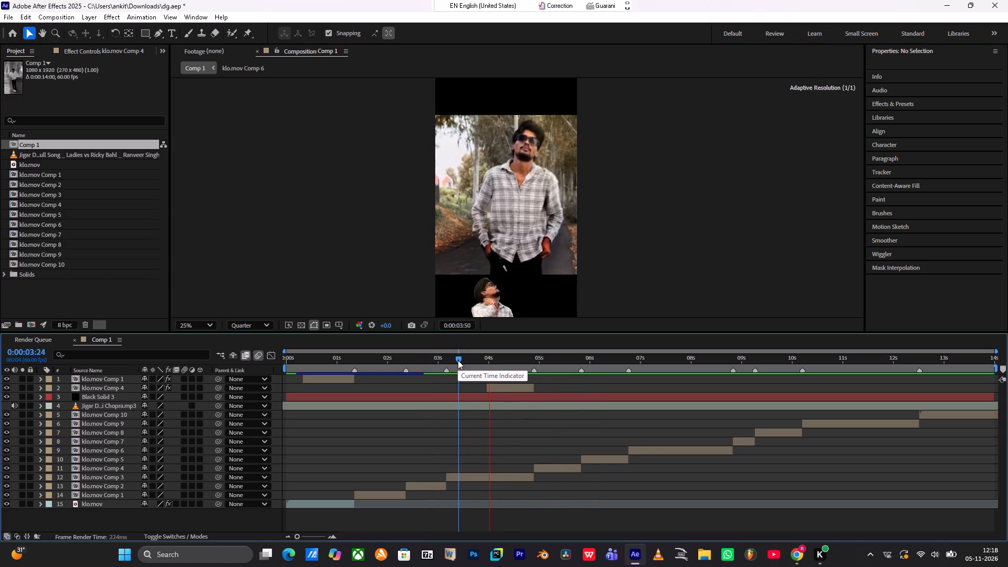
pyautogui.moveTo(458, 360); pyautogui.dragTo(428, 360)
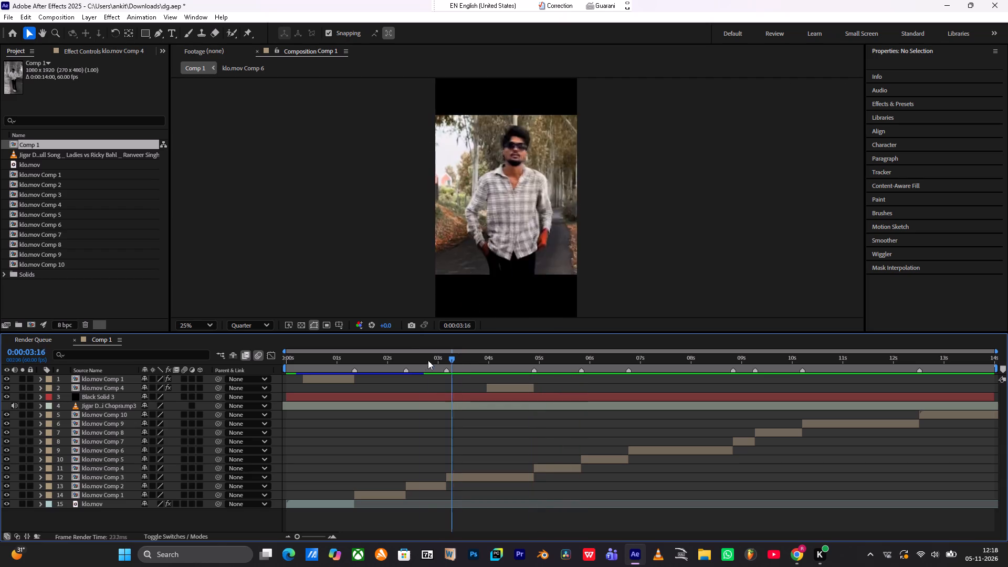
pyautogui.moveTo(428, 360); pyautogui.dragTo(416, 362)
pyautogui.press('space')
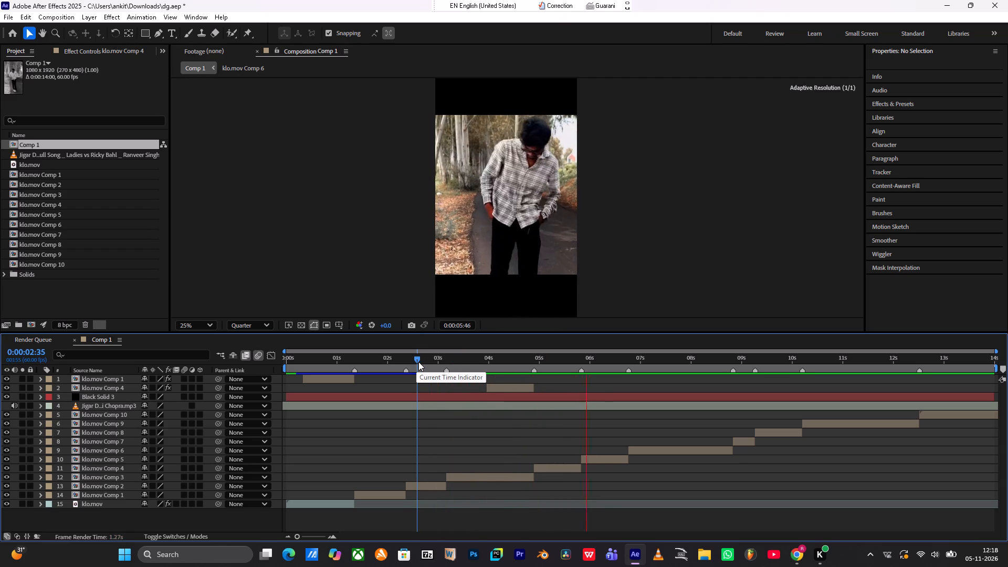
pyautogui.moveTo(437, 360); pyautogui.dragTo(423, 359)
pyautogui.press('space')
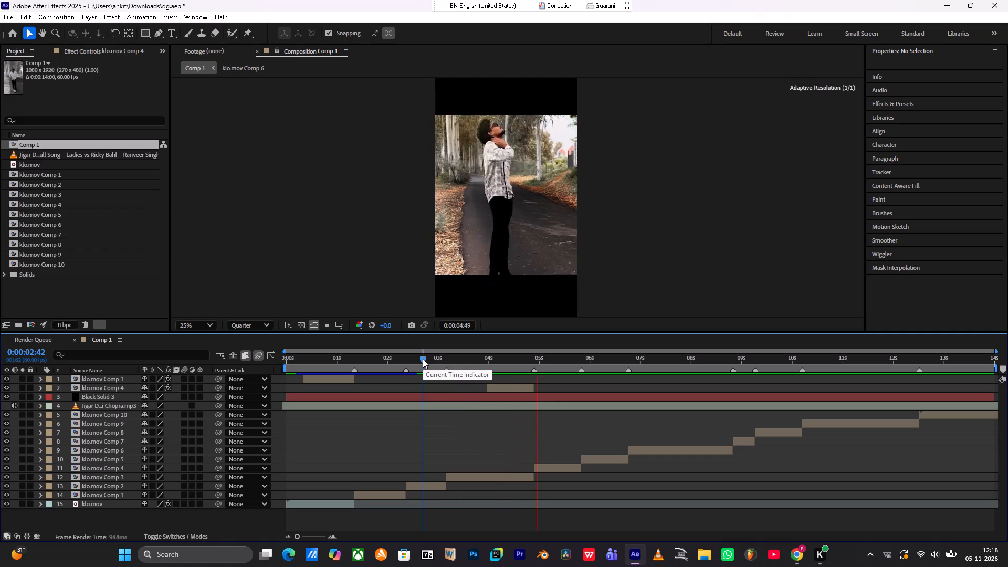
pyautogui.moveTo(423, 359); pyautogui.dragTo(416, 359)
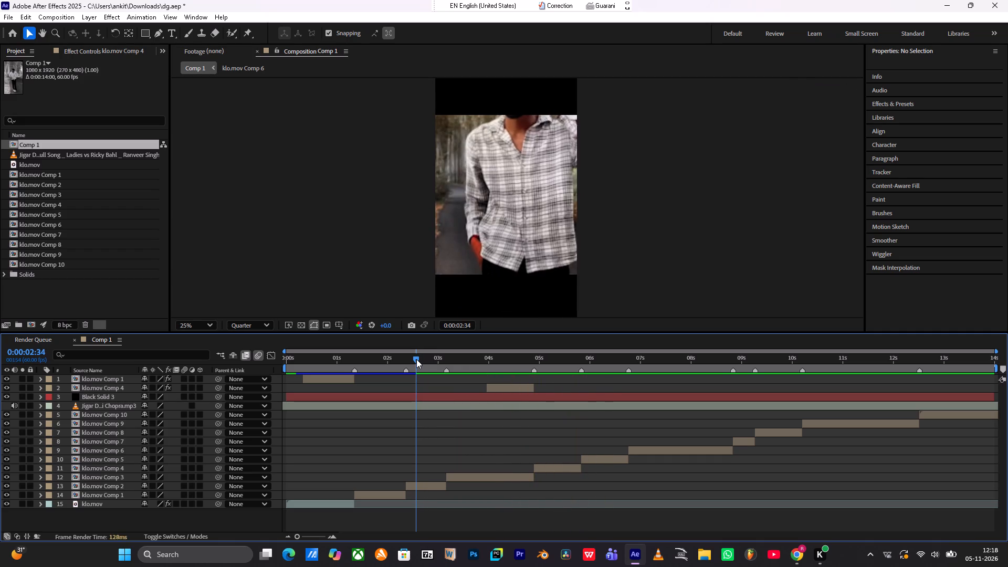
pyautogui.press('space')
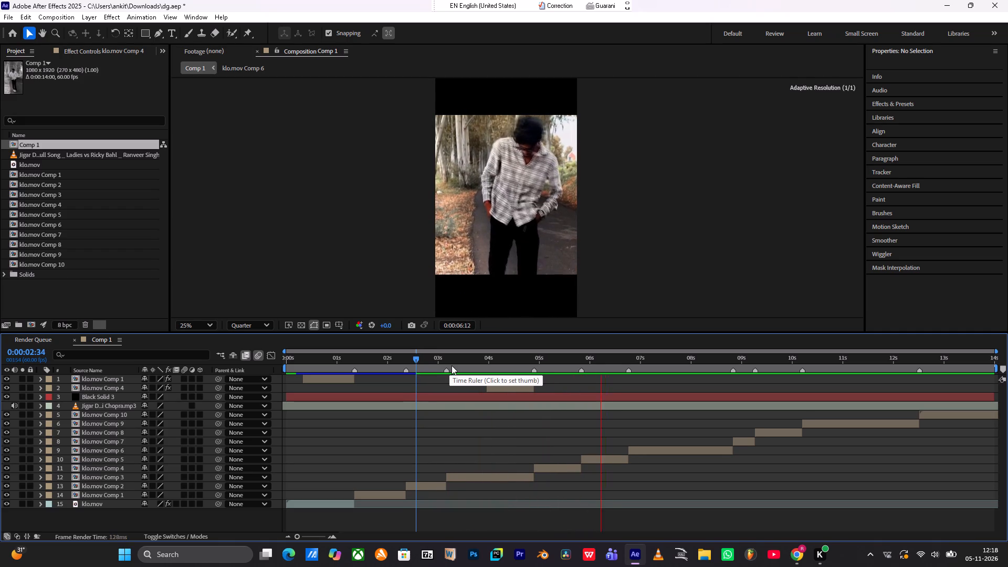
# Play the Comp 1 sequence from 0:00:00:00 several times to judge the cutout slide-in within the whole edit.
pyautogui.moveTo(452, 365); pyautogui.dragTo(239, 363)
pyautogui.press('space')
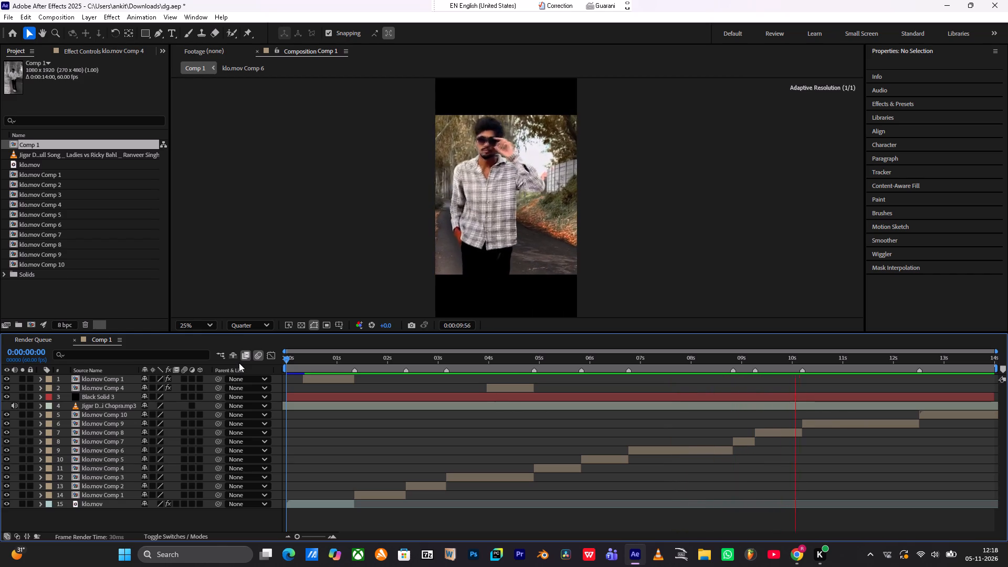
pyautogui.moveTo(314, 363); pyautogui.dragTo(253, 360)
pyautogui.press('space')
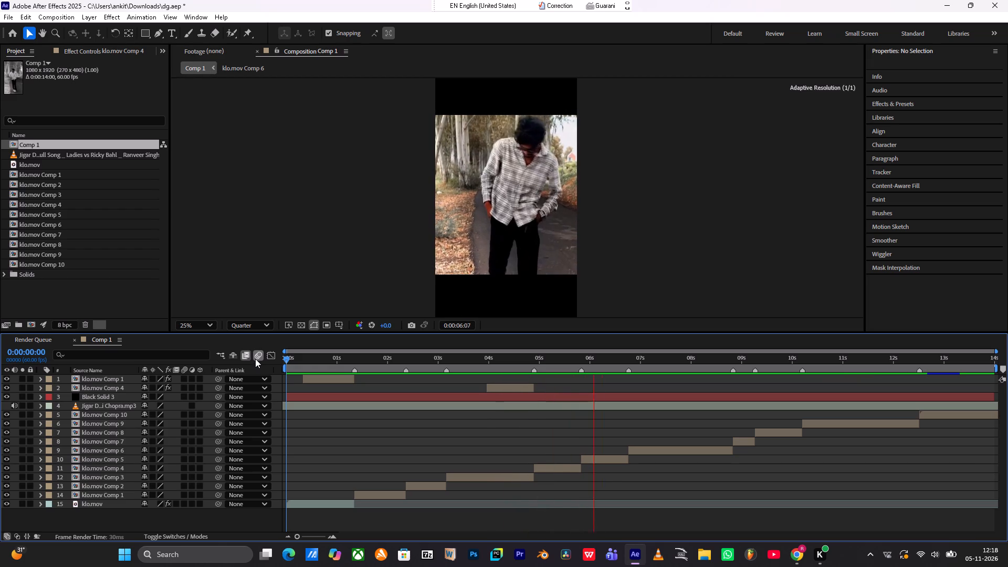
pyautogui.moveTo(535, 359); pyautogui.dragTo(415, 353)
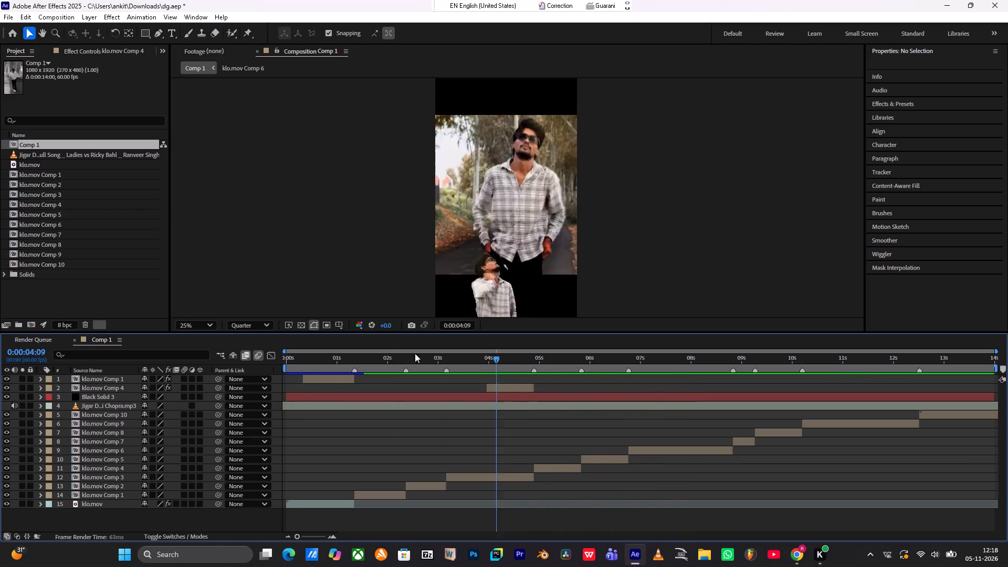
pyautogui.moveTo(415, 353); pyautogui.dragTo(205, 384)
pyautogui.press('space')
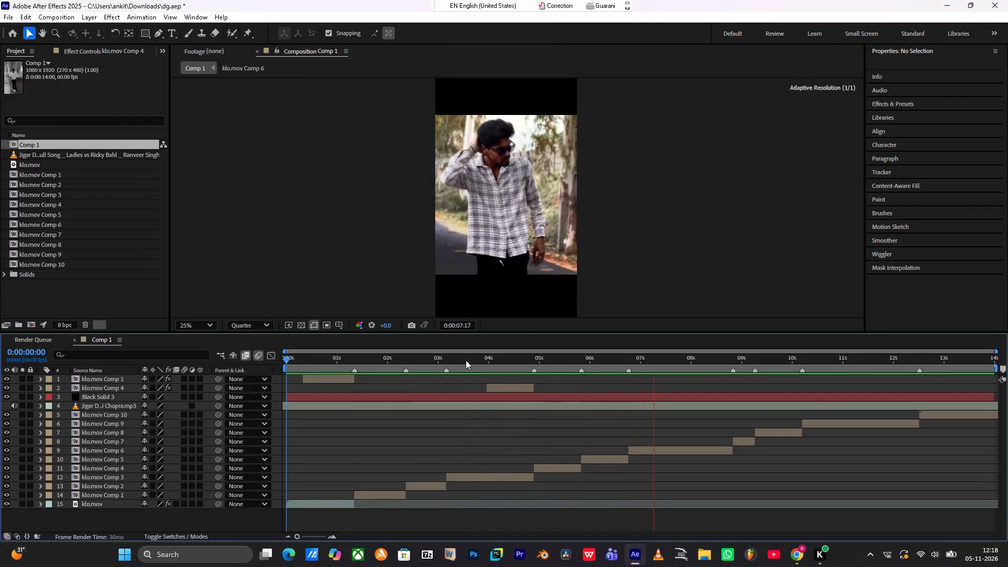
pyautogui.moveTo(466, 360); pyautogui.dragTo(264, 361)
pyautogui.press('space')
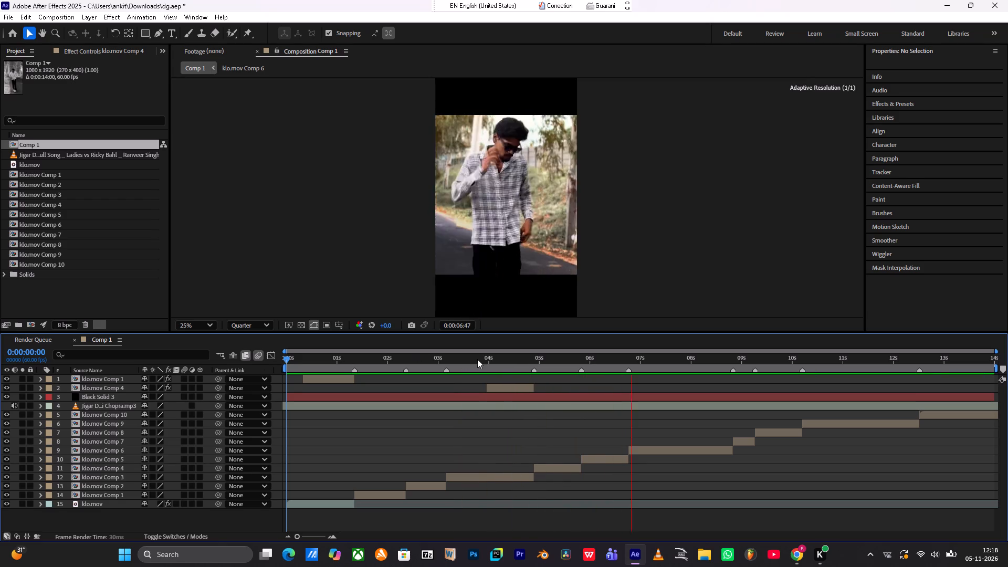
# Scrub through the Comp 4 cutout's slide-in, replay it from 0:00:03:40, and inspect its first frames around 0:00:03:58.
pyautogui.moveTo(478, 358); pyautogui.dragTo(472, 358)
pyautogui.moveTo(489, 358); pyautogui.dragTo(535, 367)
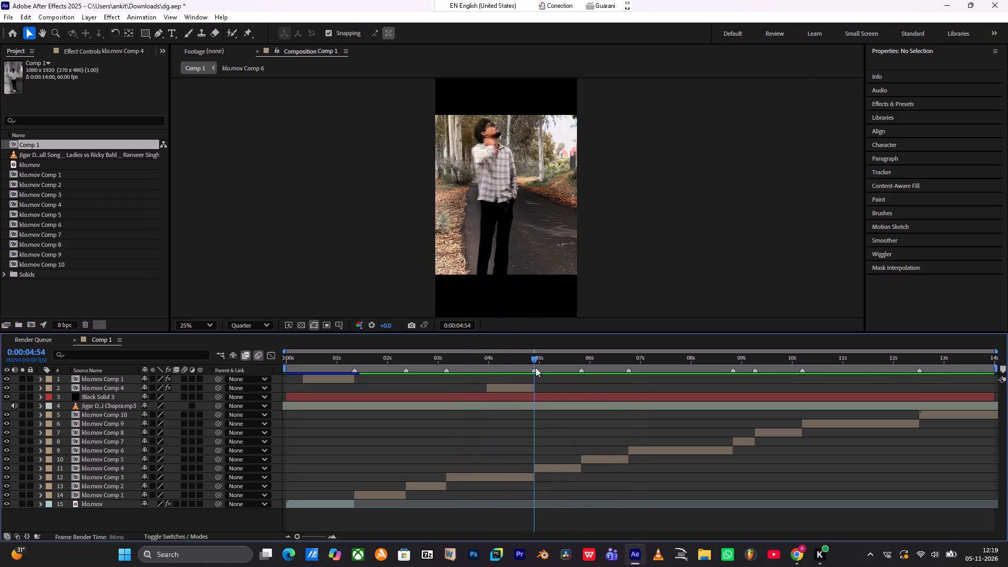
pyautogui.moveTo(535, 367); pyautogui.dragTo(472, 362)
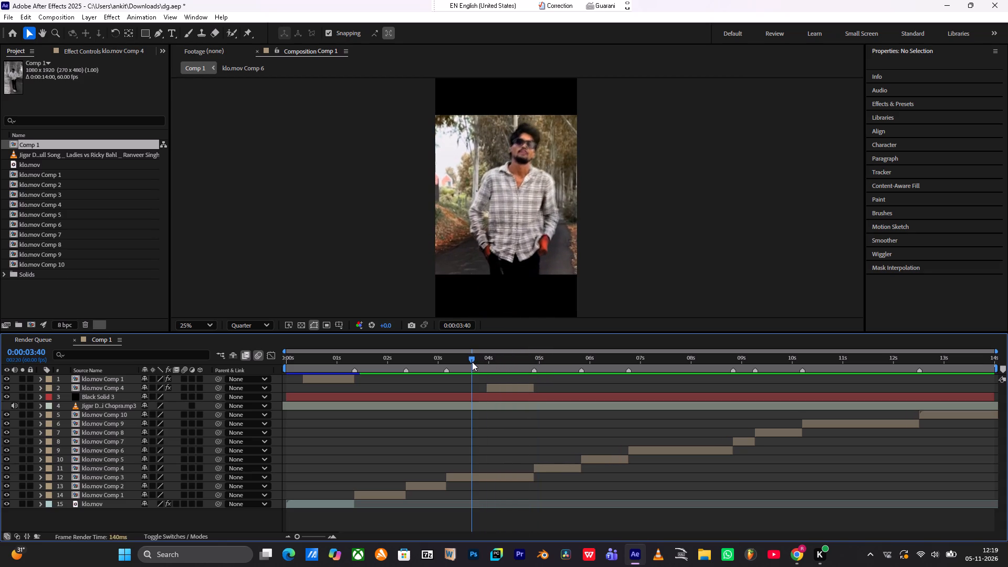
pyautogui.press('space')
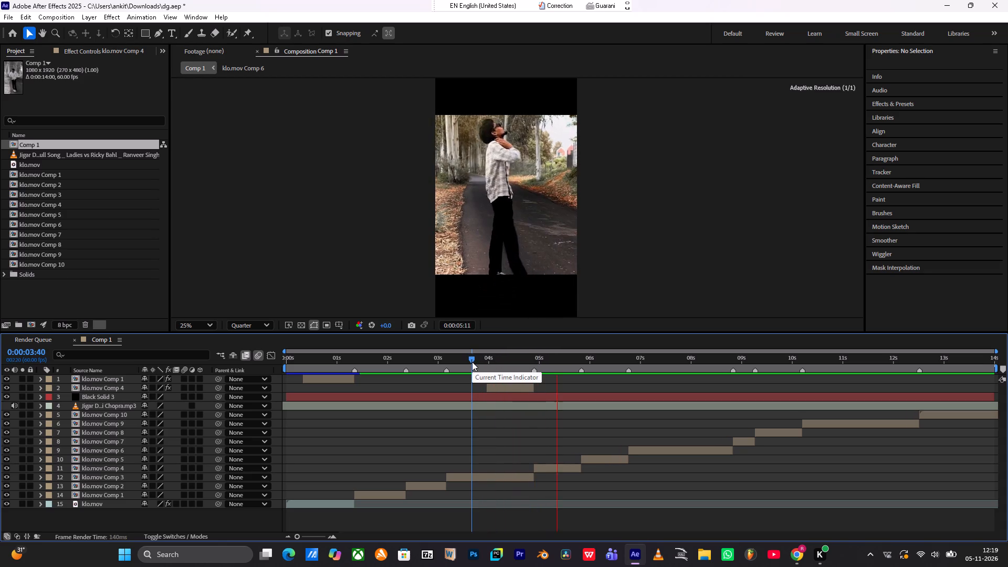
pyautogui.moveTo(492, 361); pyautogui.dragTo(492, 361)
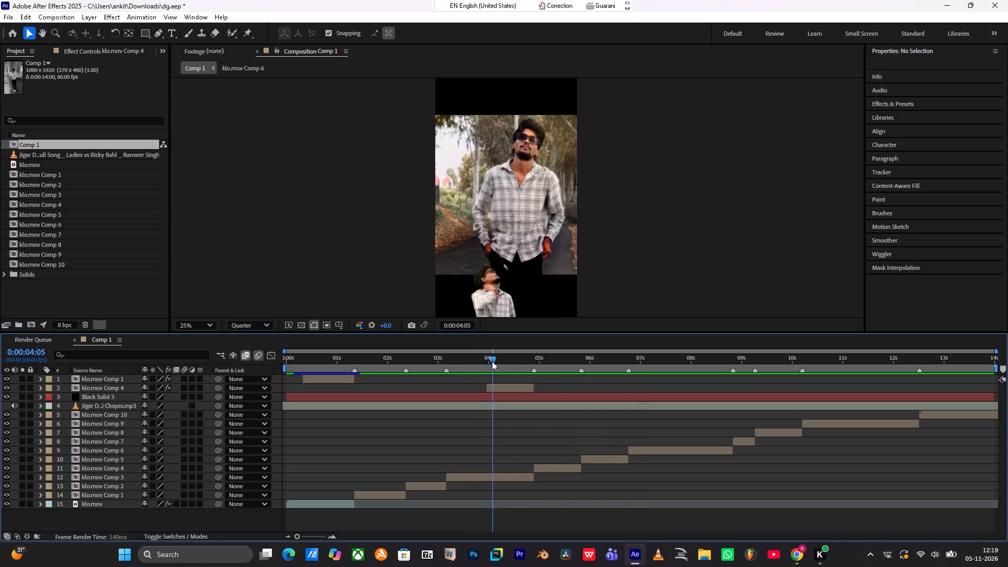
pyautogui.moveTo(492, 361); pyautogui.dragTo(487, 361)
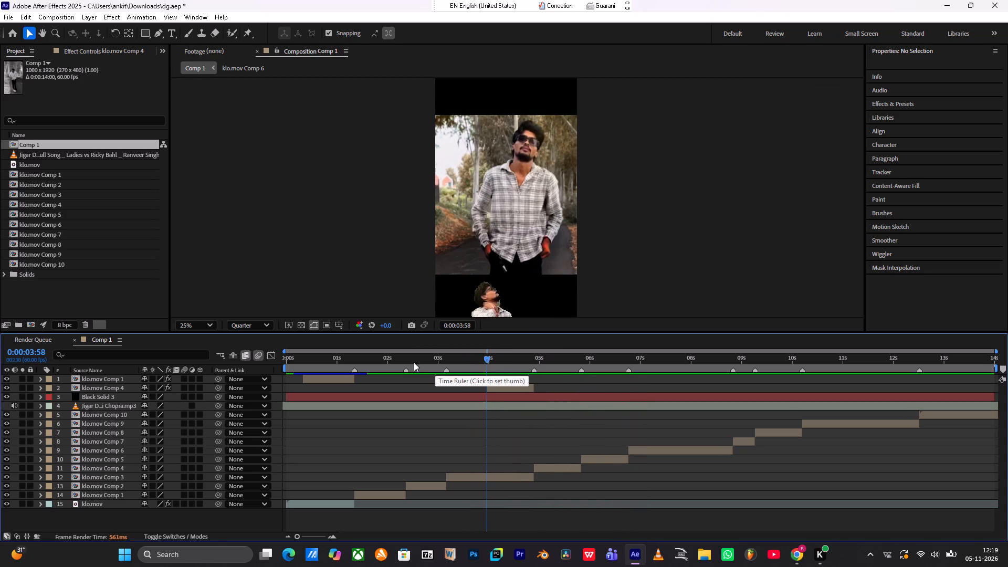
# Start a Scale keyframe at 100% at 0:00:01:21, the first frame of the klo.mov Comp 1 layer above klo.mov.
pyautogui.moveTo(376, 356); pyautogui.dragTo(363, 359)
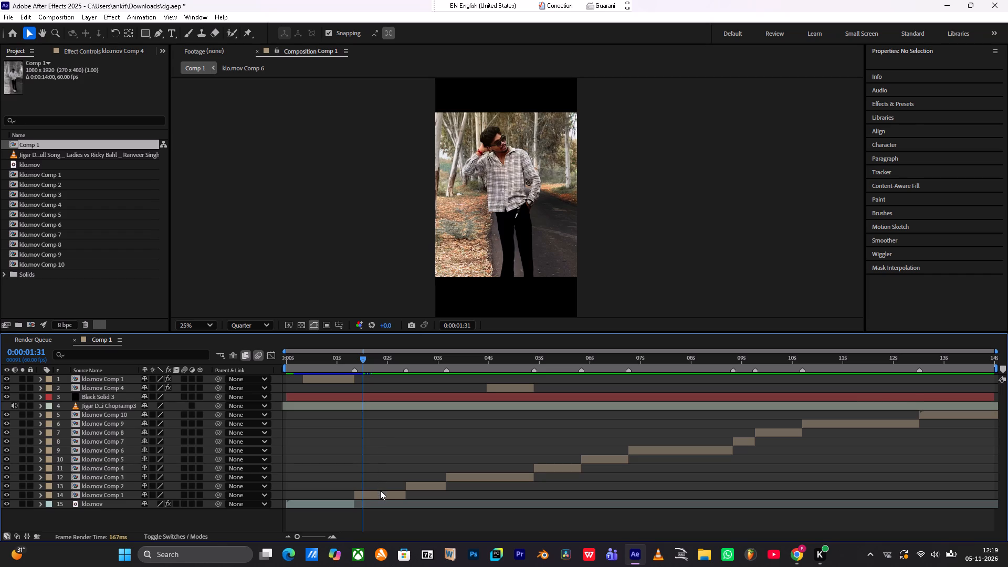
pyautogui.click(380, 493)
pyautogui.press('s')
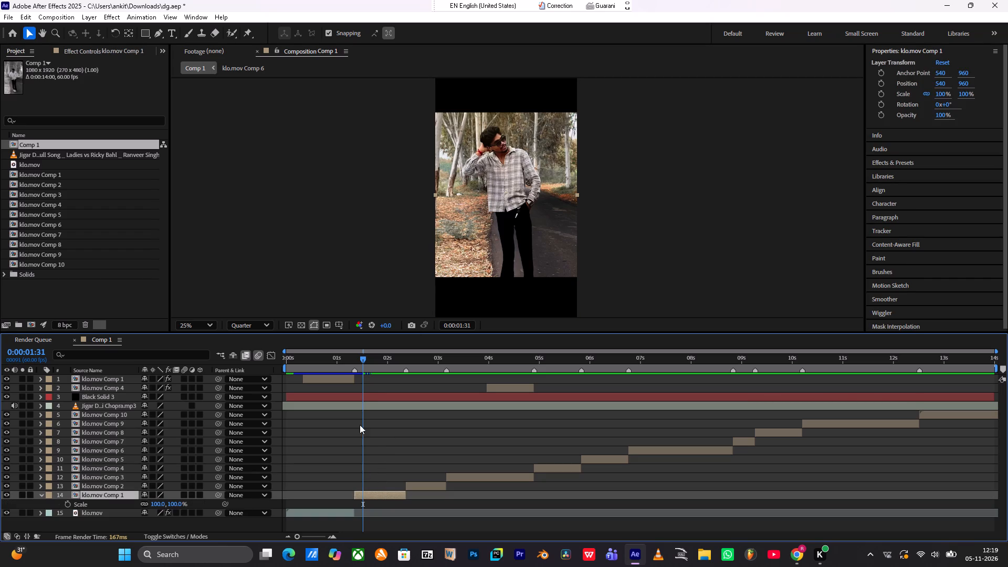
pyautogui.keyDown('shift'); pyautogui.click(364, 358); pyautogui.keyUp('shift')
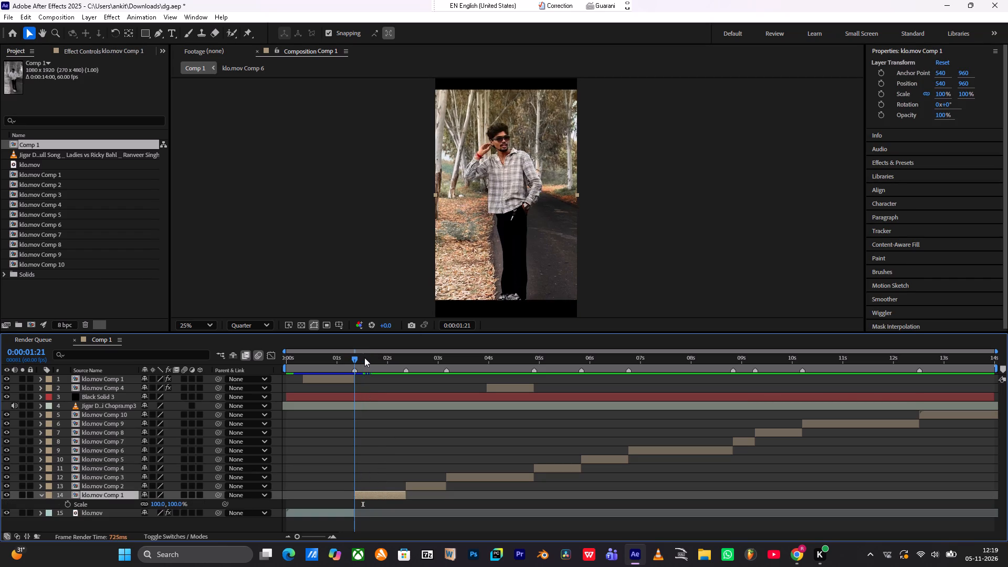
pyautogui.click(67, 505)
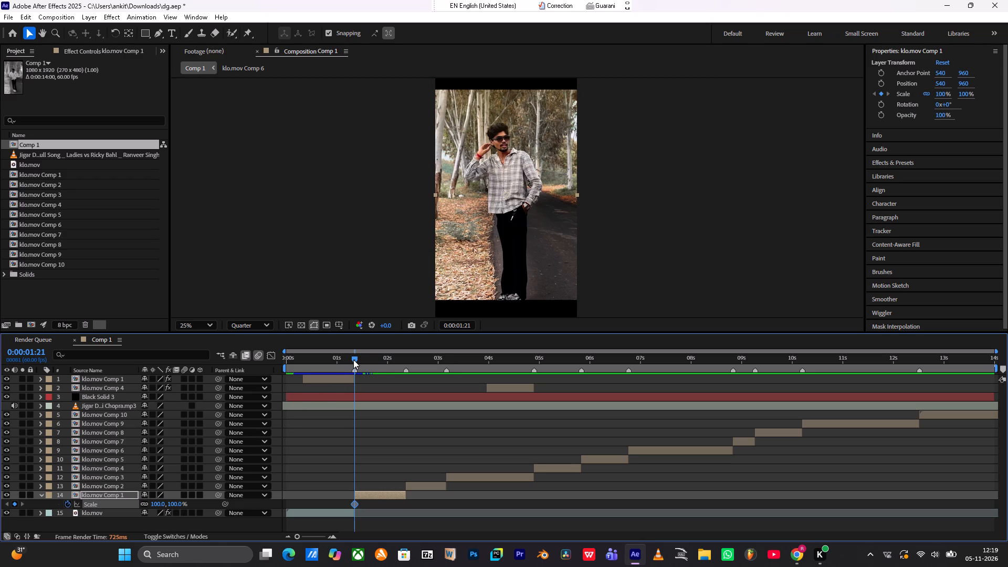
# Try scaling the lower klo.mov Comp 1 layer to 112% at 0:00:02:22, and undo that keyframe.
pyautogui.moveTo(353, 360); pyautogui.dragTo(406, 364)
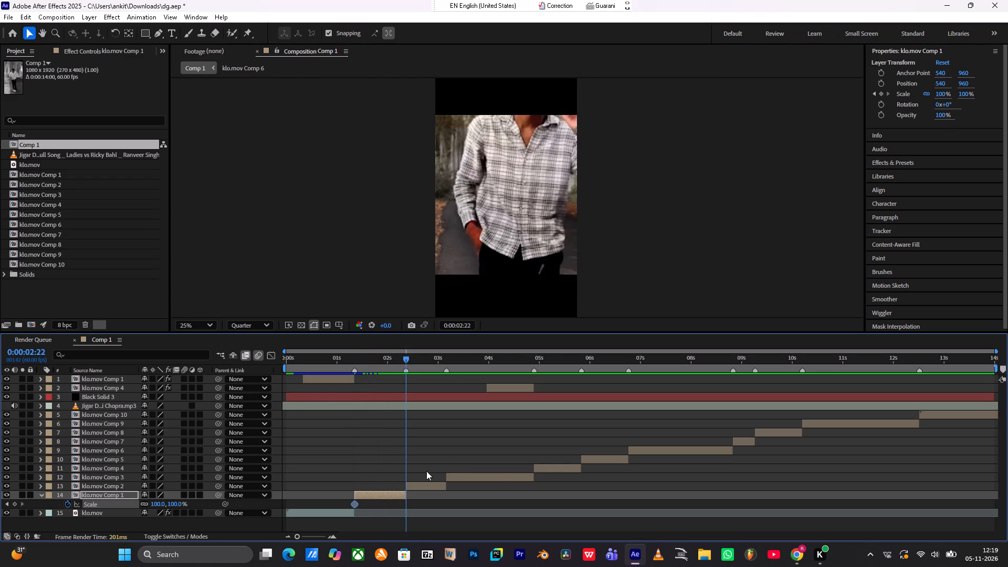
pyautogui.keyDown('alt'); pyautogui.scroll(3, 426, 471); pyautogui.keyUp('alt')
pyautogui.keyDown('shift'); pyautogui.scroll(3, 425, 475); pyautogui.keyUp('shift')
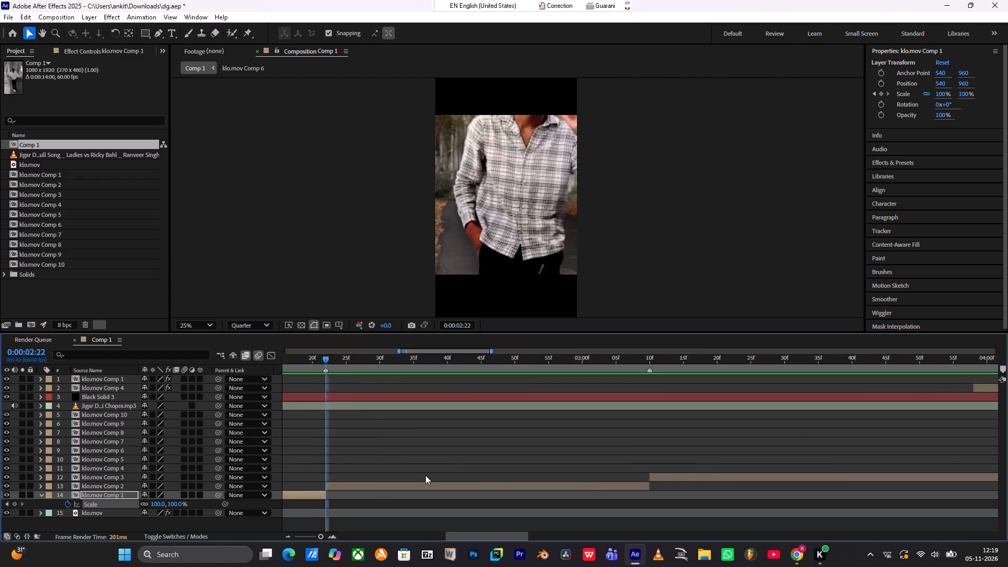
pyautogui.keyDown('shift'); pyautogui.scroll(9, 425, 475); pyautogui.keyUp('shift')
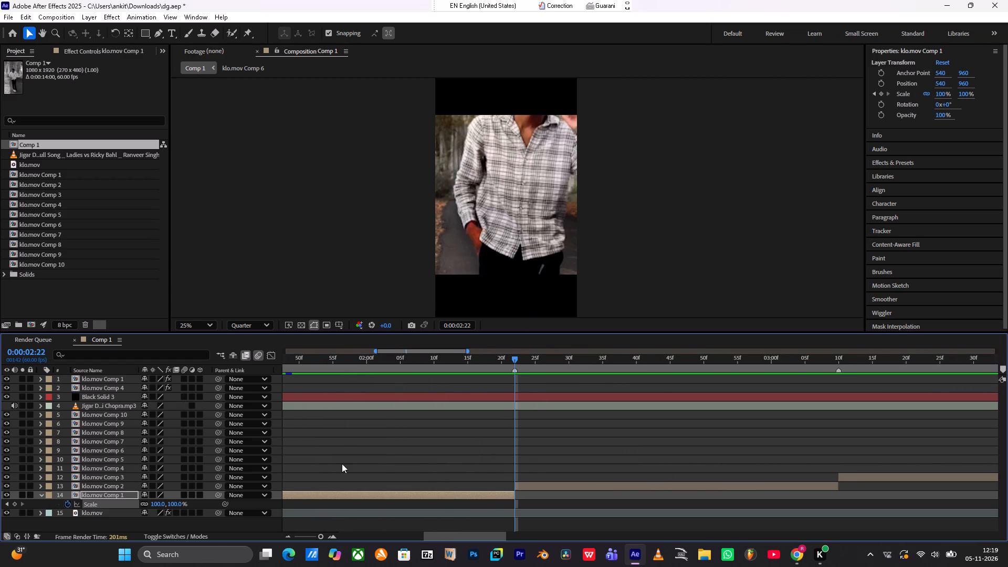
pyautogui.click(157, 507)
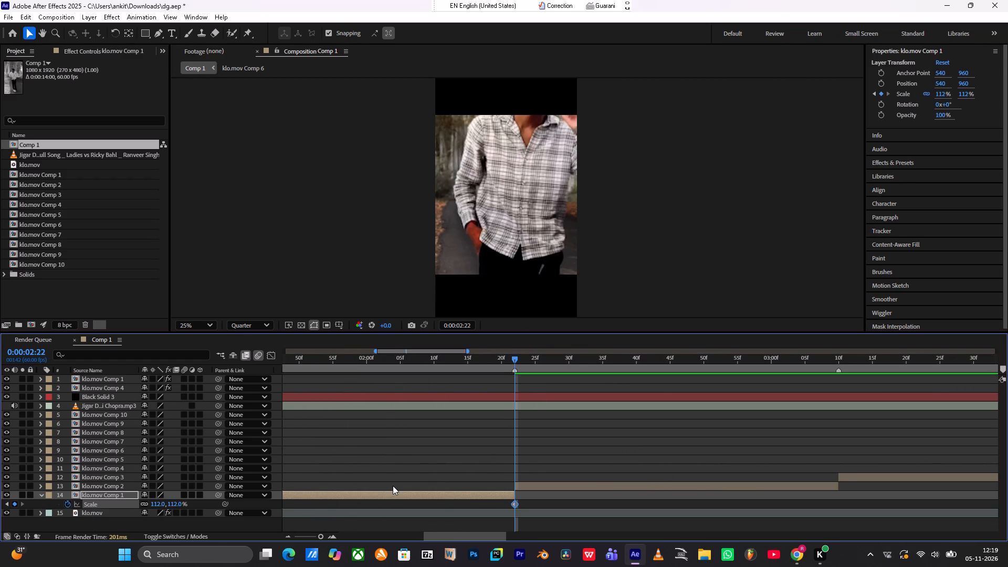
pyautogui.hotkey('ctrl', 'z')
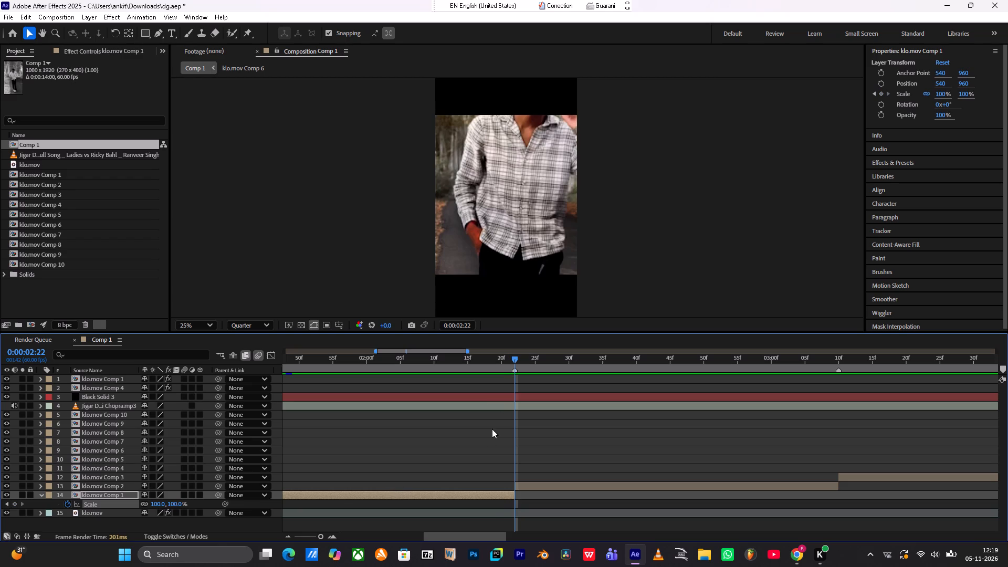
# Keyframe the lower klo.mov Comp 1 layer's Scale at 127% at 0:00:02:19 and shift that keyframe to 0:00:02:22.
pyautogui.click(496, 364)
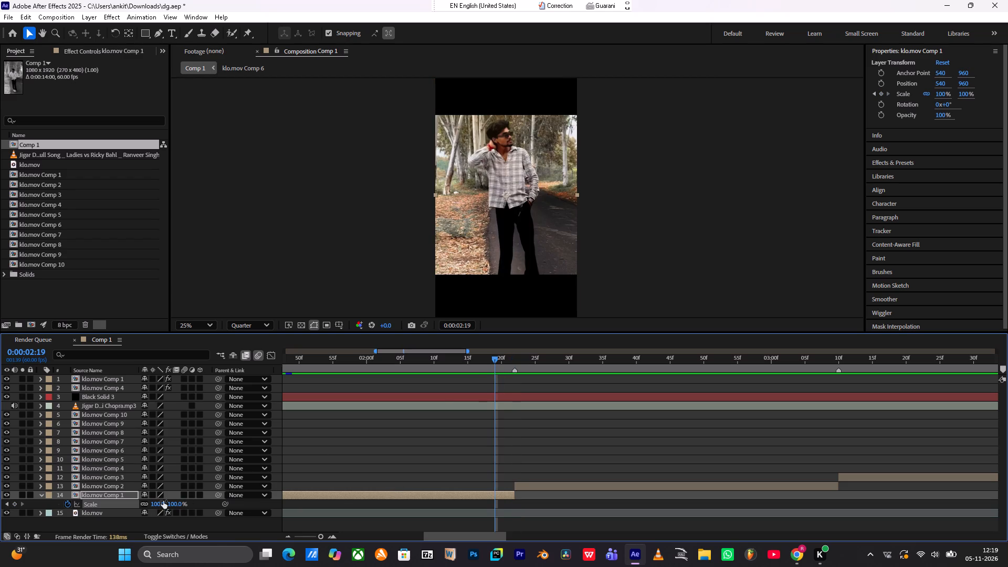
pyautogui.moveTo(156, 505); pyautogui.dragTo(161, 506)
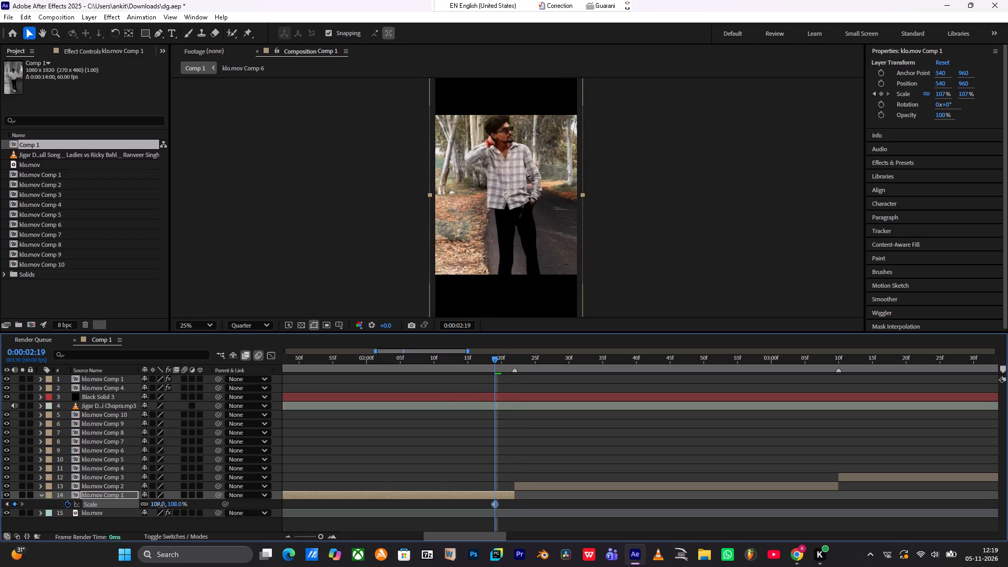
pyautogui.moveTo(161, 506); pyautogui.dragTo(165, 507)
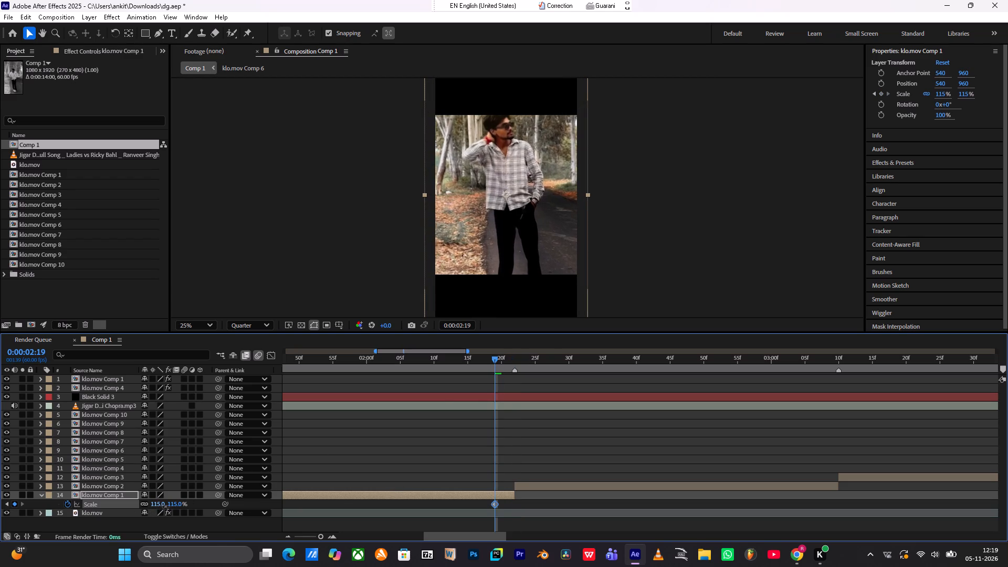
pyautogui.moveTo(165, 507); pyautogui.dragTo(178, 510)
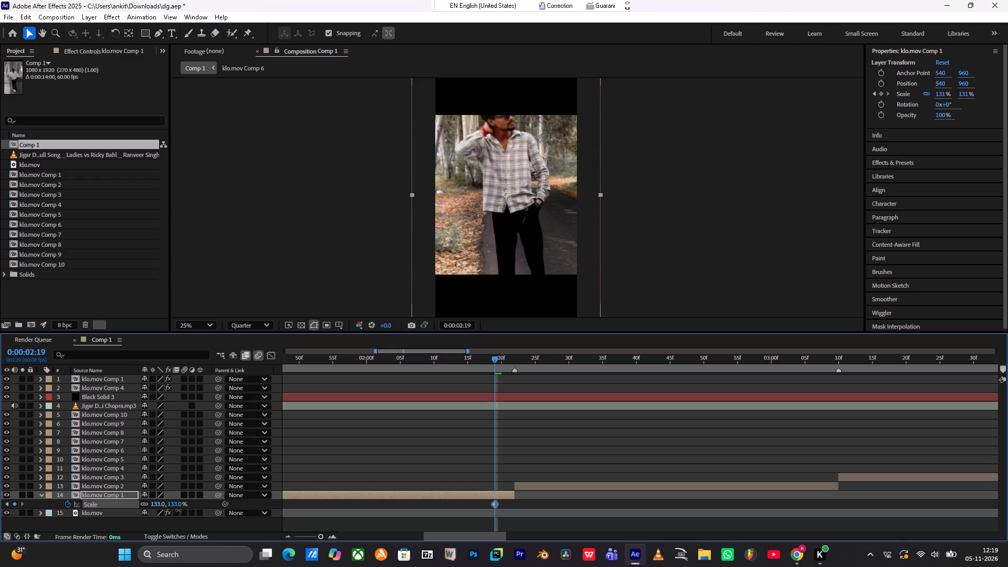
pyautogui.moveTo(178, 510); pyautogui.dragTo(167, 506)
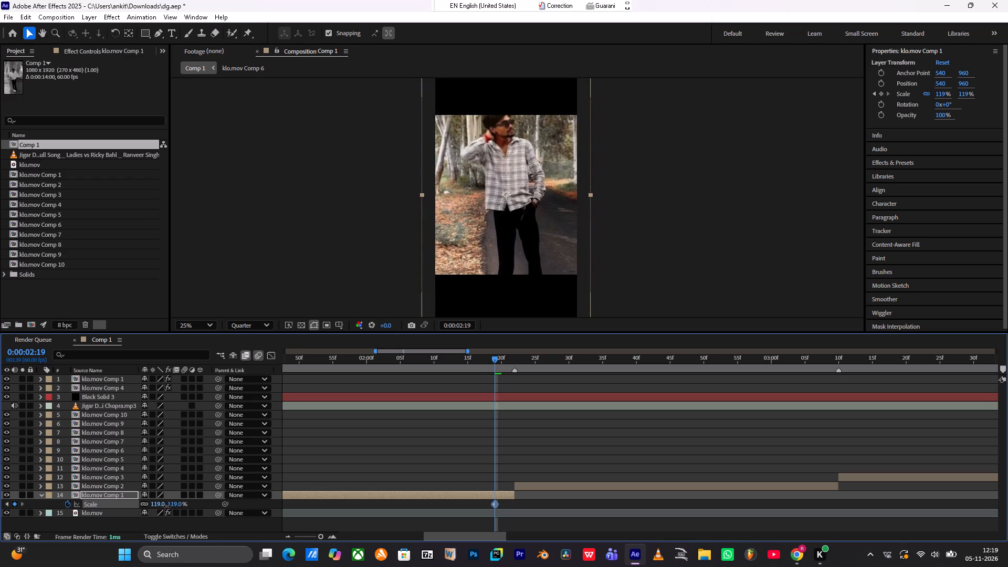
pyautogui.moveTo(167, 506); pyautogui.dragTo(171, 506)
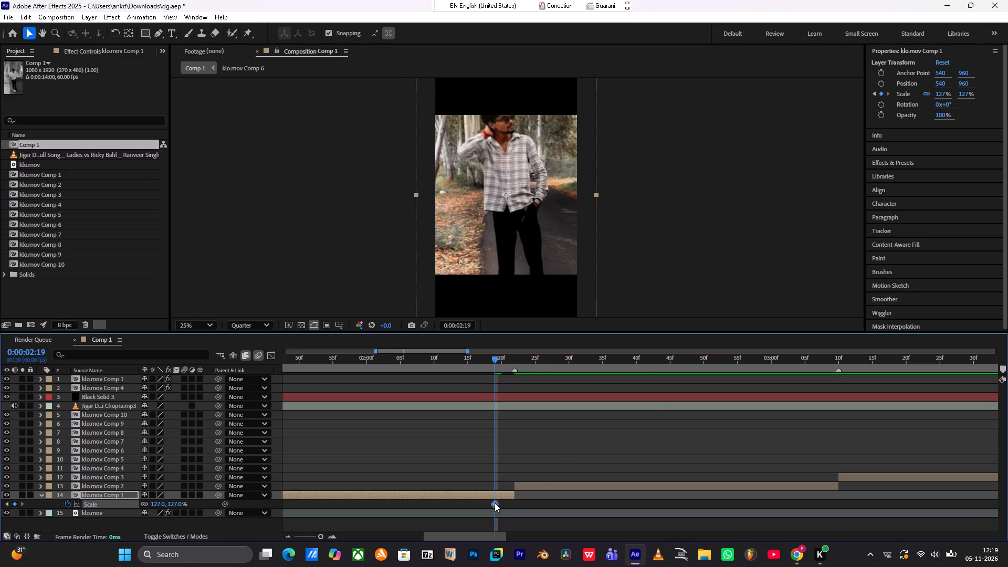
pyautogui.moveTo(495, 503); pyautogui.dragTo(514, 502)
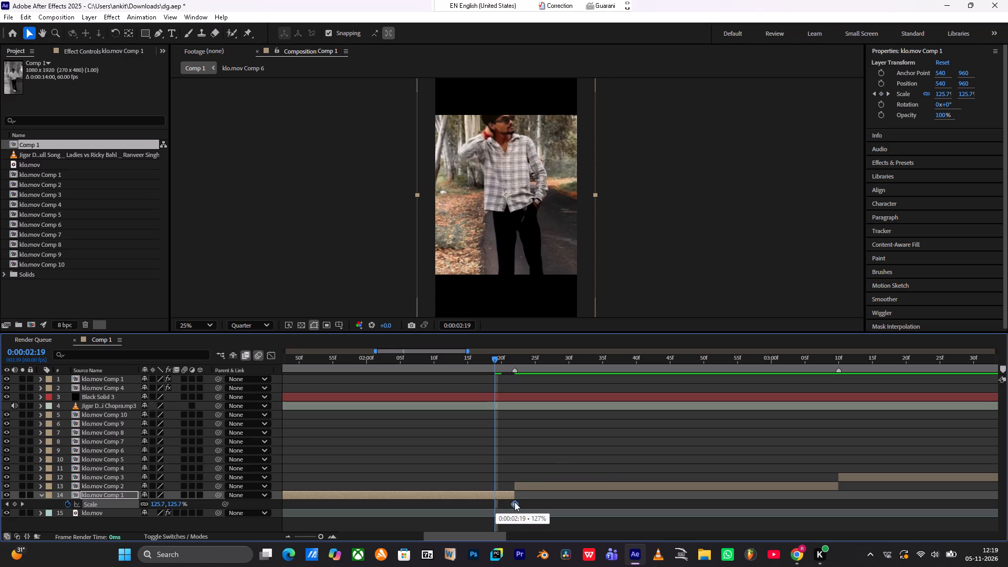
pyautogui.moveTo(514, 502); pyautogui.dragTo(514, 502)
# Apply Easy Ease to both Scale keyframes of the lower klo.mov Comp 1 layer.
pyautogui.keyDown('alt'); pyautogui.scroll(-2, 514, 502); pyautogui.keyUp('alt')
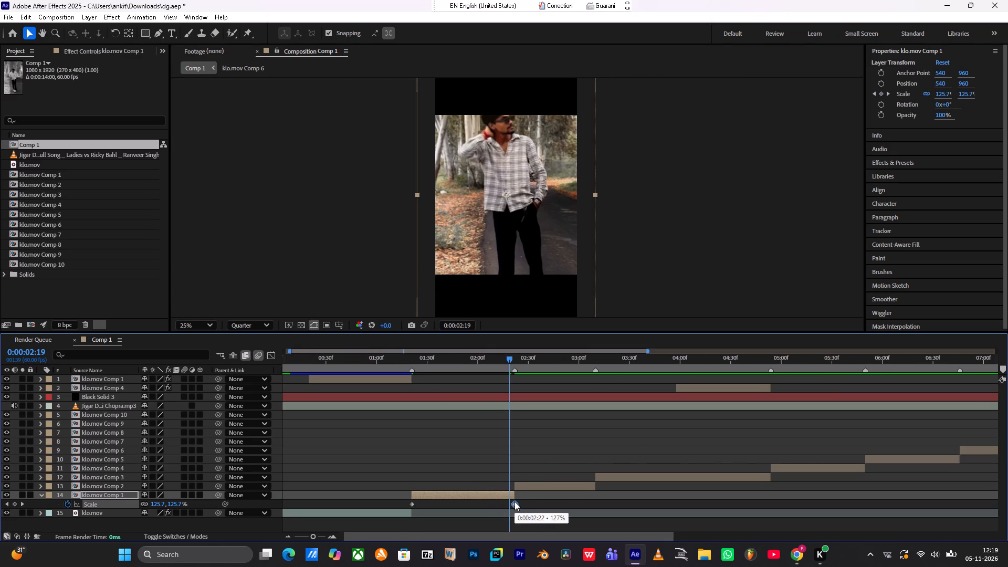
pyautogui.moveTo(524, 501); pyautogui.dragTo(374, 508)
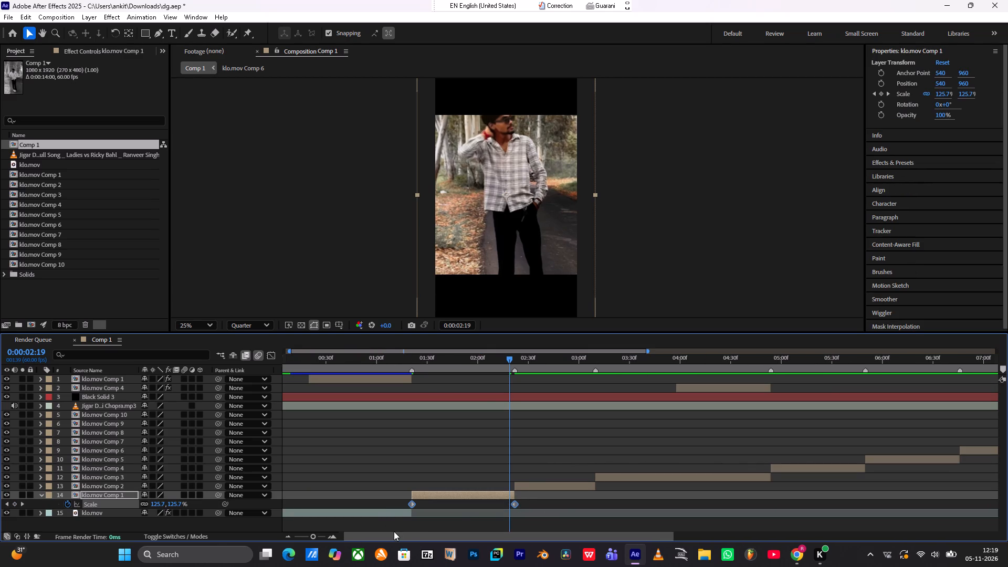
pyautogui.press('F9')
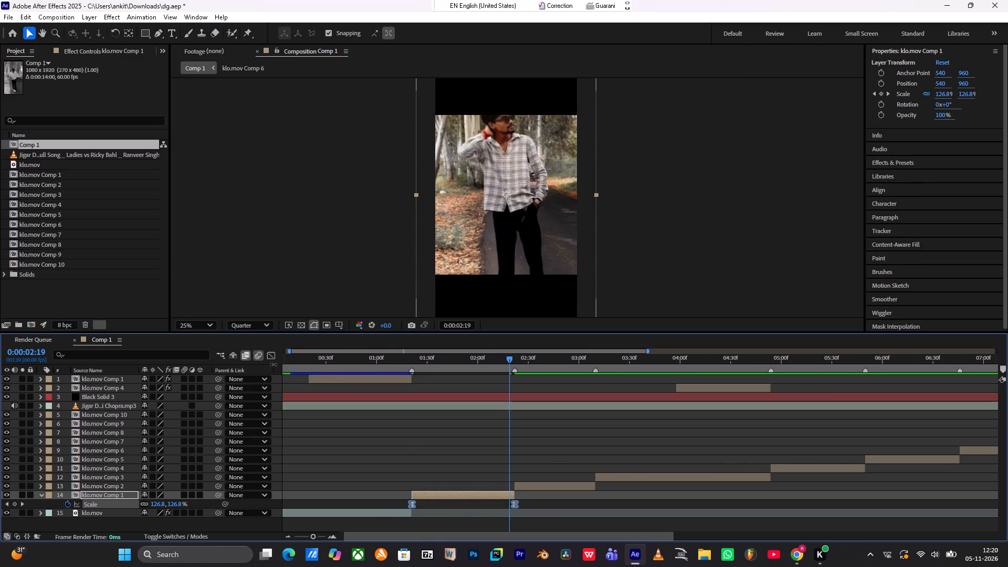
# Show the lower klo.mov Comp 1 layer's Scale animation in the Graph Editor.
pyautogui.click(269, 358)
pyautogui.scroll(1, 464, 450)
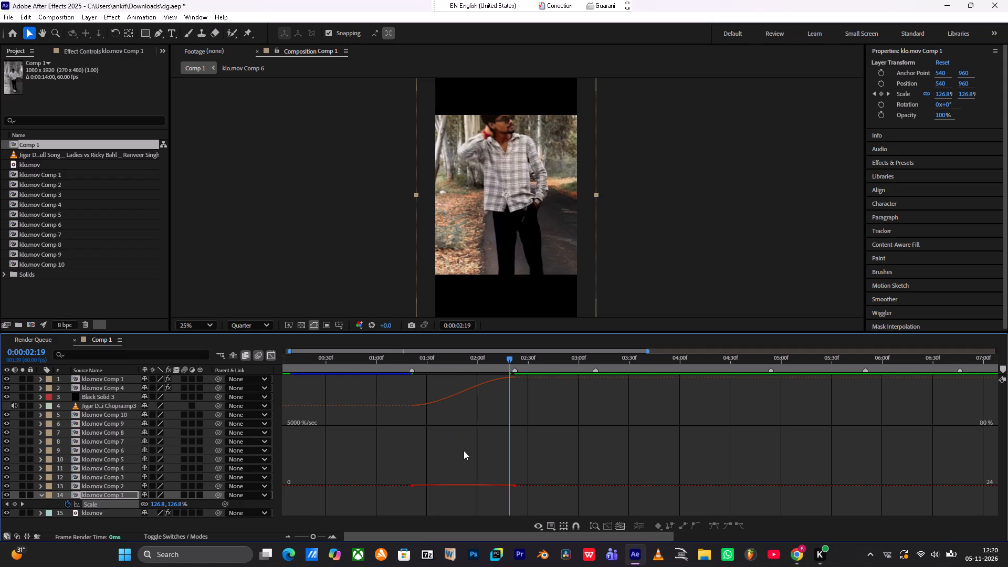
pyautogui.scroll(1, 464, 450)
pyautogui.scroll(-3, 464, 450)
pyautogui.scroll(10, 464, 450)
pyautogui.scroll(-10, 464, 450)
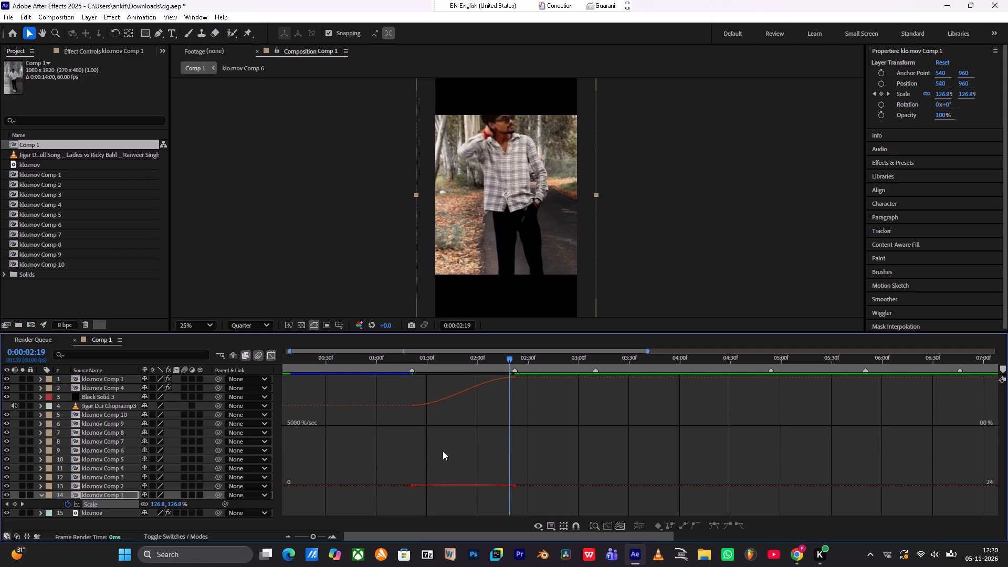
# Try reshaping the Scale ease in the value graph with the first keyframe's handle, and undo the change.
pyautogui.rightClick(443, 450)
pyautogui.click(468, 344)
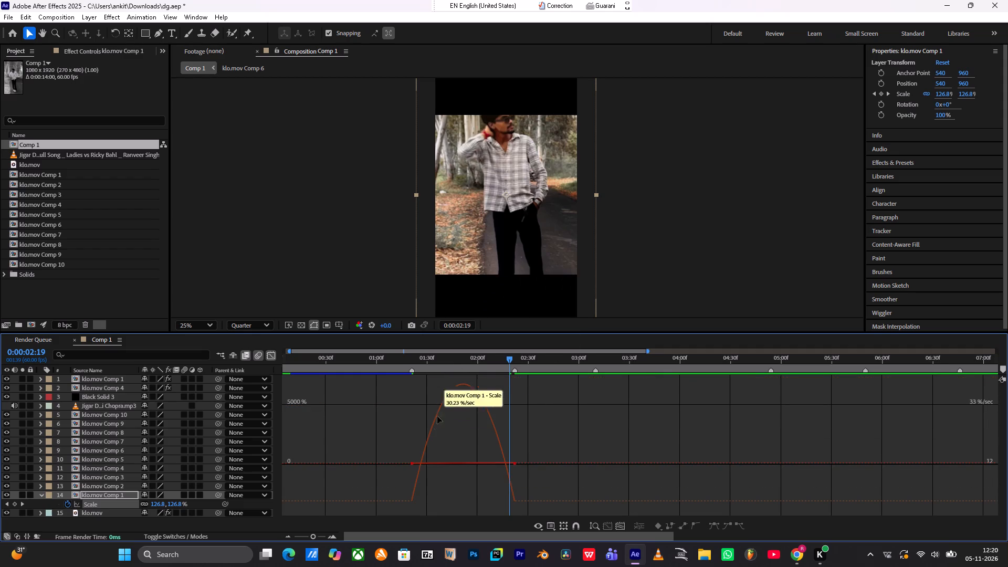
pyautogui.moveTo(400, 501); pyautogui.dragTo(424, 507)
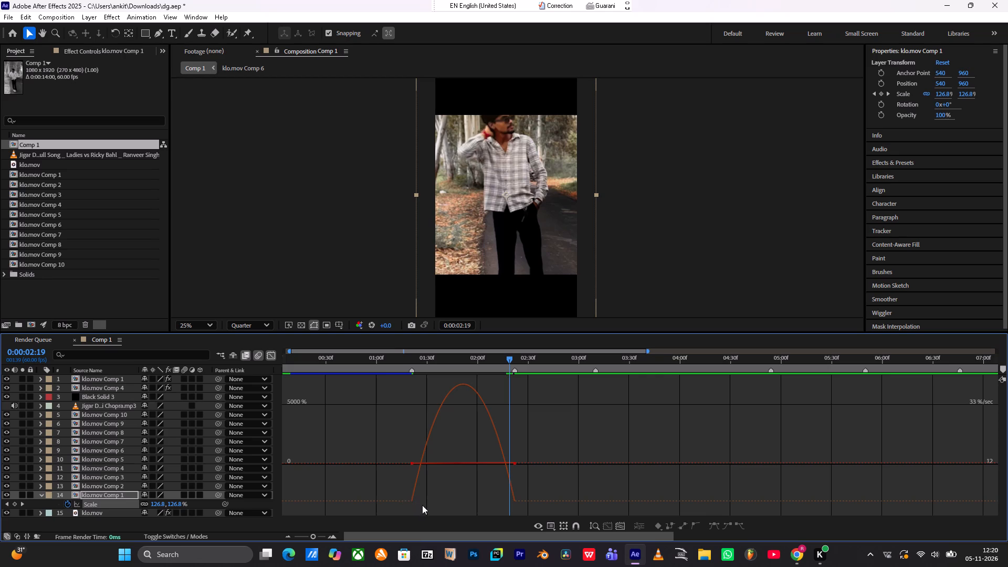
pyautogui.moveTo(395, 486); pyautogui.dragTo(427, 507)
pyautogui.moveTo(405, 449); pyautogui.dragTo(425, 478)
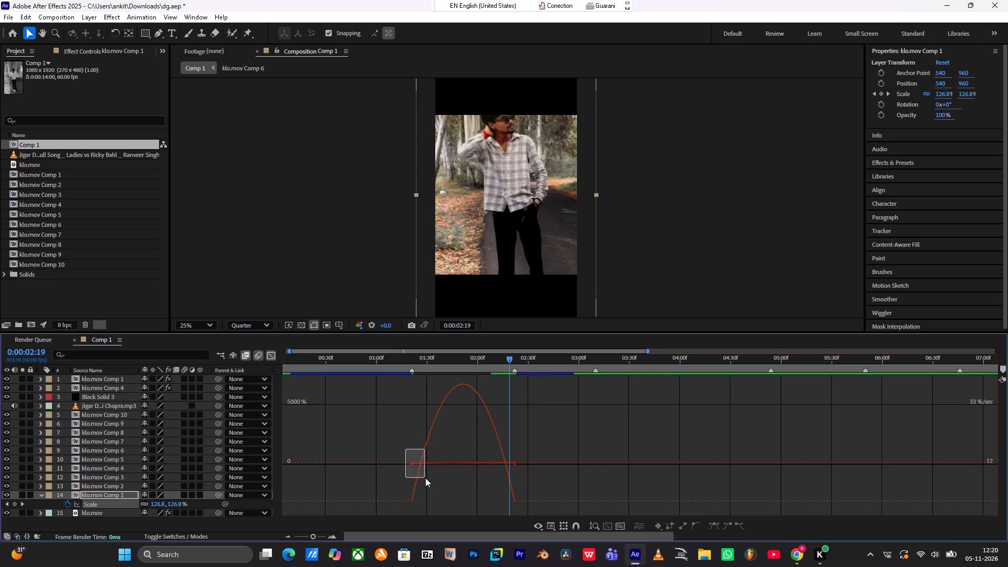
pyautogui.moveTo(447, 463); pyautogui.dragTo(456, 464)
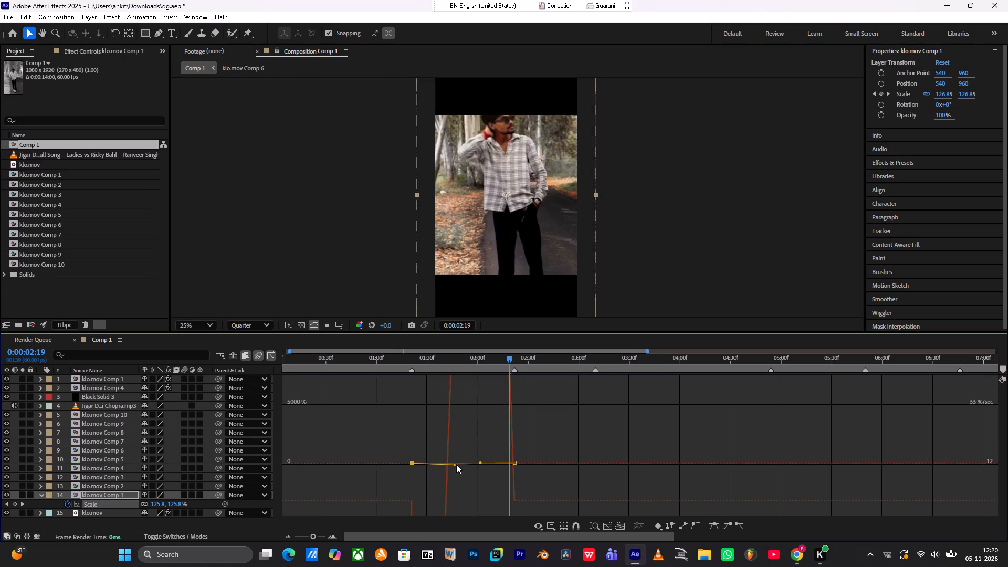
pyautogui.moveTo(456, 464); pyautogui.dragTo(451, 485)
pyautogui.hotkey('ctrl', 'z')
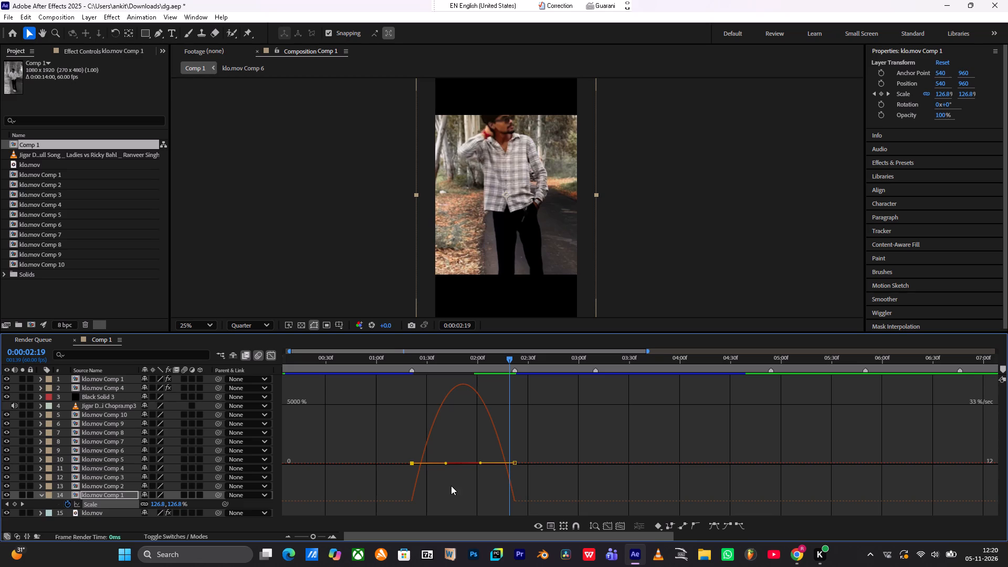
# Edit the Scale speed graph, fitted to view, and extend the first keyframe's outgoing influence to 100%.
pyautogui.click(618, 524)
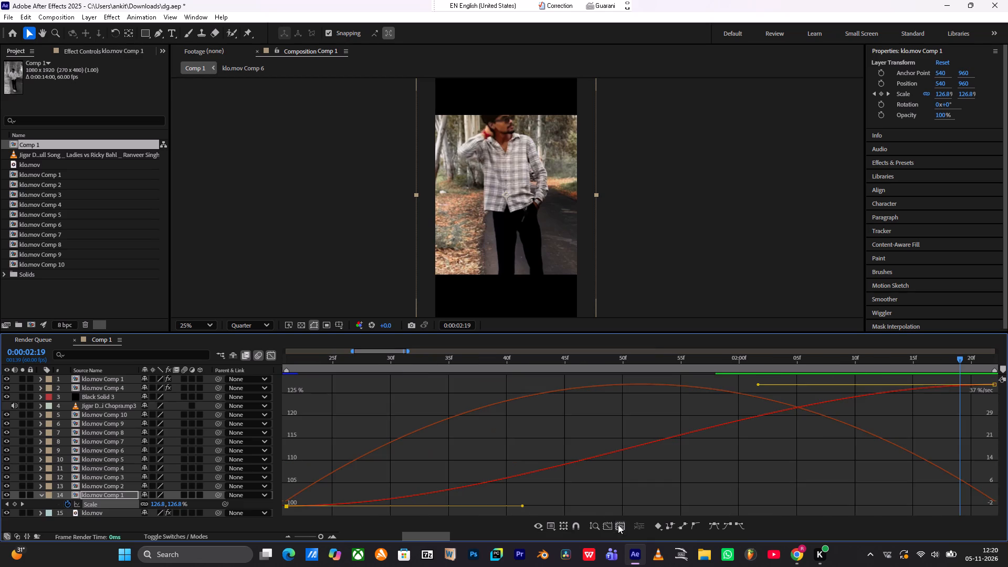
pyautogui.keyDown('alt'); pyautogui.scroll(-3, 511, 477); pyautogui.keyUp('alt')
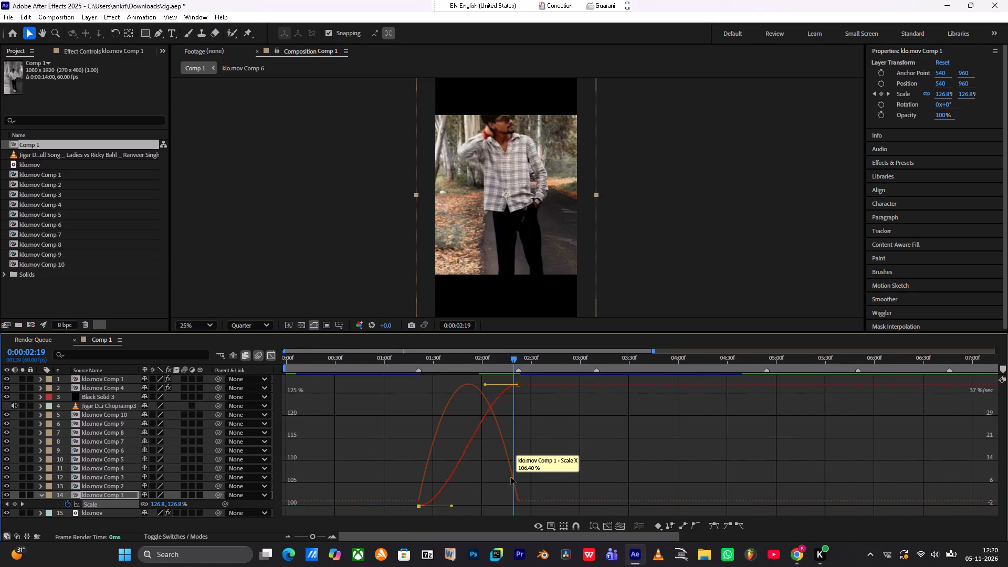
pyautogui.keyDown('alt'); pyautogui.scroll(1, 511, 477); pyautogui.keyUp('alt')
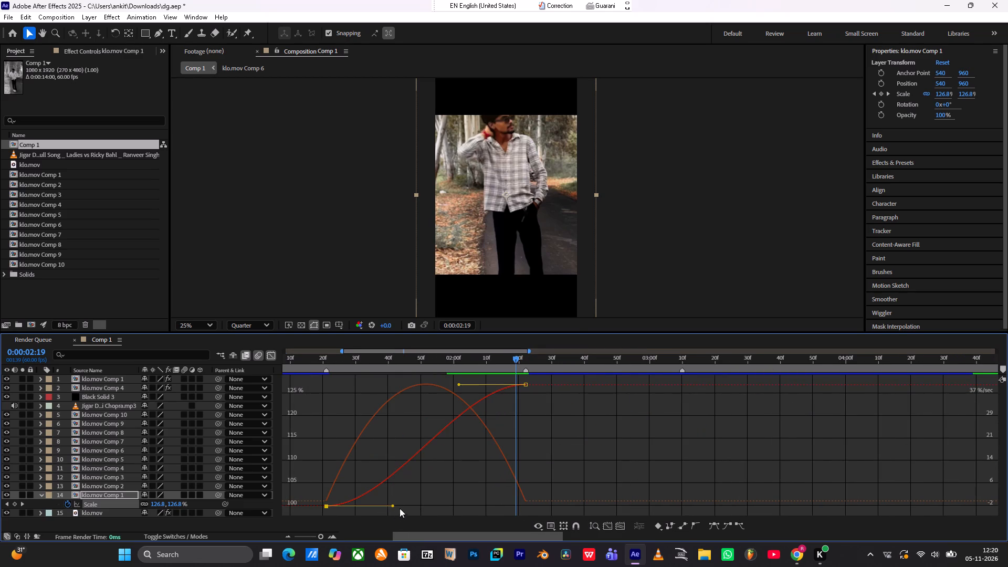
pyautogui.rightClick(444, 482)
pyautogui.click(471, 386)
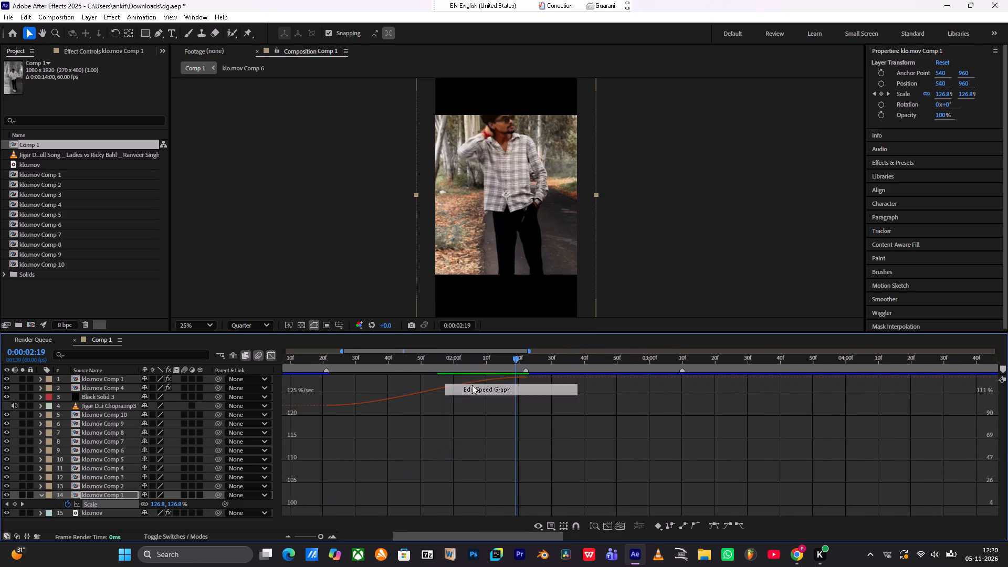
pyautogui.scroll(1, 418, 433)
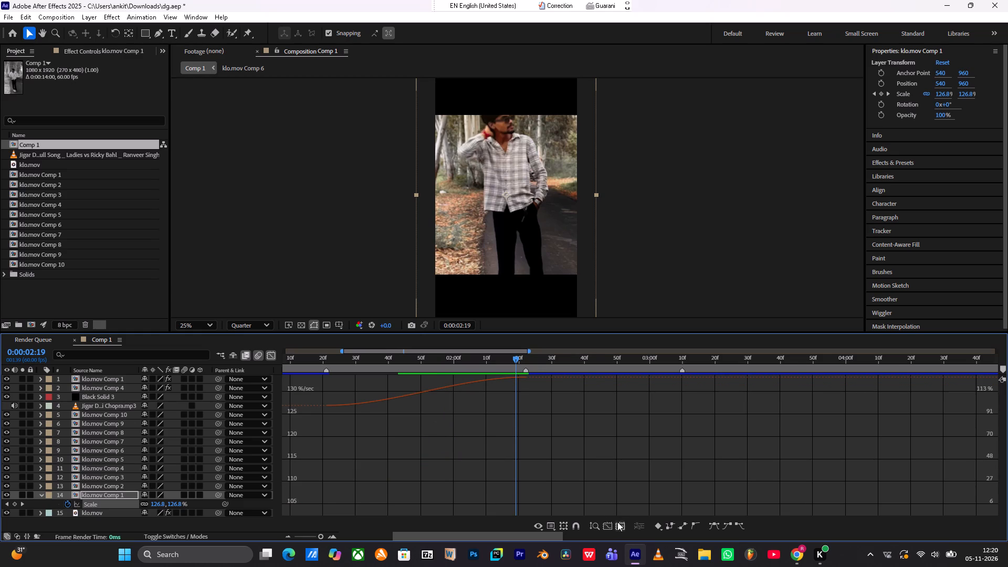
pyautogui.click(618, 525)
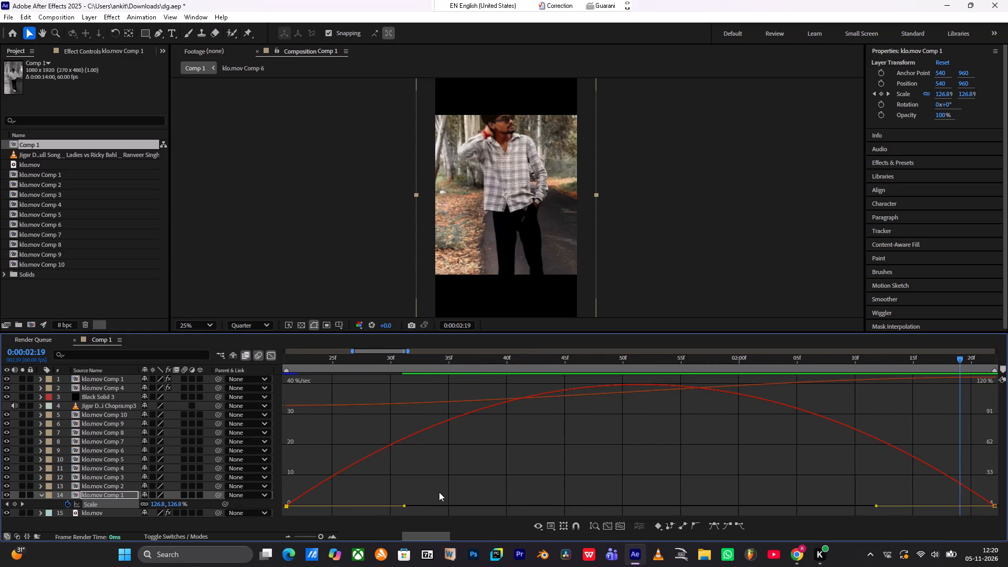
pyautogui.keyDown('alt'); pyautogui.scroll(-2, 439, 492); pyautogui.keyUp('alt')
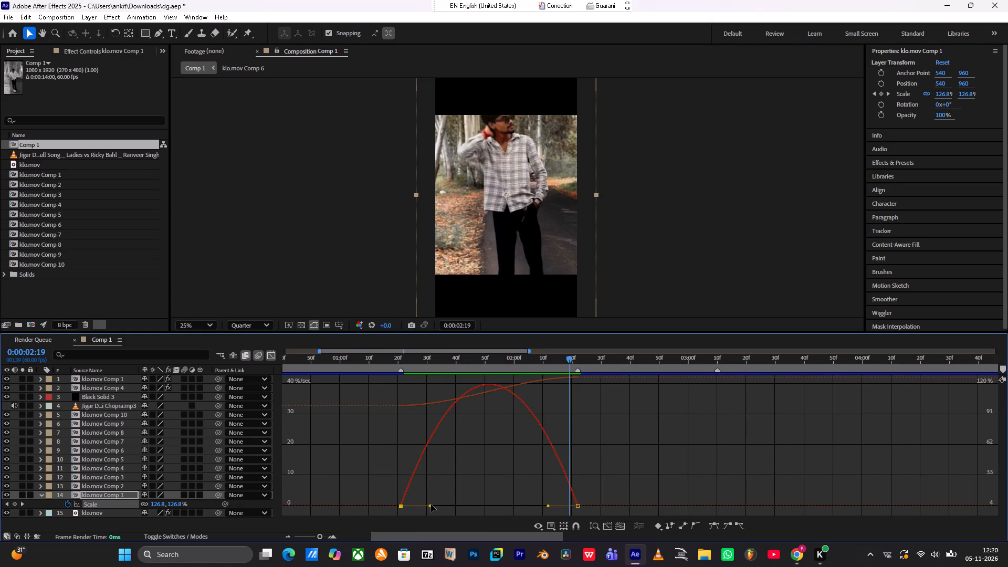
pyautogui.moveTo(431, 506); pyautogui.dragTo(435, 506)
pyautogui.moveTo(435, 506); pyautogui.dragTo(503, 505)
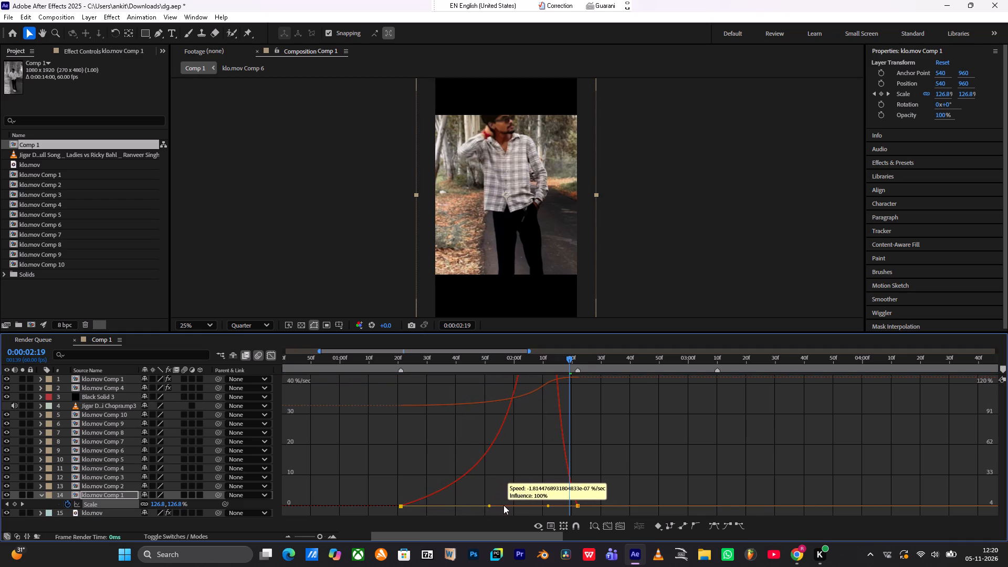
# Reshape the Scale speed graph with the first keyframe's outgoing influence at about 24% and the last keyframe's incoming influence near 0%.
pyautogui.moveTo(503, 505); pyautogui.dragTo(423, 508)
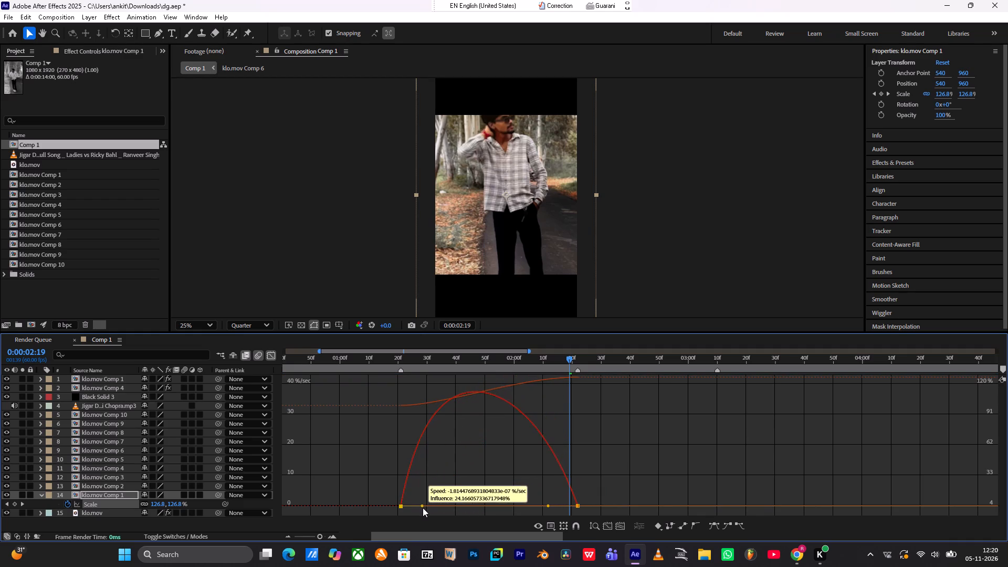
pyautogui.moveTo(423, 508); pyautogui.dragTo(421, 508)
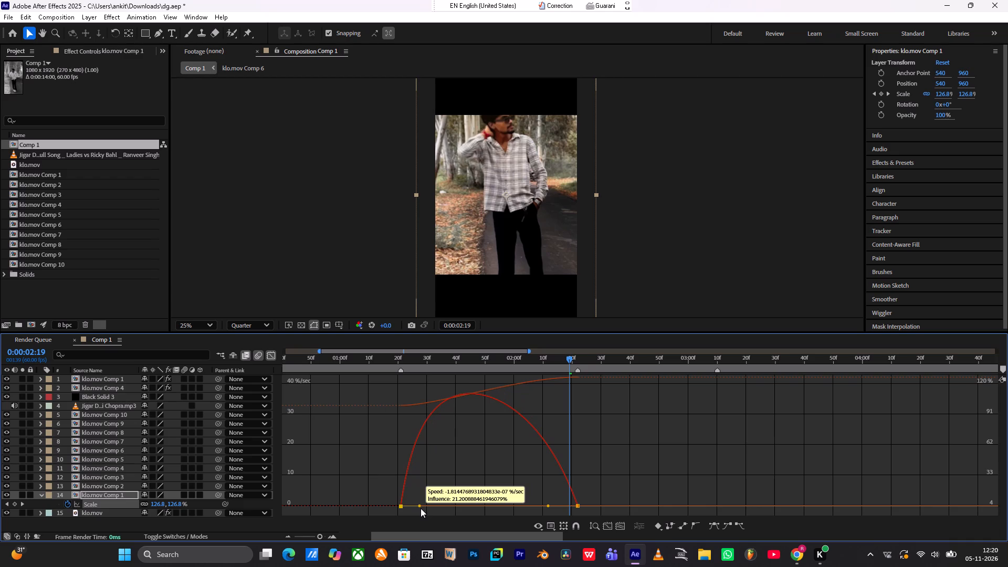
pyautogui.moveTo(421, 508); pyautogui.dragTo(423, 508)
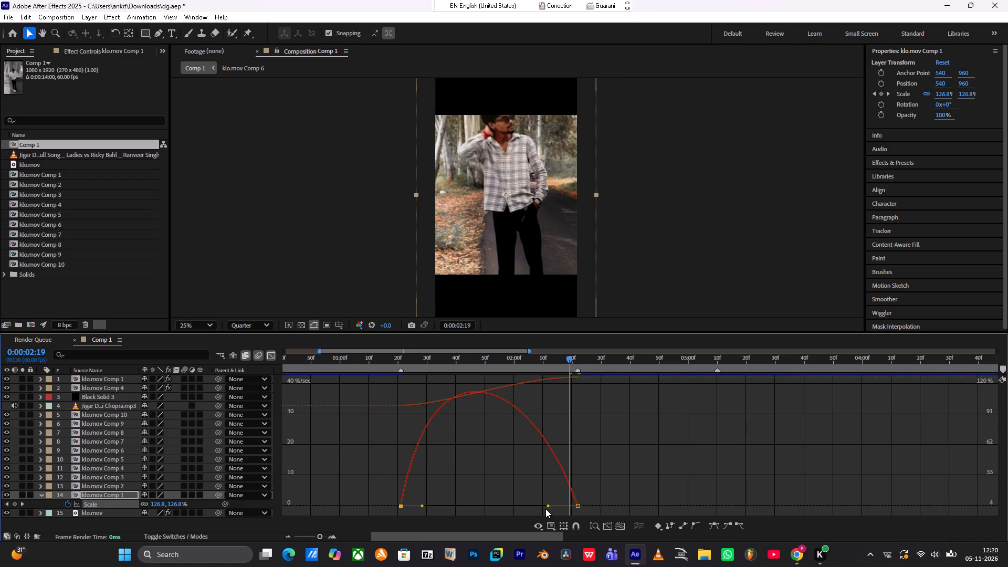
pyautogui.keyDown('ctrl'); pyautogui.moveTo(547, 506); pyautogui.dragTo(577, 501); pyautogui.keyUp('ctrl')
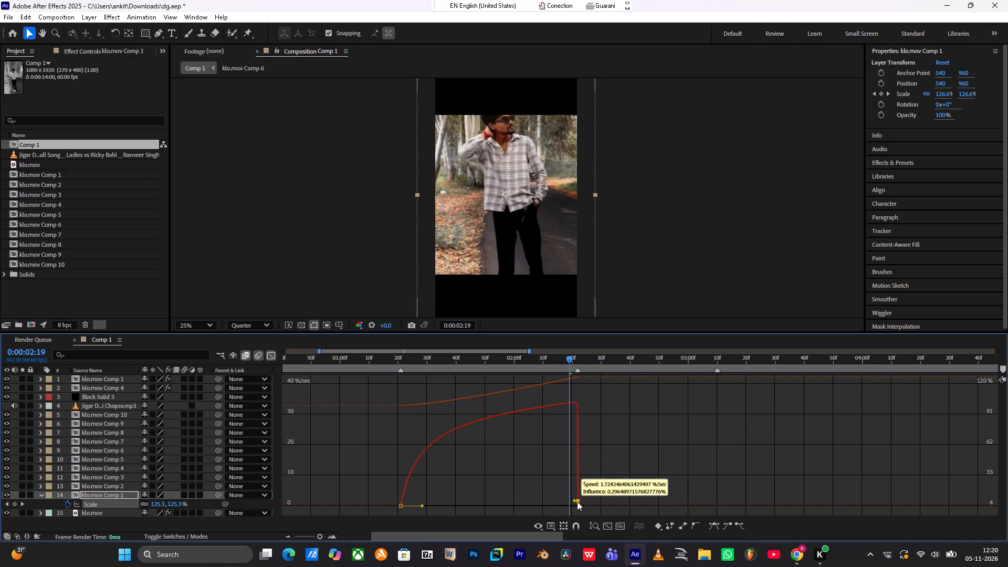
pyautogui.keyDown('ctrl'); pyautogui.moveTo(577, 501); pyautogui.dragTo(592, 511); pyautogui.keyUp('ctrl')
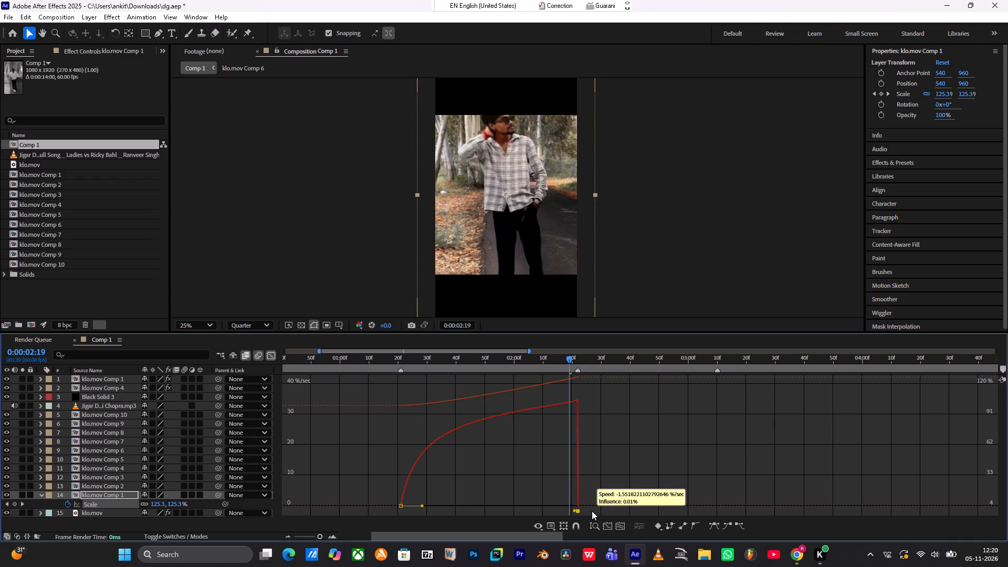
pyautogui.keyDown('ctrl'); pyautogui.moveTo(592, 511); pyautogui.dragTo(590, 505); pyautogui.keyUp('ctrl')
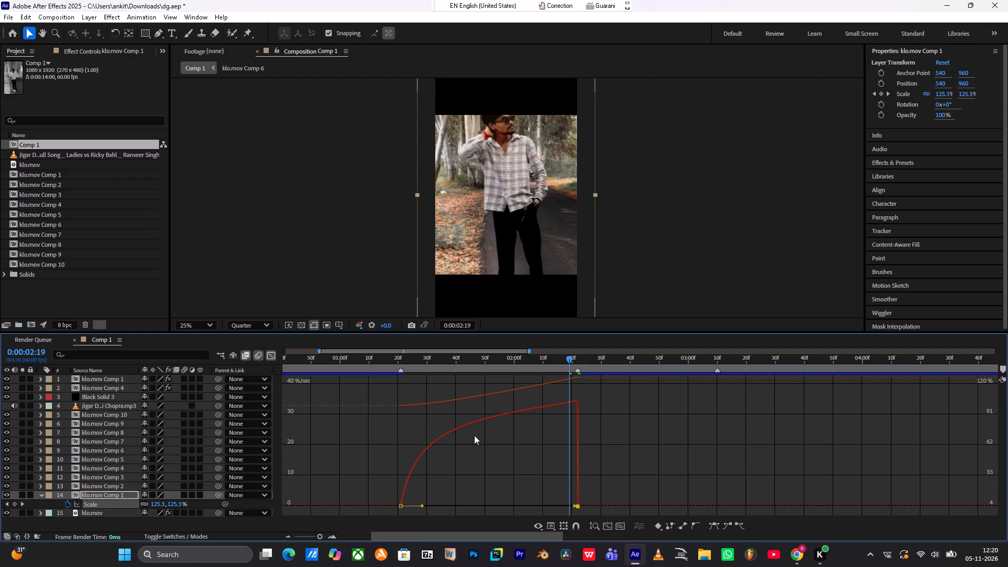
# Preview the lower klo.mov Comp 1 layer's eased Scale zoom, starting from 0:00:01:09.
pyautogui.moveTo(410, 360); pyautogui.dragTo(366, 366)
pyautogui.press('space')
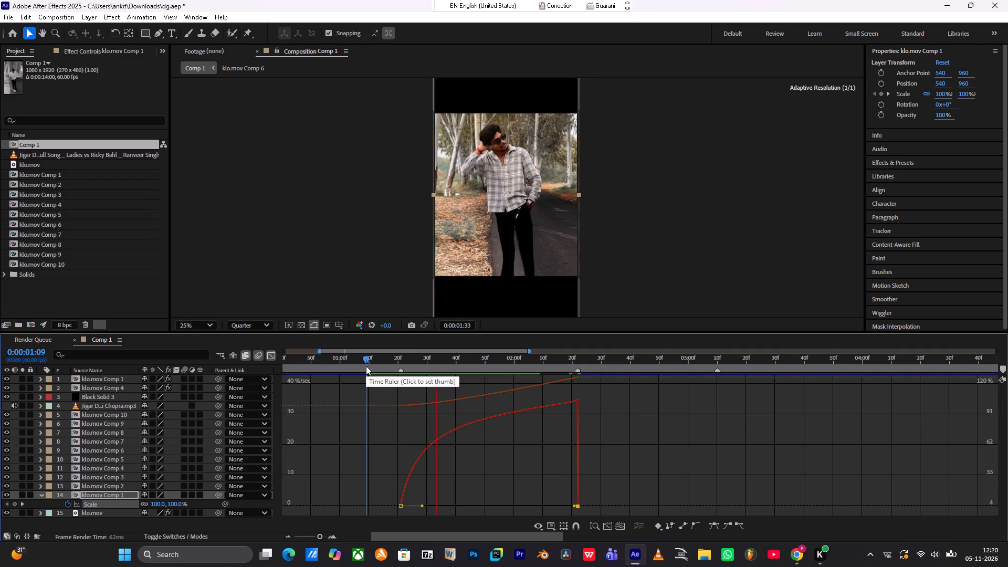
pyautogui.press('space')
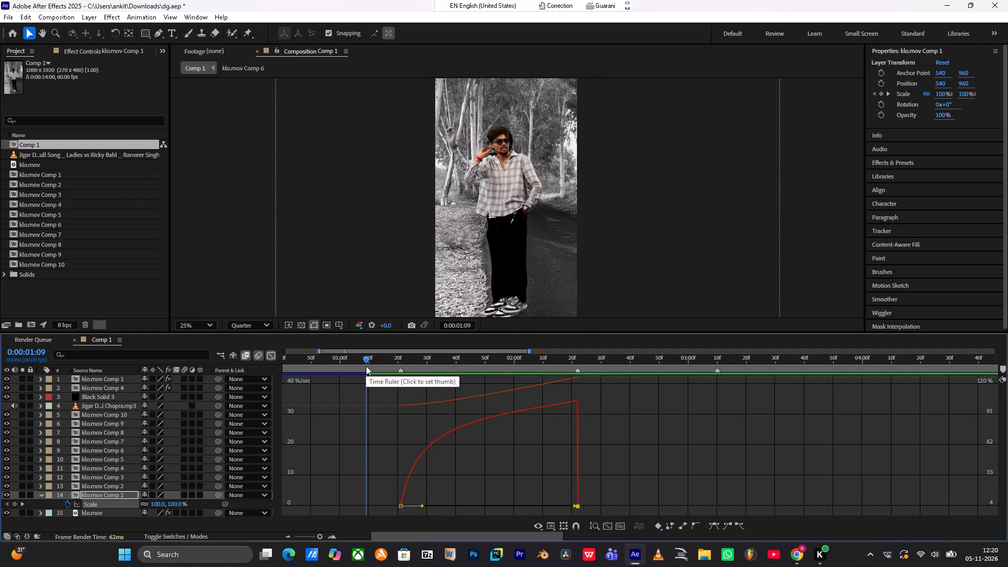
pyautogui.click(366, 366)
pyautogui.press('space')
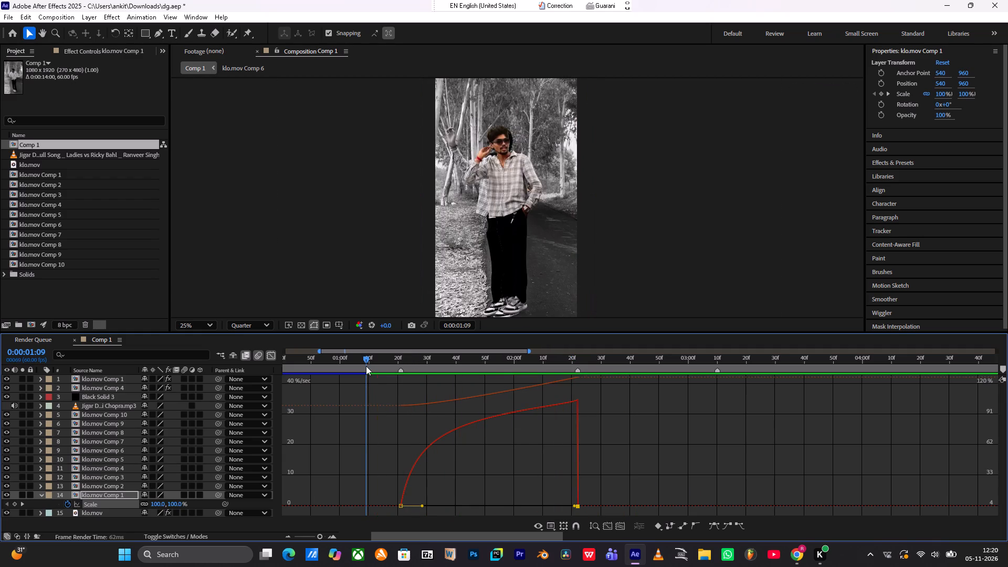
pyautogui.press('space')
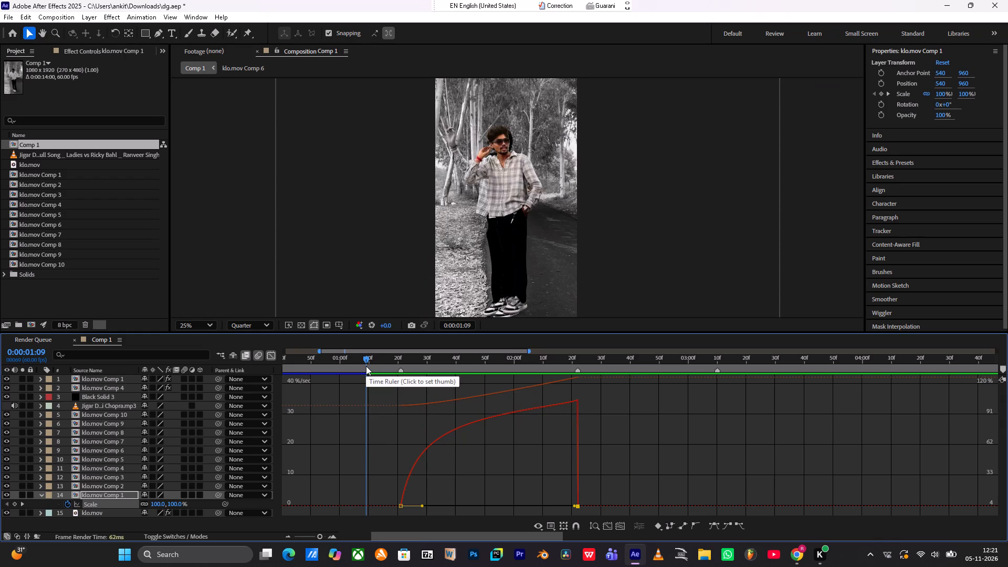
pyautogui.press('space')
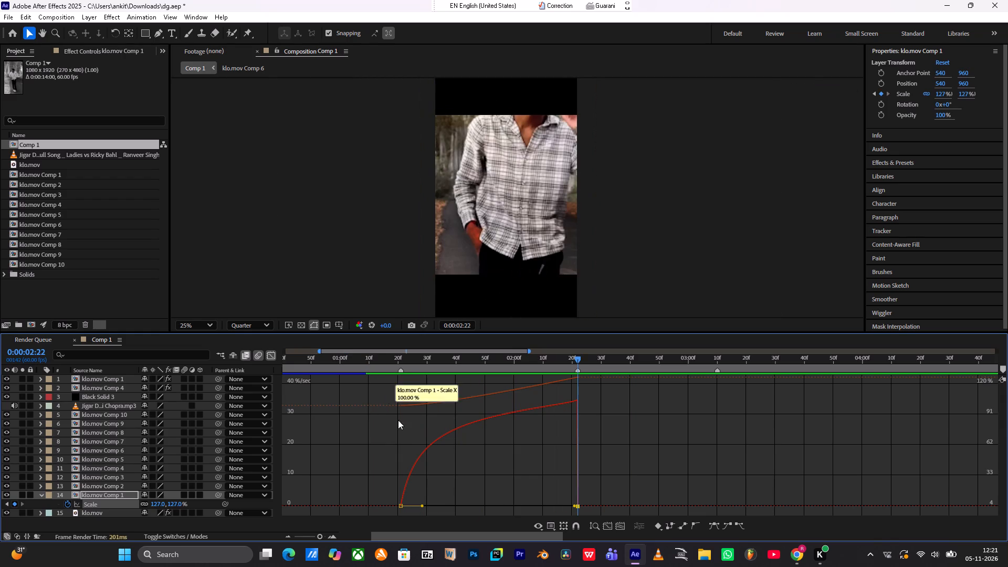
# Copy the lower klo.mov Comp 1 layer's two Scale keyframes to klo.mov Comp 2 at 0:00:02:22, aligning the second with the clip's end.
pyautogui.click(272, 358)
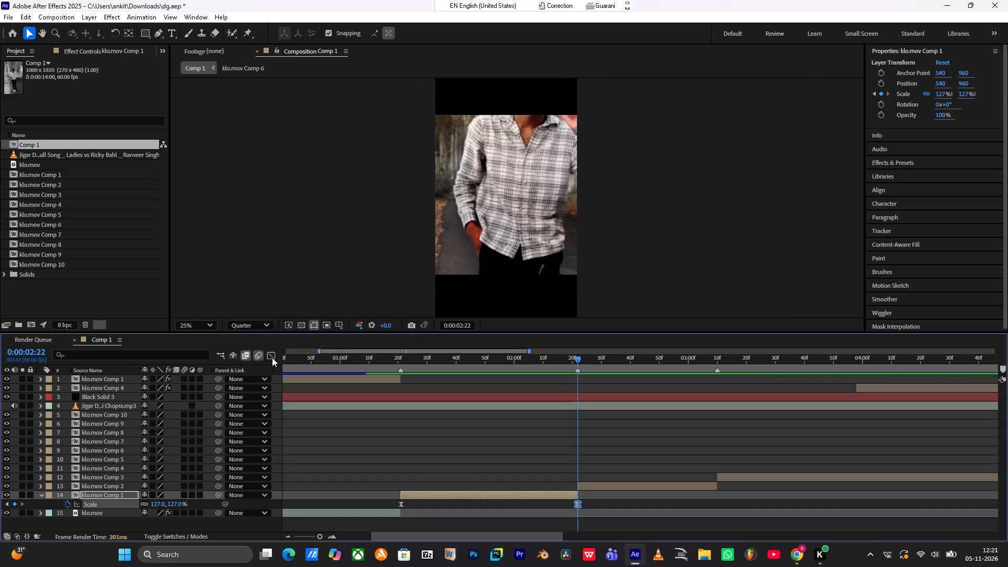
pyautogui.moveTo(616, 500); pyautogui.dragTo(416, 508)
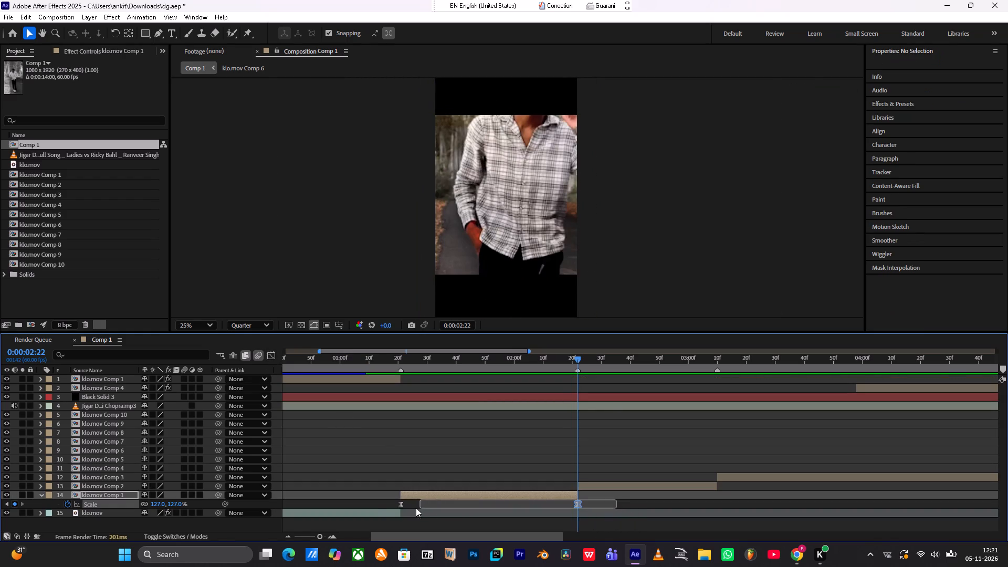
pyautogui.moveTo(416, 508); pyautogui.dragTo(383, 504)
pyautogui.hotkey('ctrl', 'c')
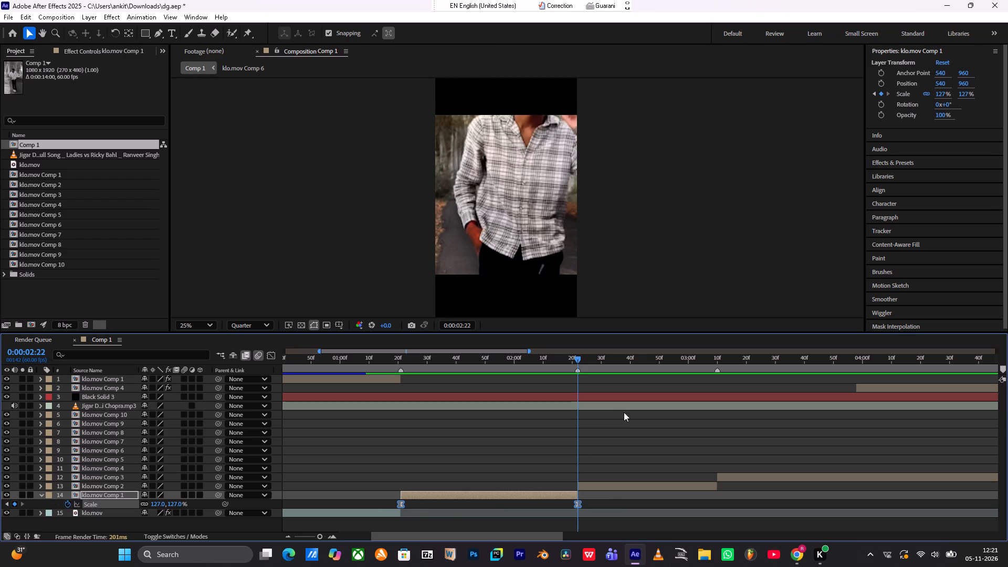
pyautogui.click(621, 488)
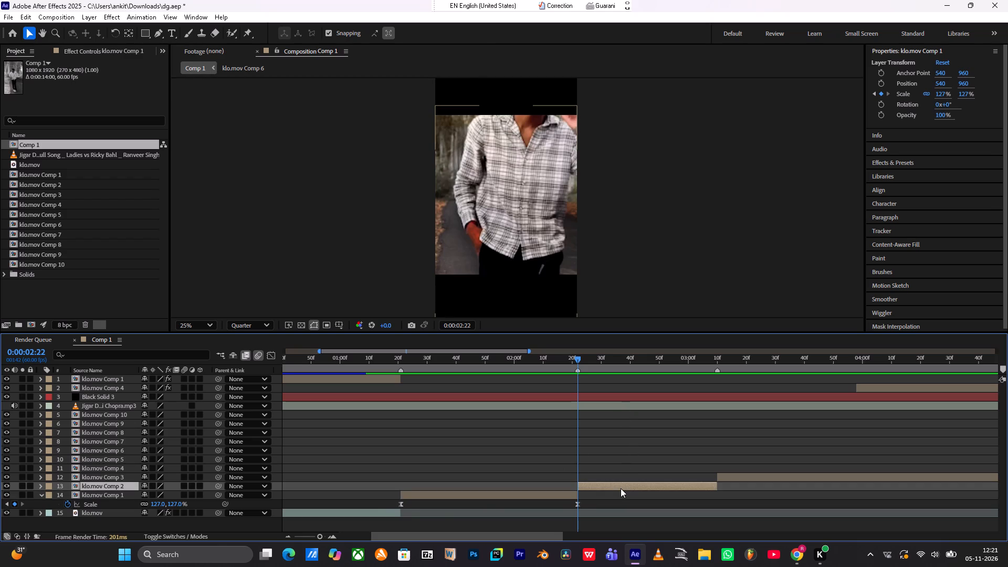
pyautogui.hotkey('ctrl', 'v')
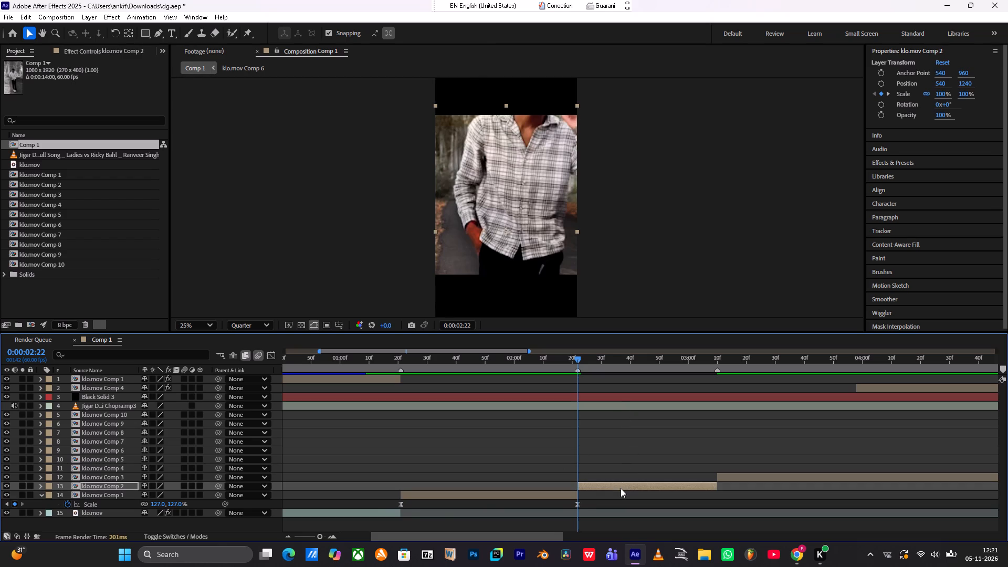
pyautogui.press('s')
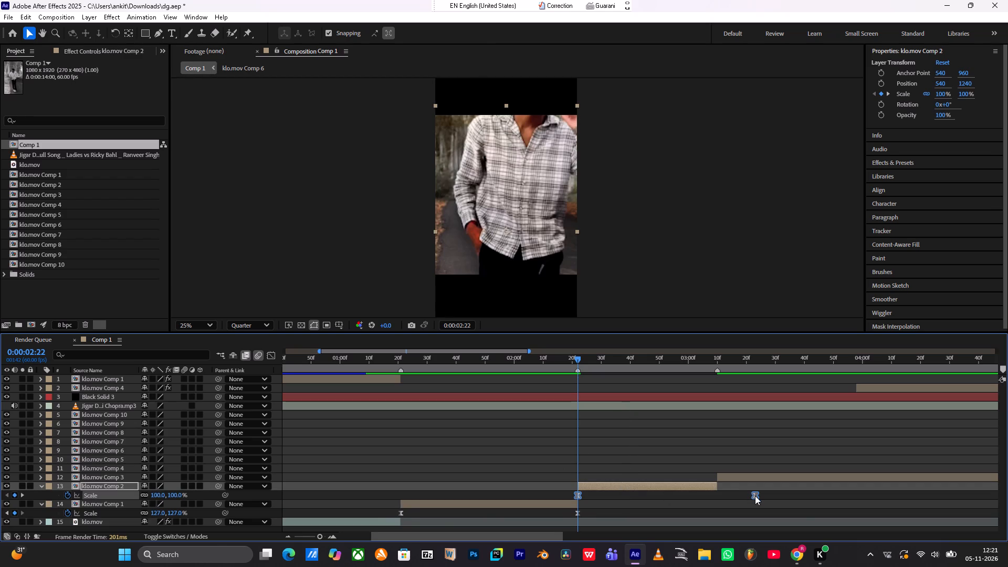
pyautogui.keyDown('alt'); pyautogui.moveTo(755, 496); pyautogui.dragTo(735, 500); pyautogui.keyUp('alt')
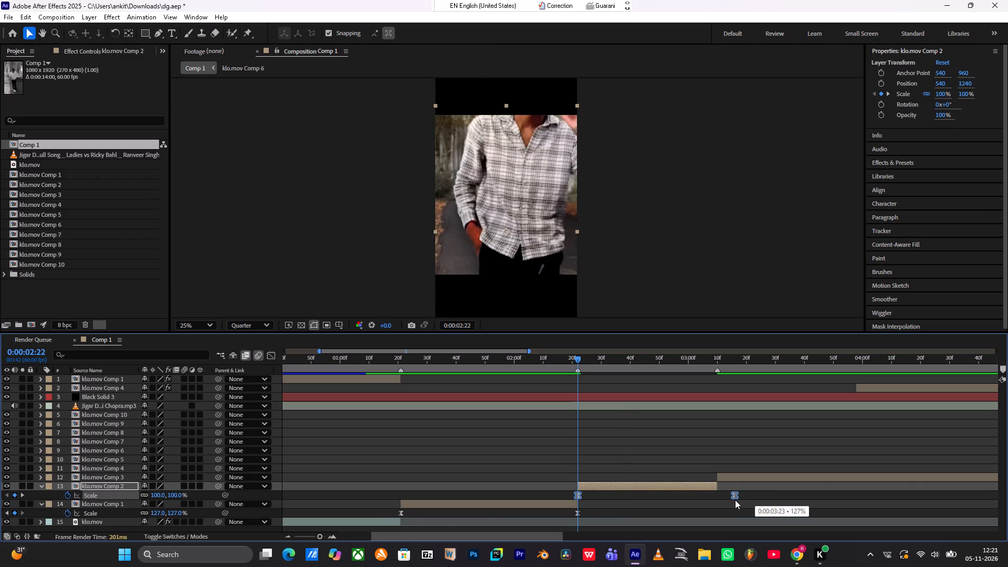
pyautogui.keyDown('alt'); pyautogui.moveTo(735, 500); pyautogui.dragTo(713, 495); pyautogui.keyUp('alt')
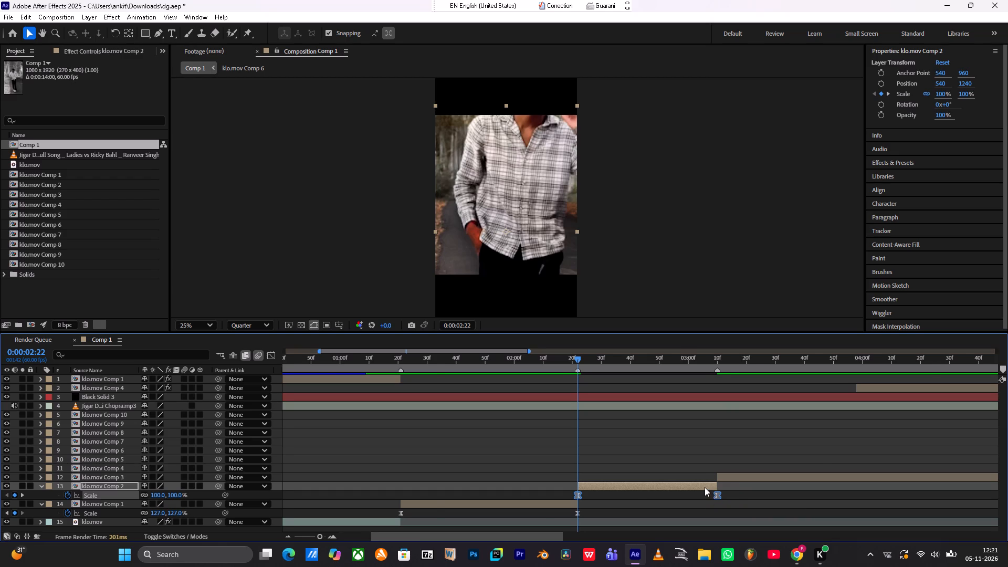
# Paste the same Scale keyframes onto klo.mov Comp 3 at 0:00:03:10 and align the second with the clip's end.
pyautogui.keyDown('alt'); pyautogui.scroll(-1, 705, 487); pyautogui.keyUp('alt')
pyautogui.moveTo(597, 359); pyautogui.dragTo(636, 367)
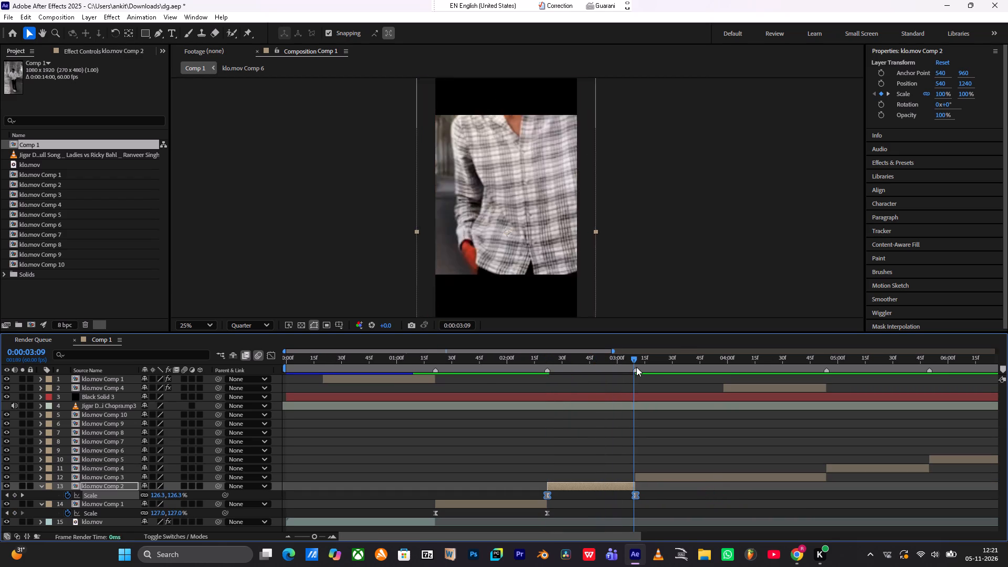
pyautogui.moveTo(636, 367); pyautogui.dragTo(641, 370)
pyautogui.click(646, 476)
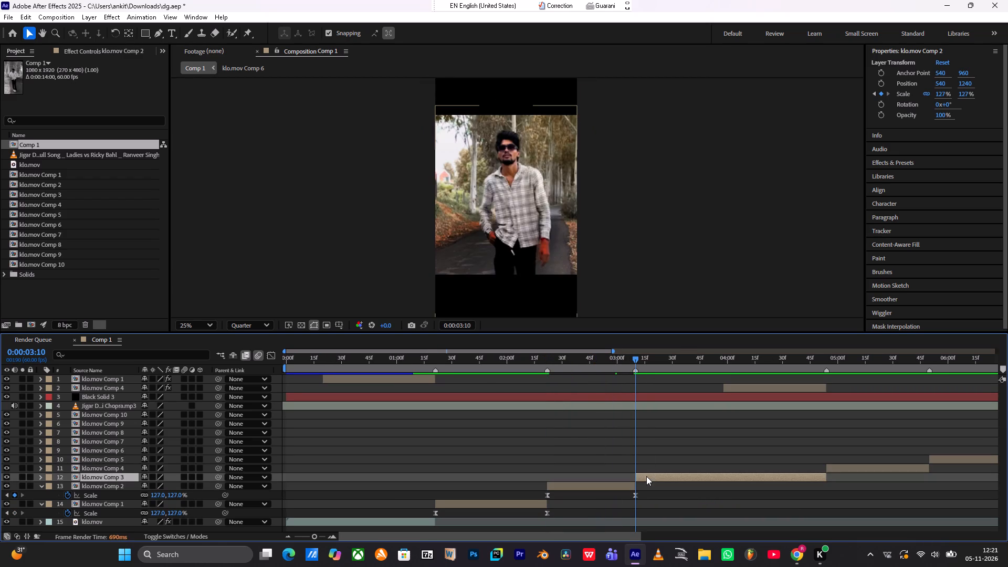
pyautogui.press('s')
pyautogui.keyDown('alt'); pyautogui.scroll(-1, 646, 476); pyautogui.keyUp('alt')
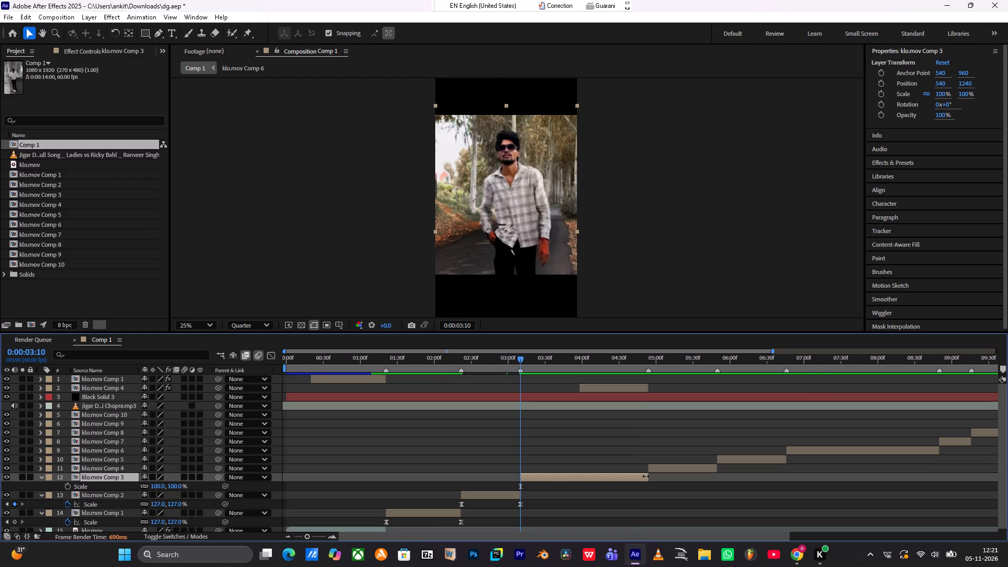
pyautogui.hotkey('ctrl', 'v')
pyautogui.moveTo(594, 488); pyautogui.dragTo(615, 490)
pyautogui.hotkey('ctrl', 'z')
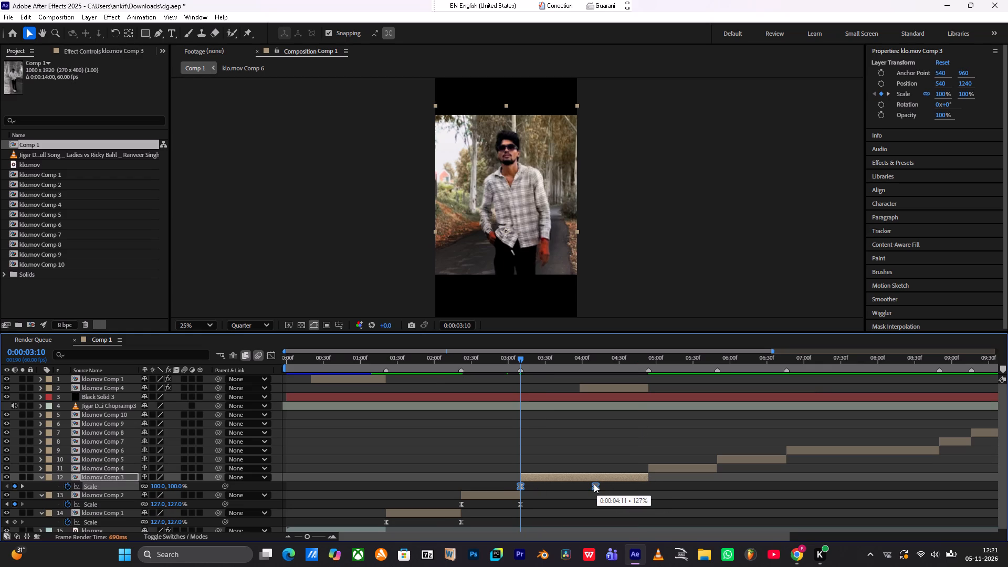
pyautogui.keyDown('alt'); pyautogui.moveTo(594, 484); pyautogui.dragTo(639, 484); pyautogui.keyUp('alt')
pyautogui.keyDown('alt'); pyautogui.moveTo(639, 484); pyautogui.dragTo(640, 479); pyautogui.keyUp('alt')
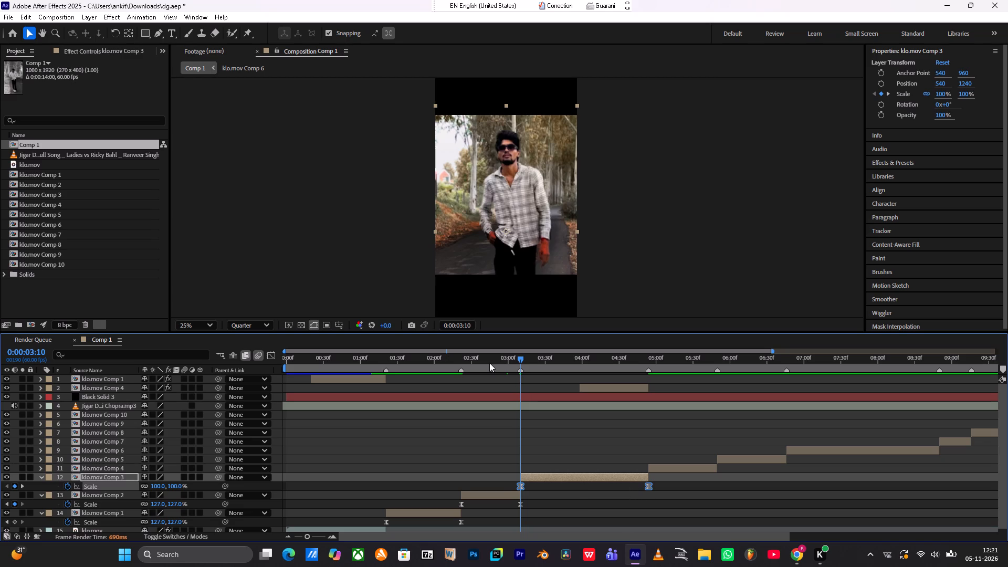
# Play Comp 1 repeatedly from the start to review the Scale zooms on the klo.mov Comp 1, 2 and 3 clips.
pyautogui.moveTo(489, 363); pyautogui.dragTo(256, 348)
pyautogui.press('space')
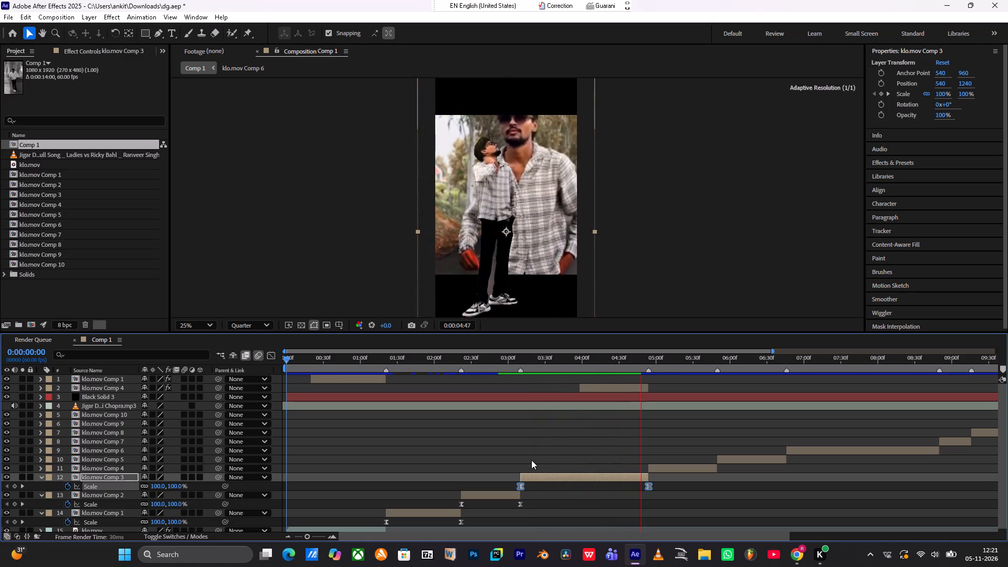
pyautogui.moveTo(414, 364); pyautogui.dragTo(270, 385)
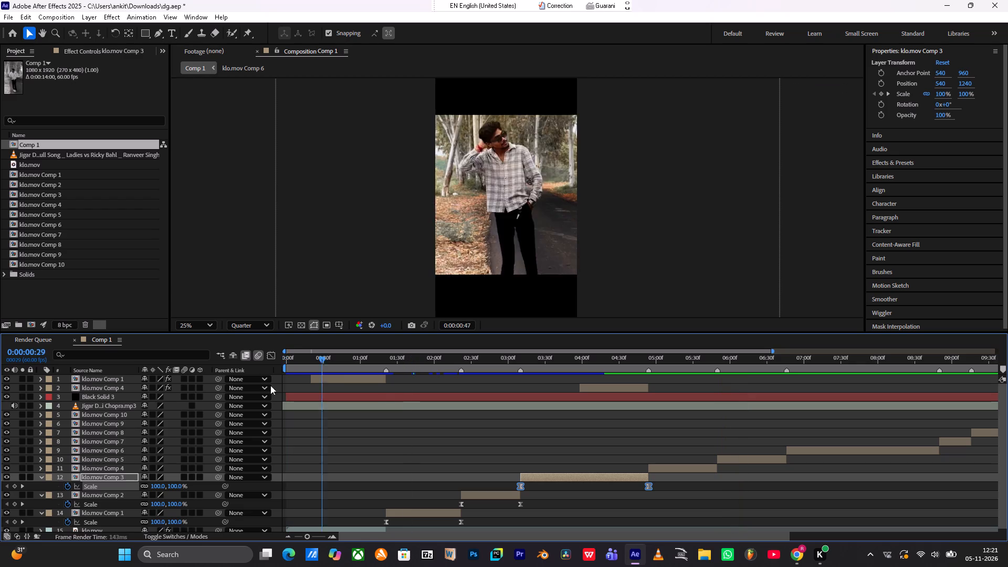
pyautogui.moveTo(270, 385); pyautogui.dragTo(192, 400)
pyautogui.press('space')
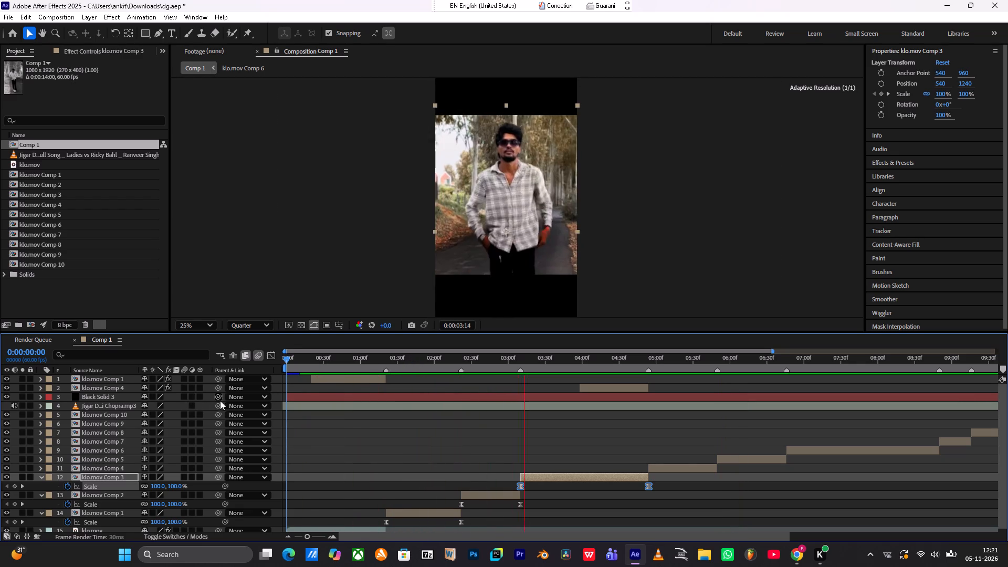
pyautogui.moveTo(320, 363); pyautogui.dragTo(248, 354)
pyautogui.press('space')
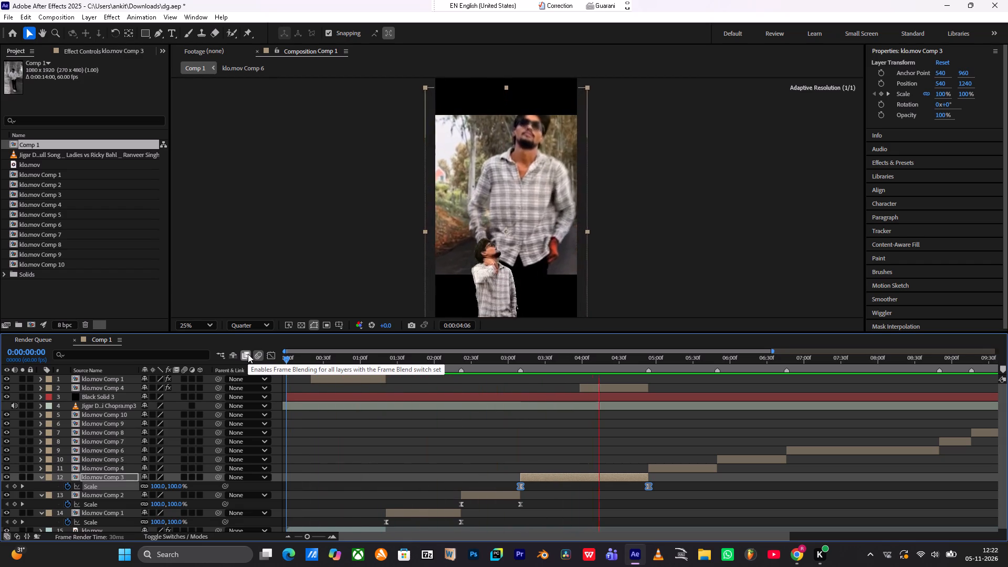
pyautogui.moveTo(322, 358); pyautogui.dragTo(254, 358)
pyautogui.press('space')
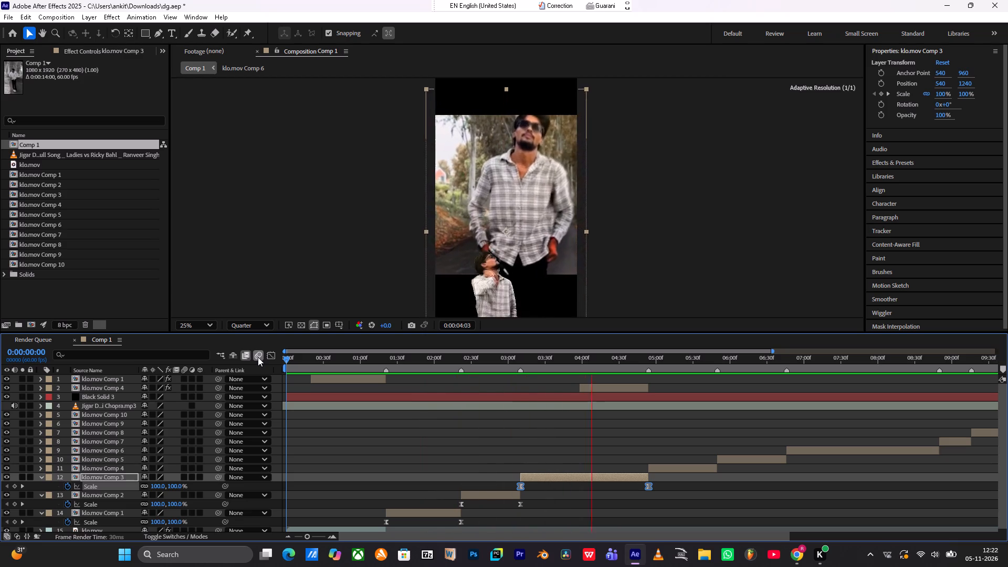
pyautogui.press('space')
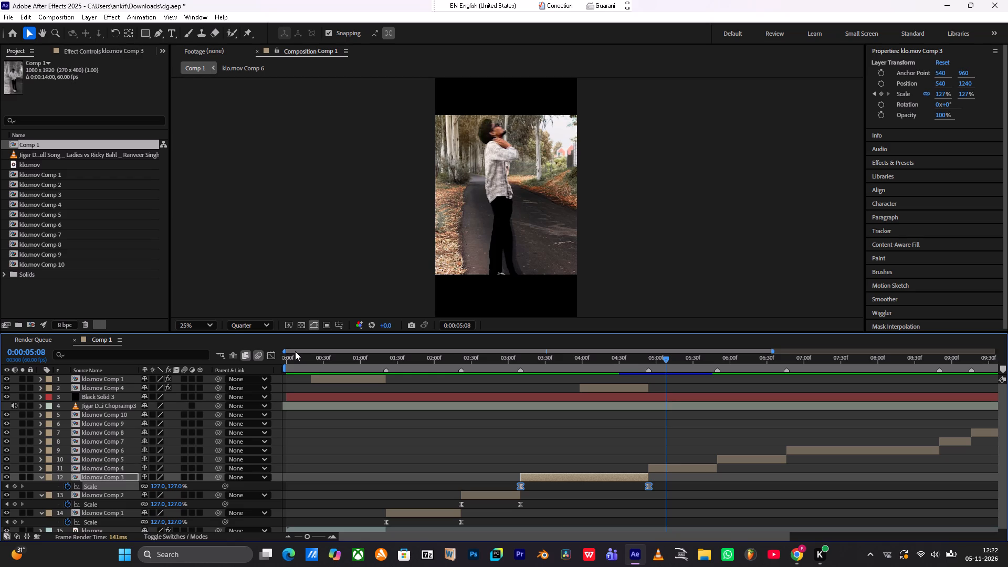
pyautogui.moveTo(359, 359); pyautogui.dragTo(213, 365)
pyautogui.press('space')
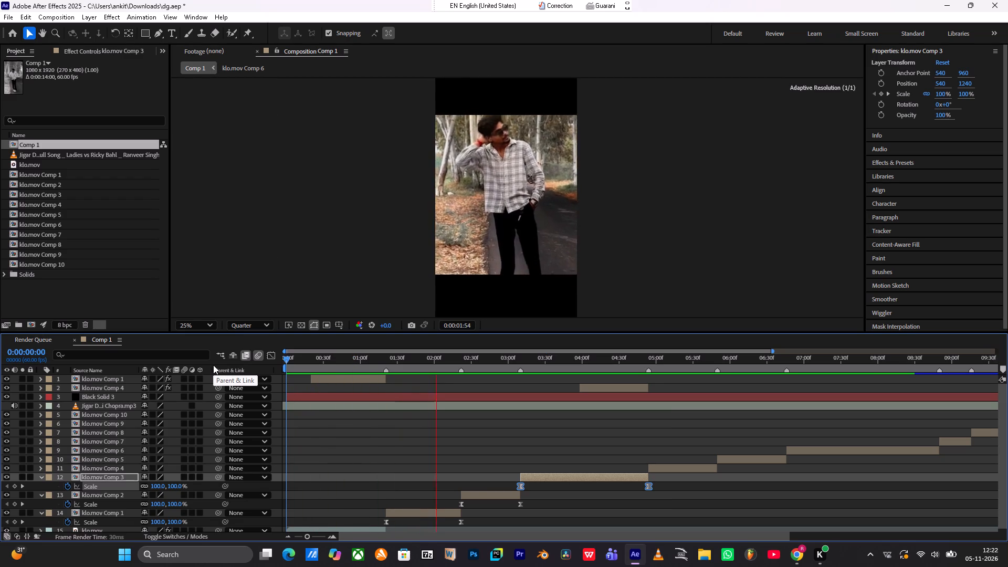
pyautogui.moveTo(310, 363); pyautogui.dragTo(276, 362)
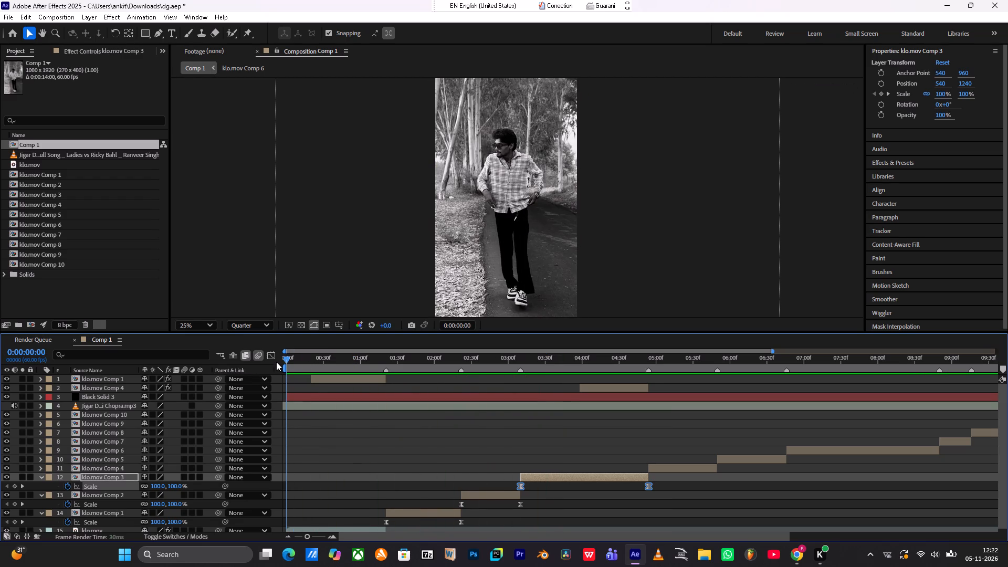
pyautogui.moveTo(276, 362); pyautogui.dragTo(272, 362)
pyautogui.press('space')
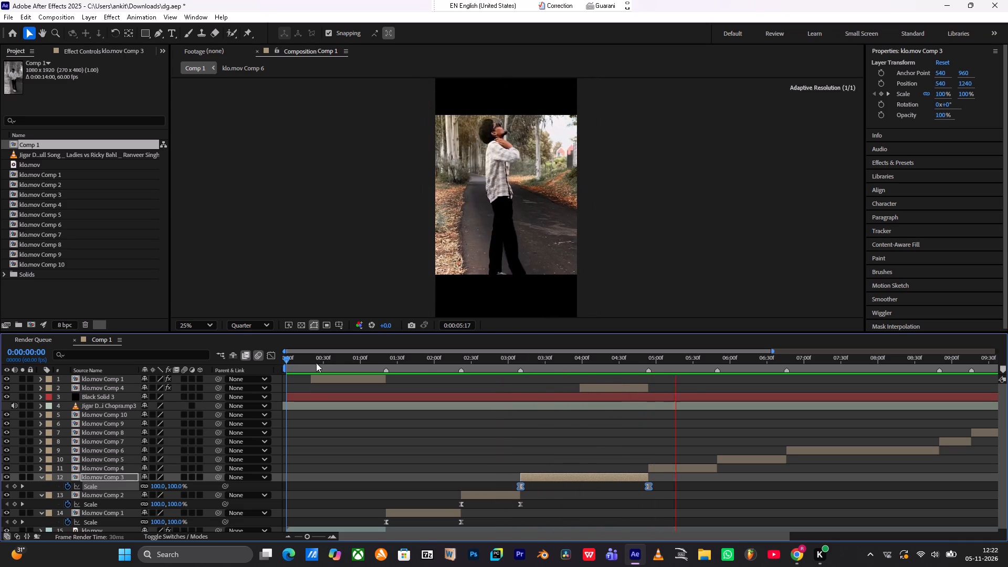
pyautogui.moveTo(325, 358); pyautogui.dragTo(260, 372)
pyautogui.press('space')
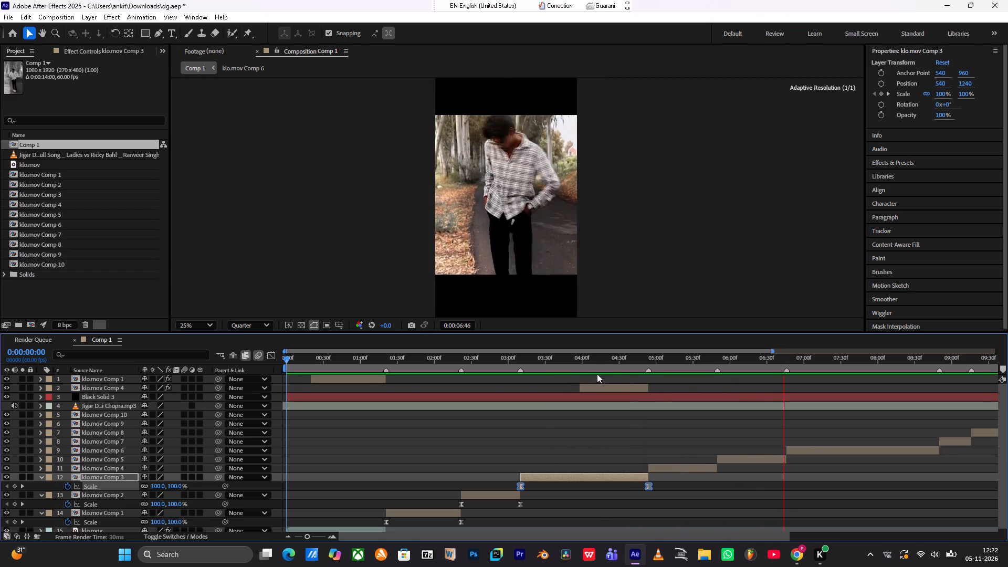
# Paste the copied Scale keyframes onto the lower klo.mov Comp 4 layer at 0:00:04:54 and align the second with the clip's end.
pyautogui.moveTo(594, 363); pyautogui.dragTo(590, 362)
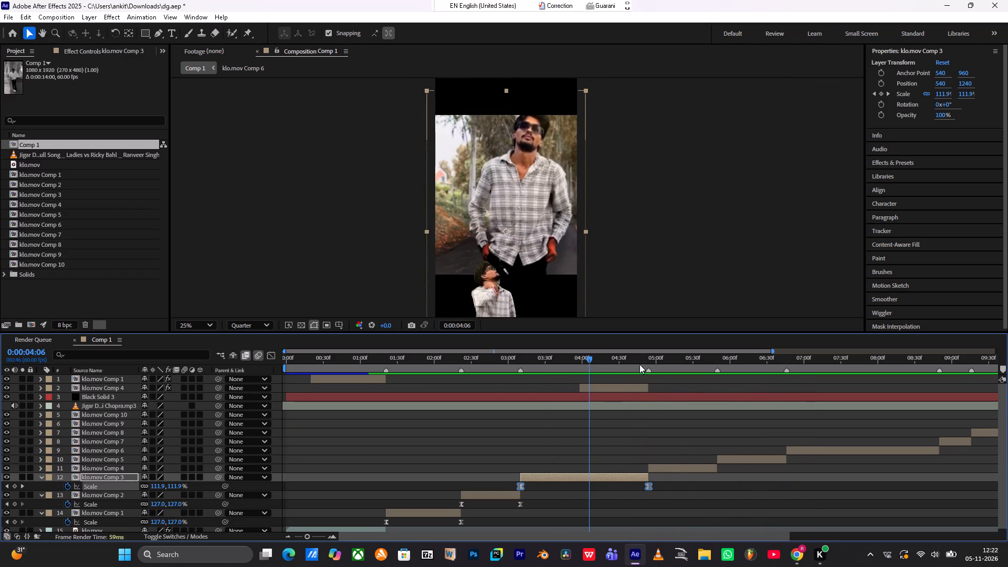
pyautogui.keyDown('shift'); pyautogui.moveTo(638, 363); pyautogui.dragTo(652, 369); pyautogui.keyUp('shift')
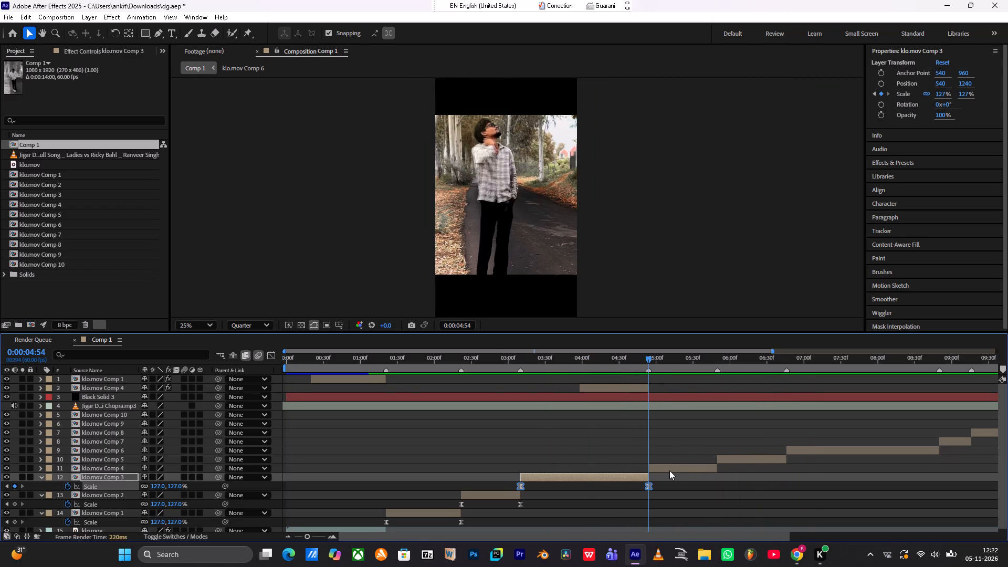
pyautogui.click(669, 470)
pyautogui.press('s')
pyautogui.hotkey('ctrl', 'v')
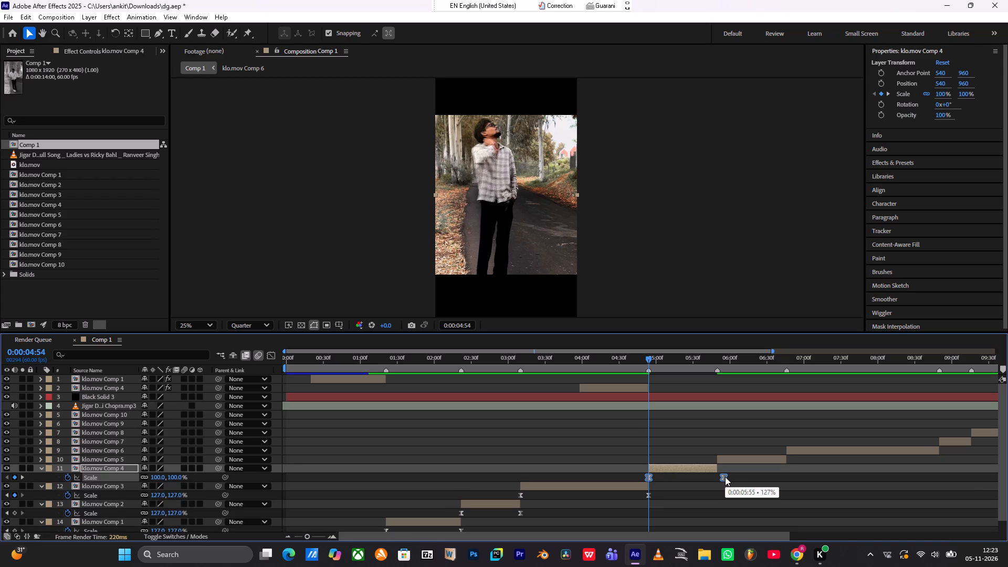
pyautogui.keyDown('alt'); pyautogui.moveTo(725, 477); pyautogui.dragTo(717, 478); pyautogui.keyUp('alt')
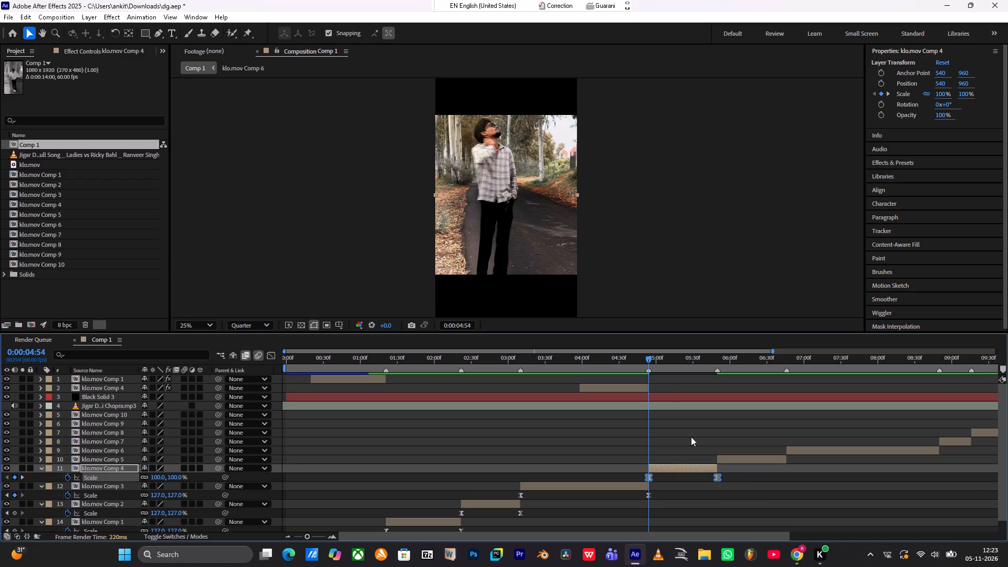
# Paste the same Scale keyframes onto klo.mov Comp 5 at 0:00:05:50 and align the second with the clip's end.
pyautogui.keyDown('shift'); pyautogui.moveTo(661, 361); pyautogui.dragTo(717, 383); pyautogui.keyUp('shift')
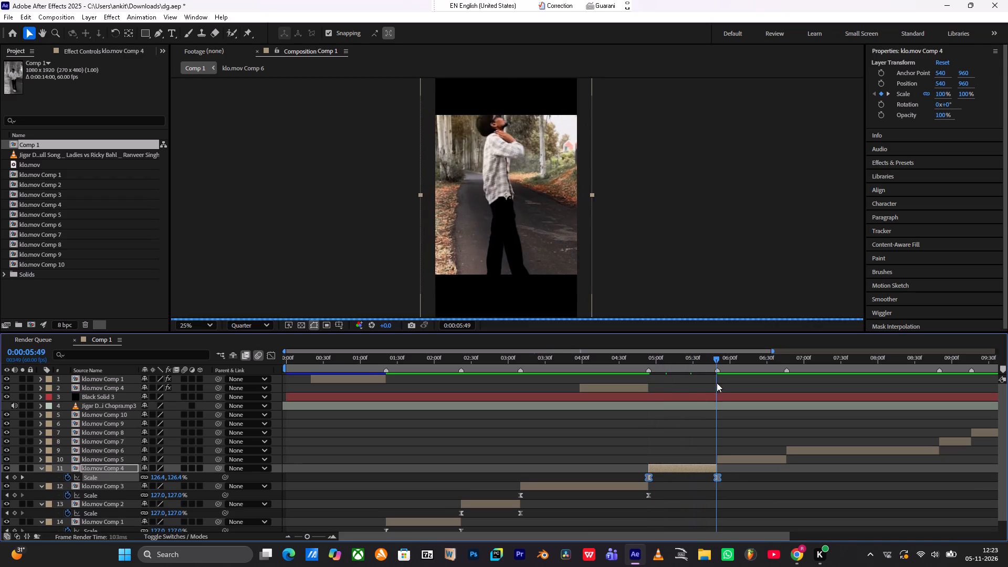
pyautogui.keyDown('shift'); pyautogui.moveTo(717, 383); pyautogui.dragTo(721, 385); pyautogui.keyUp('shift')
pyautogui.click(740, 457)
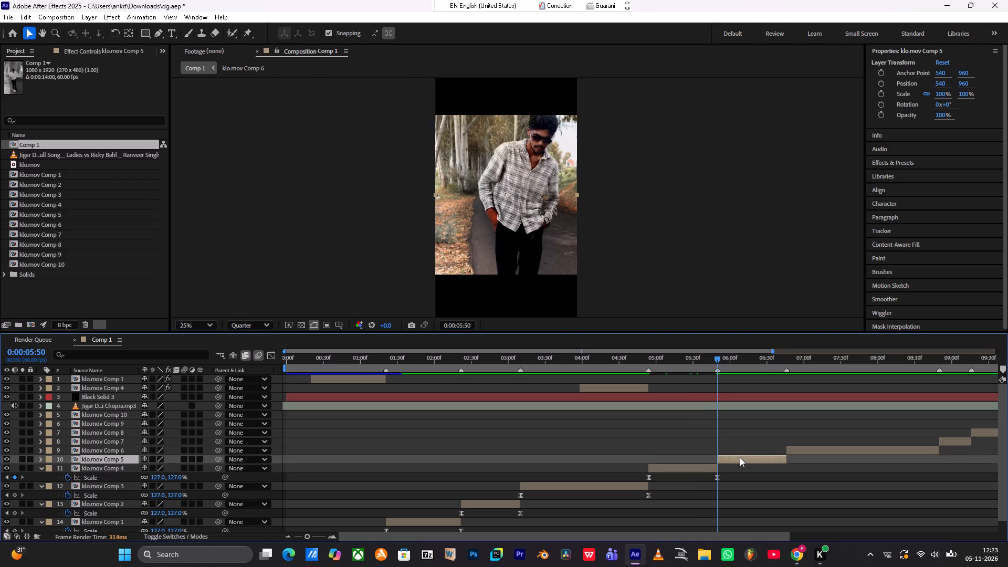
pyautogui.press('s')
pyautogui.hotkey('ctrl', 'v')
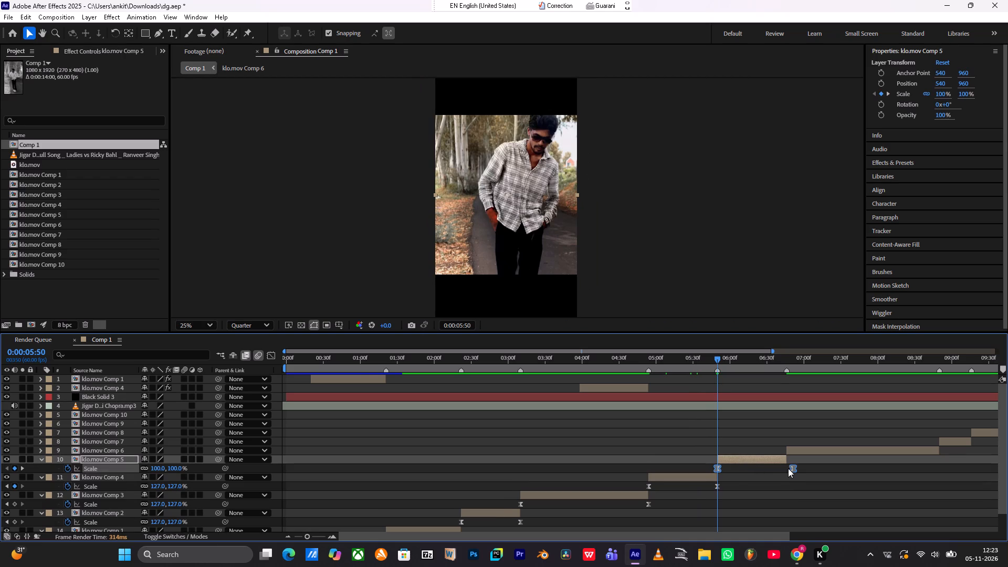
pyautogui.keyDown('alt'); pyautogui.moveTo(794, 468); pyautogui.dragTo(792, 467); pyautogui.keyUp('alt')
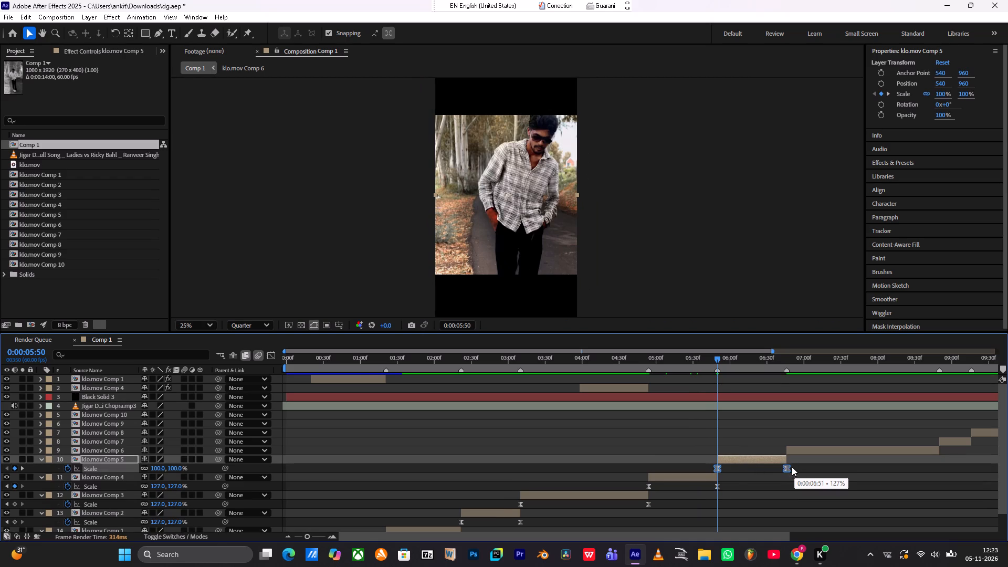
pyautogui.keyDown('alt'); pyautogui.moveTo(792, 467); pyautogui.dragTo(783, 465); pyautogui.keyUp('alt')
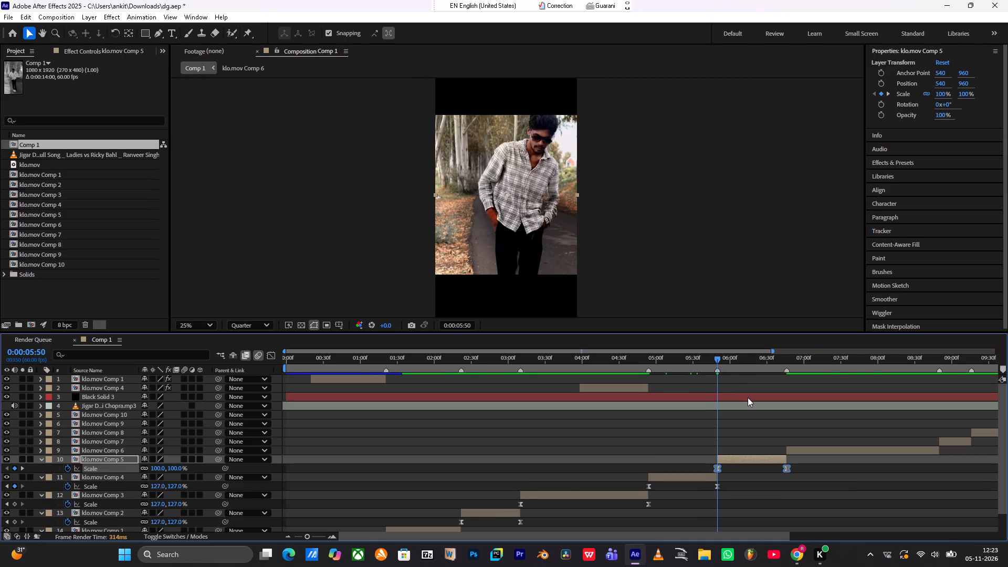
# Paste the same Scale keyframes onto klo.mov Comp 6 at 0:00:06:46 and extend the second to the clip's end.
pyautogui.hscroll(-7, 748, 397)
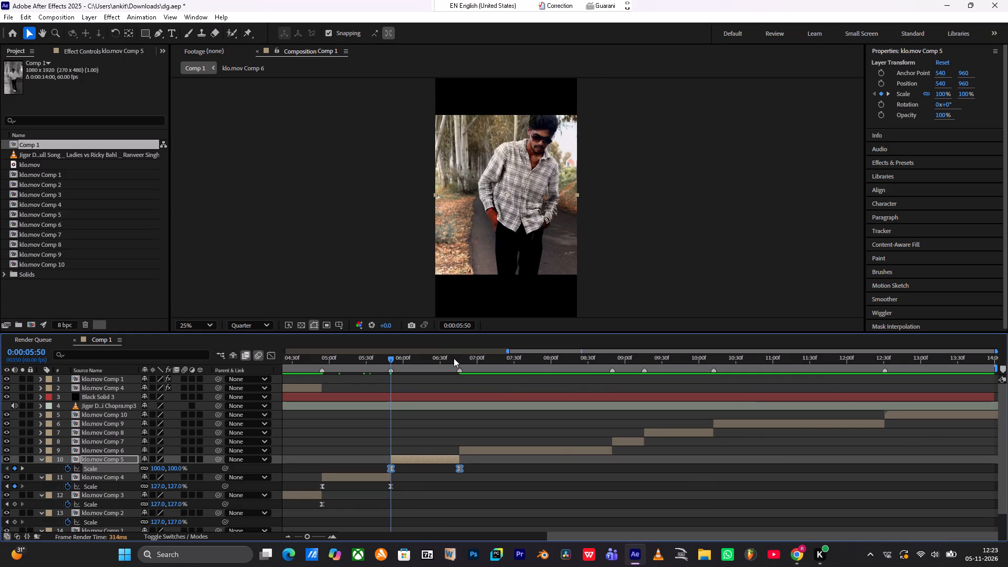
pyautogui.moveTo(455, 359); pyautogui.dragTo(454, 366)
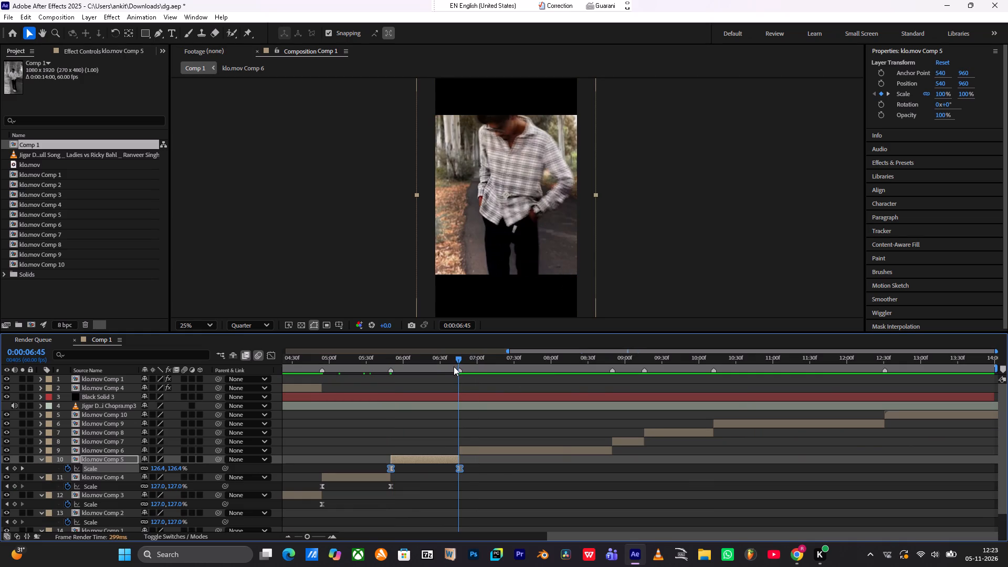
pyautogui.moveTo(454, 366); pyautogui.dragTo(460, 369)
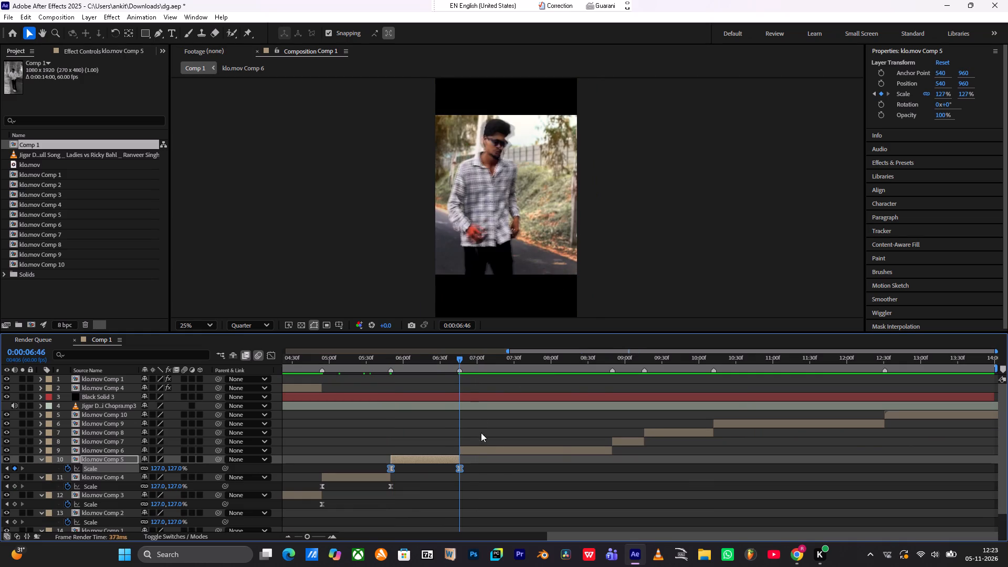
pyautogui.click(488, 449)
pyautogui.press('s')
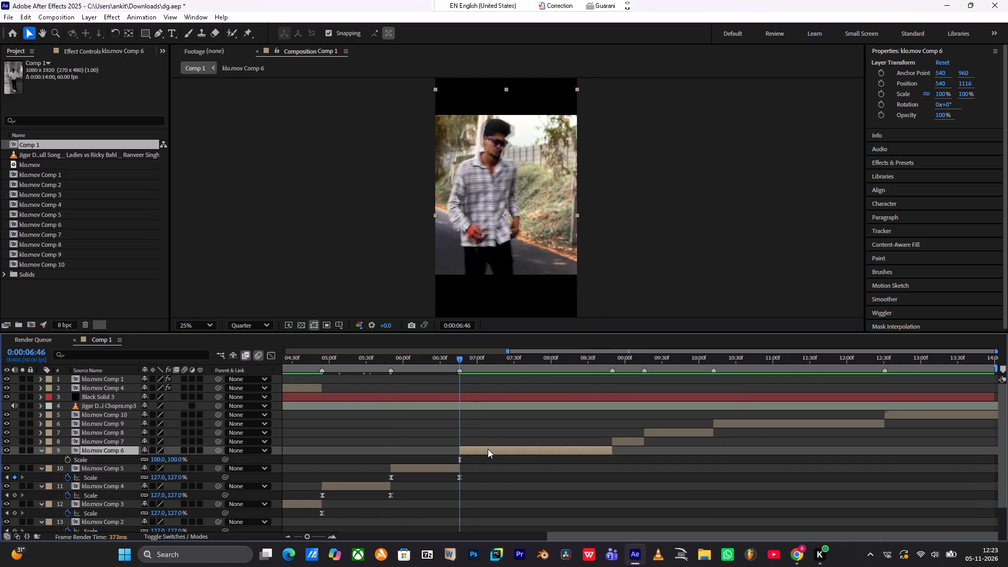
pyautogui.hotkey('ctrl', 'v')
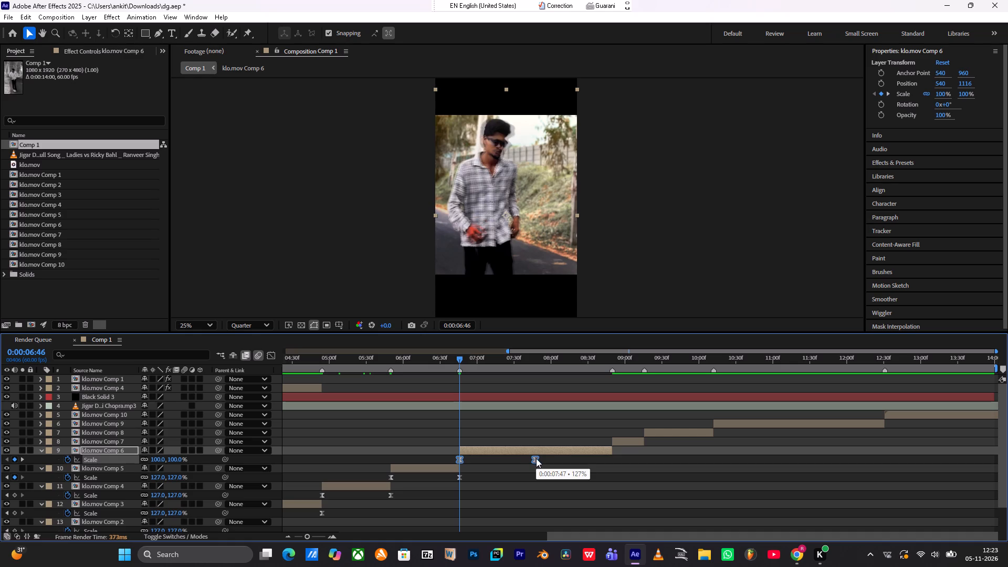
pyautogui.keyDown('alt'); pyautogui.moveTo(536, 458); pyautogui.dragTo(593, 465); pyautogui.keyUp('alt')
pyautogui.keyDown('alt'); pyautogui.moveTo(593, 465); pyautogui.dragTo(608, 468); pyautogui.keyUp('alt')
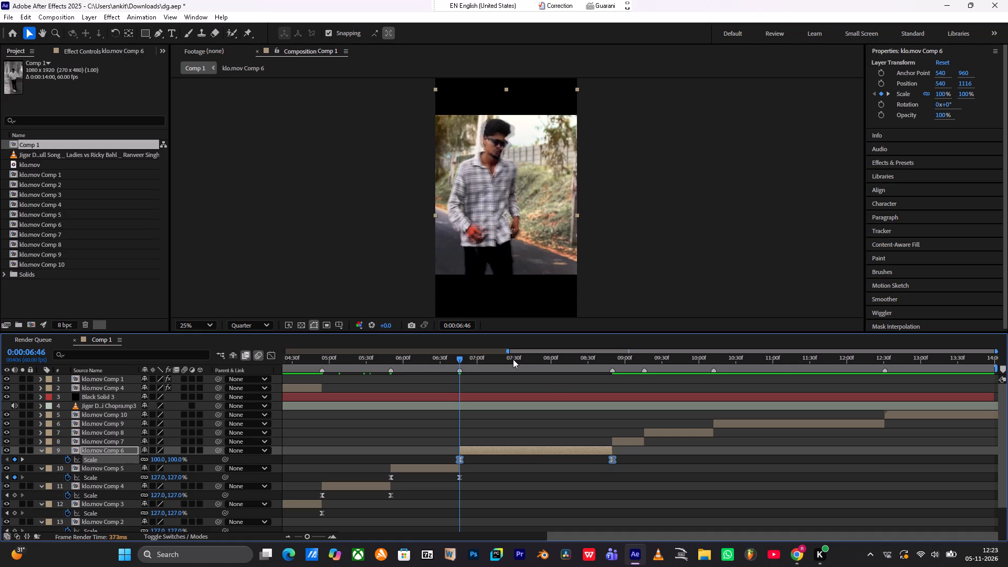
# Paste the same Scale keyframes onto klo.mov Comp 7 at 0:00:08:50 and pull the second back to the clip's end, 0:00:09:16.
pyautogui.moveTo(513, 359); pyautogui.dragTo(619, 396)
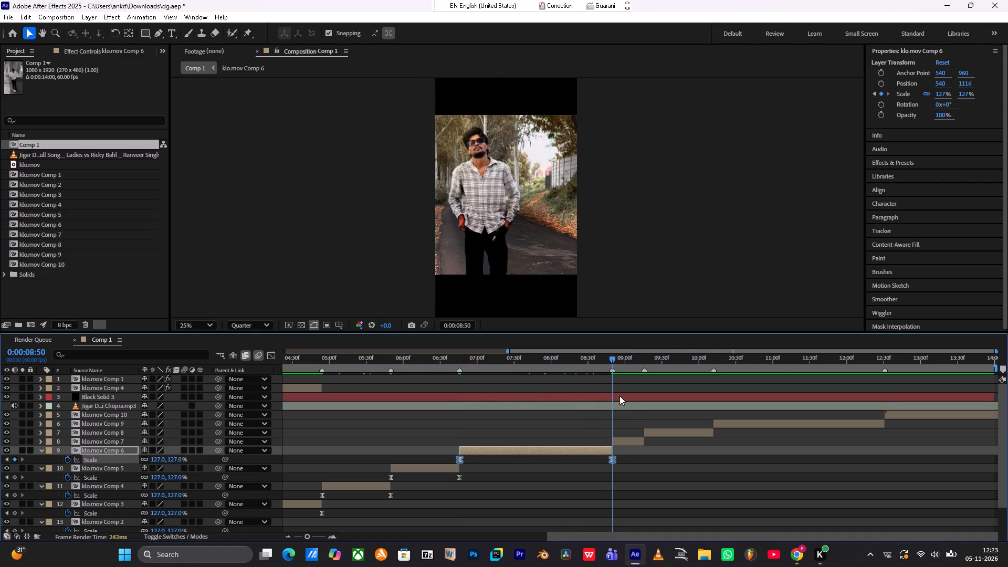
pyautogui.click(627, 444)
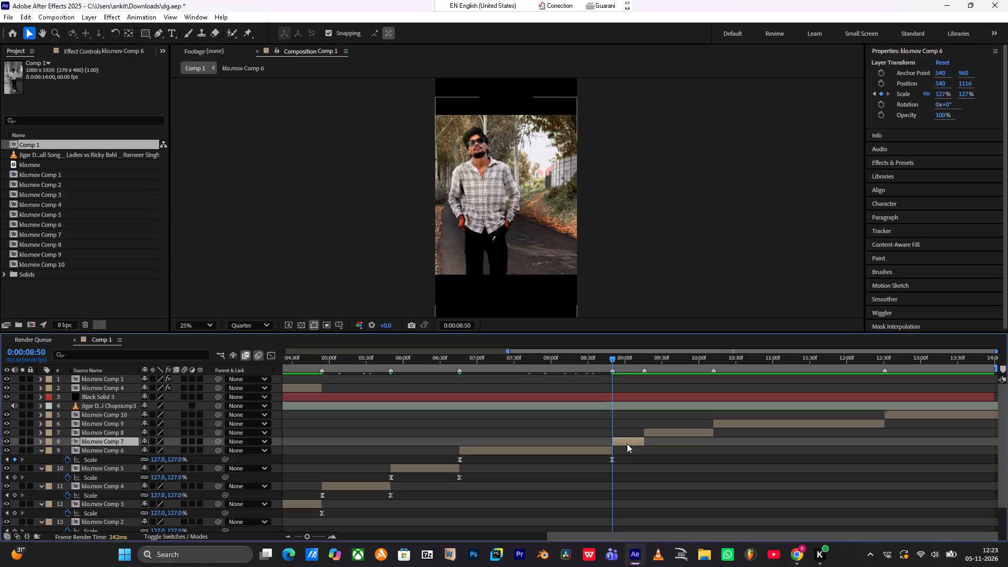
pyautogui.hotkey('ctrl', 'v')
pyautogui.press('s')
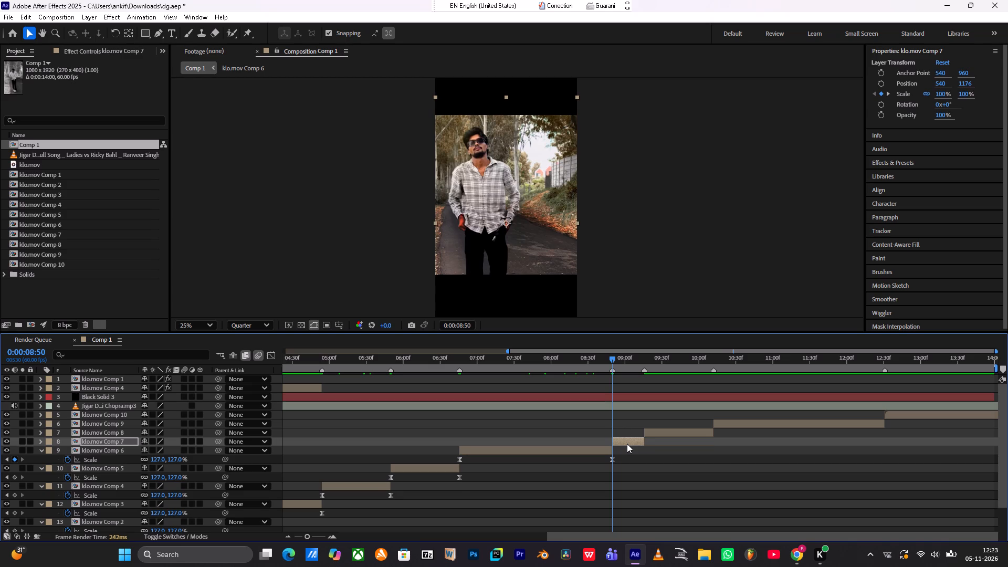
pyautogui.click(689, 451)
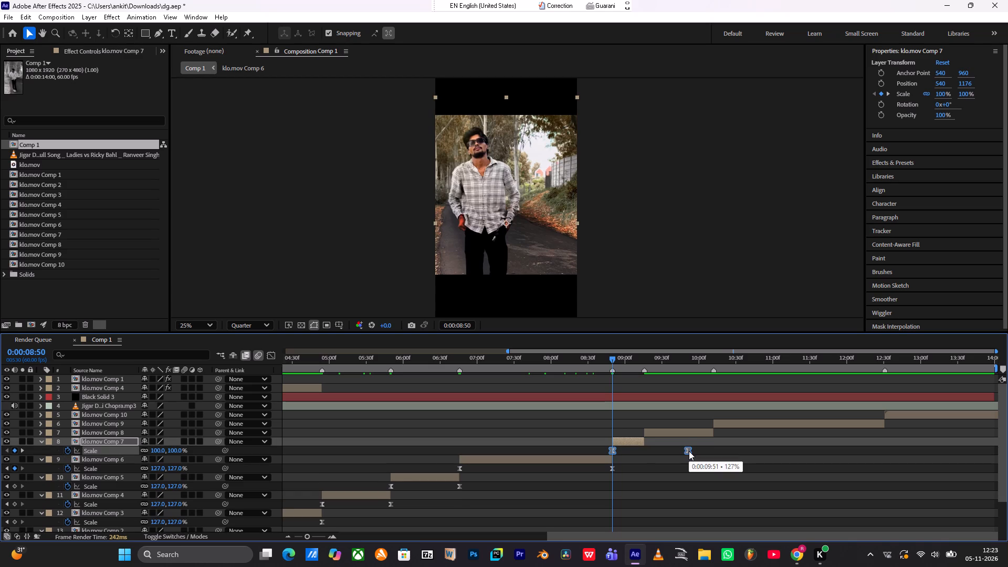
pyautogui.keyDown('alt'); pyautogui.moveTo(689, 451); pyautogui.dragTo(643, 454); pyautogui.keyUp('alt')
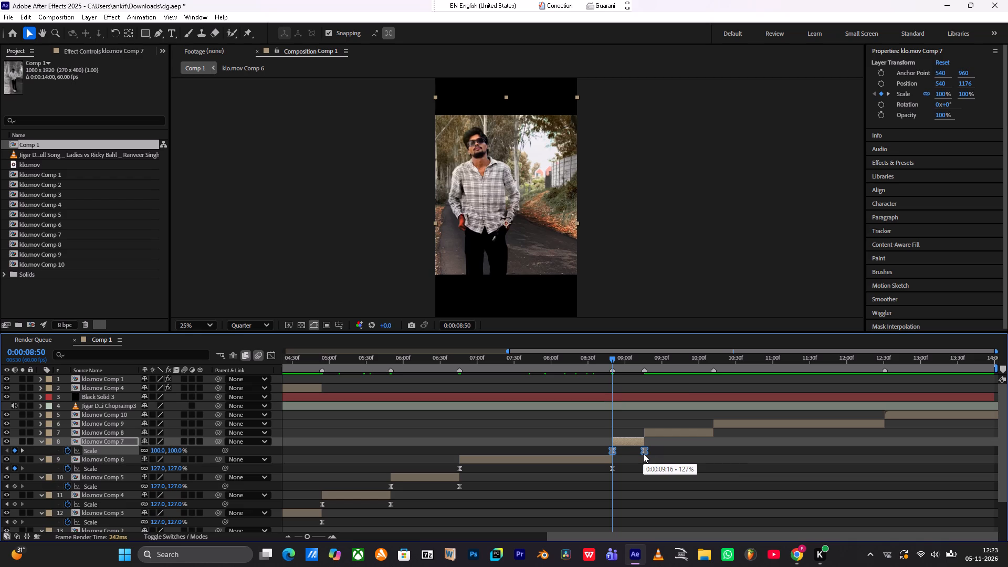
# Paste the same Scale keyframes onto klo.mov Comp 8 at 0:00:09:16.
pyautogui.moveTo(614, 361); pyautogui.dragTo(662, 371)
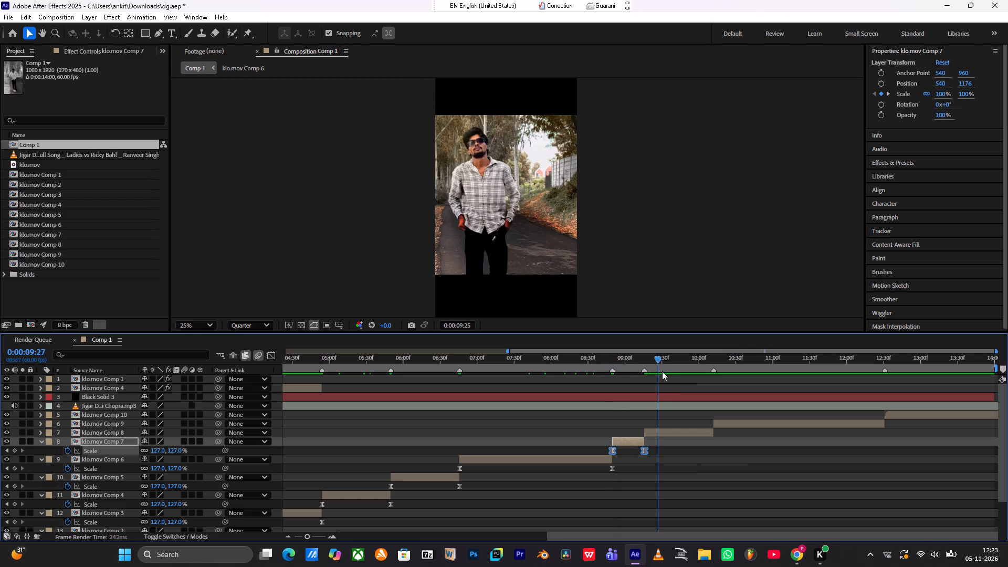
pyautogui.moveTo(662, 371); pyautogui.dragTo(653, 374)
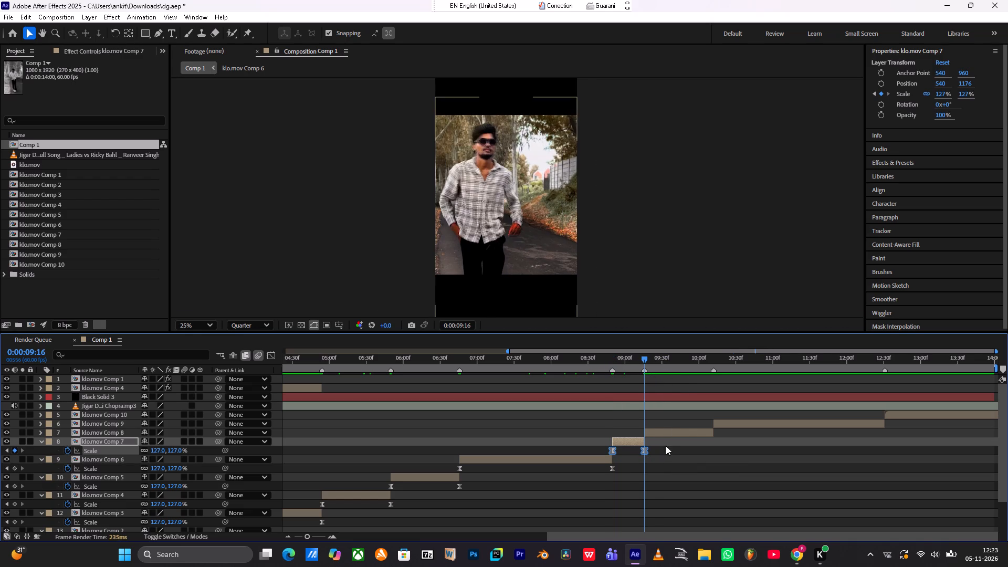
pyautogui.click(664, 428)
pyautogui.press('s')
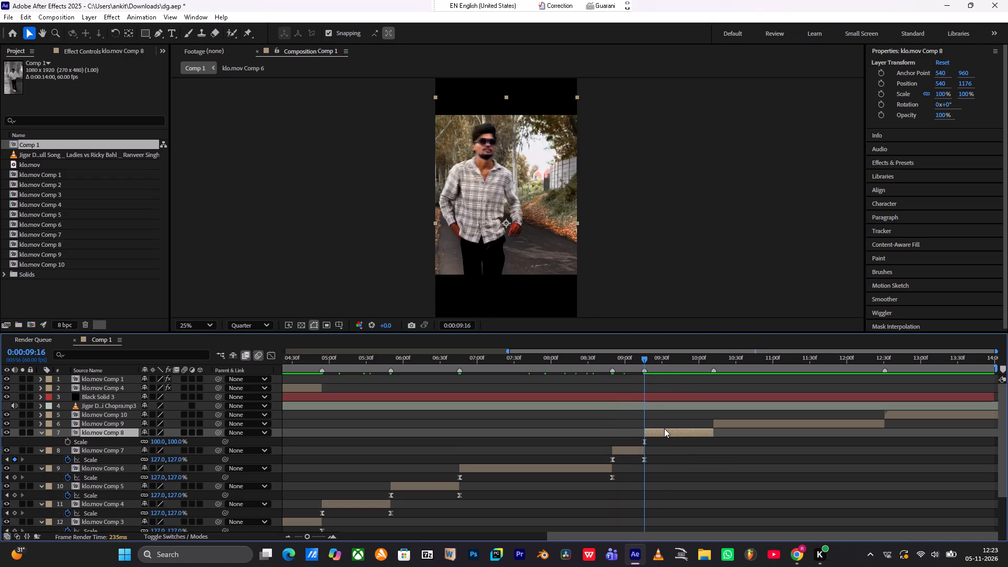
pyautogui.hotkey('ctrl', 'v')
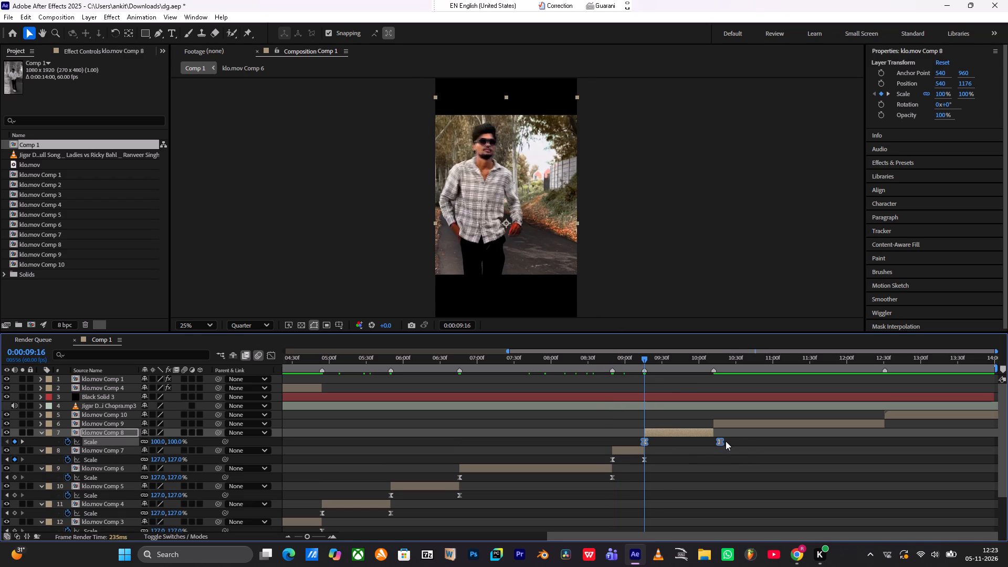
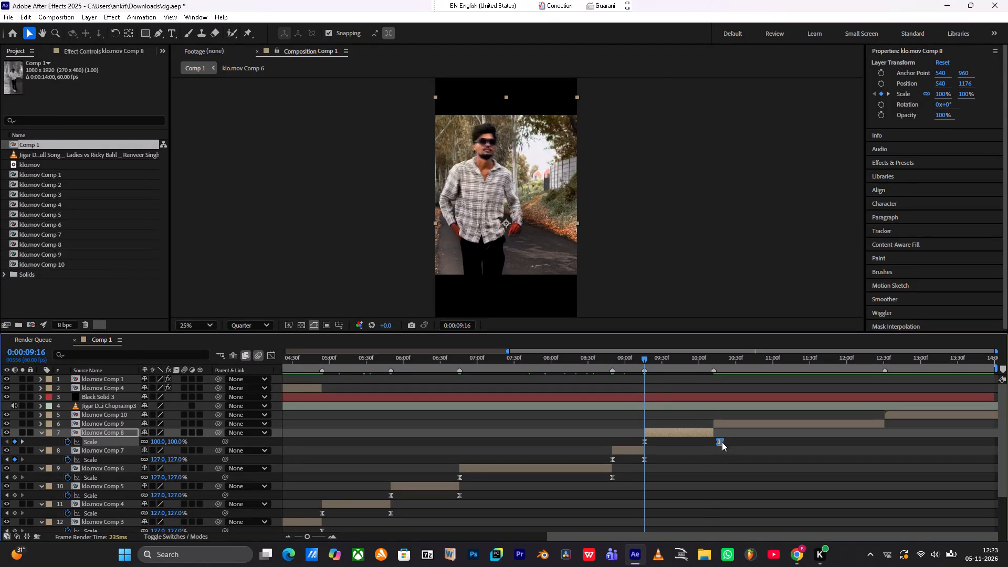
# Move the 127% Scale keyframe of klo.mov Comp 8 back to the layer's end at 0:00:10:12.
pyautogui.moveTo(732, 445); pyautogui.dragTo(637, 443)
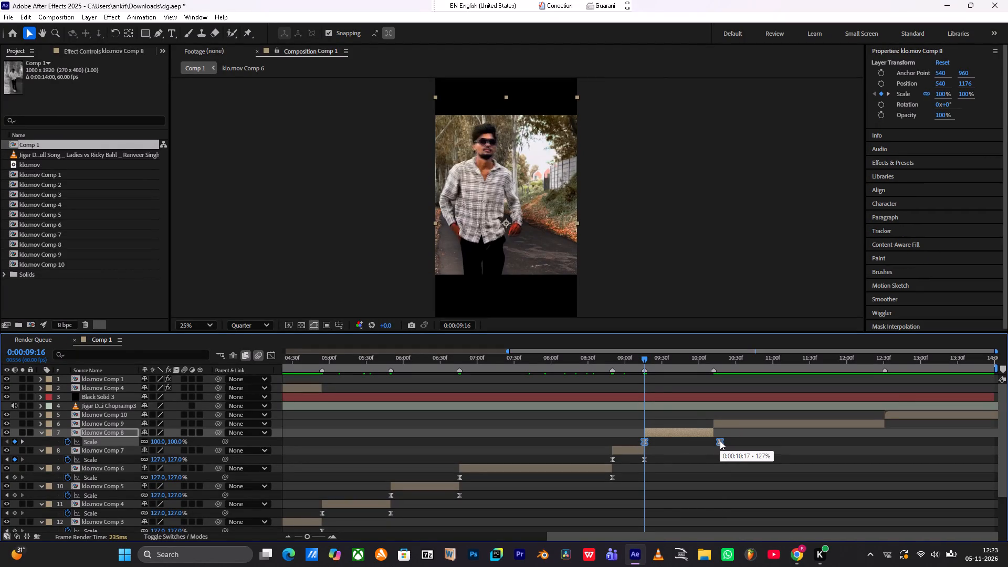
pyautogui.keyDown('alt'); pyautogui.moveTo(720, 440); pyautogui.dragTo(710, 437); pyautogui.keyUp('alt')
pyautogui.keyDown('alt'); pyautogui.moveTo(710, 437); pyautogui.dragTo(708, 437); pyautogui.keyUp('alt')
# Paste the copied Scale keyframes onto klo.mov Comp 9 at 0:00:10:12 and move the second keyframe to that layer's end.
pyautogui.moveTo(649, 361); pyautogui.dragTo(669, 356)
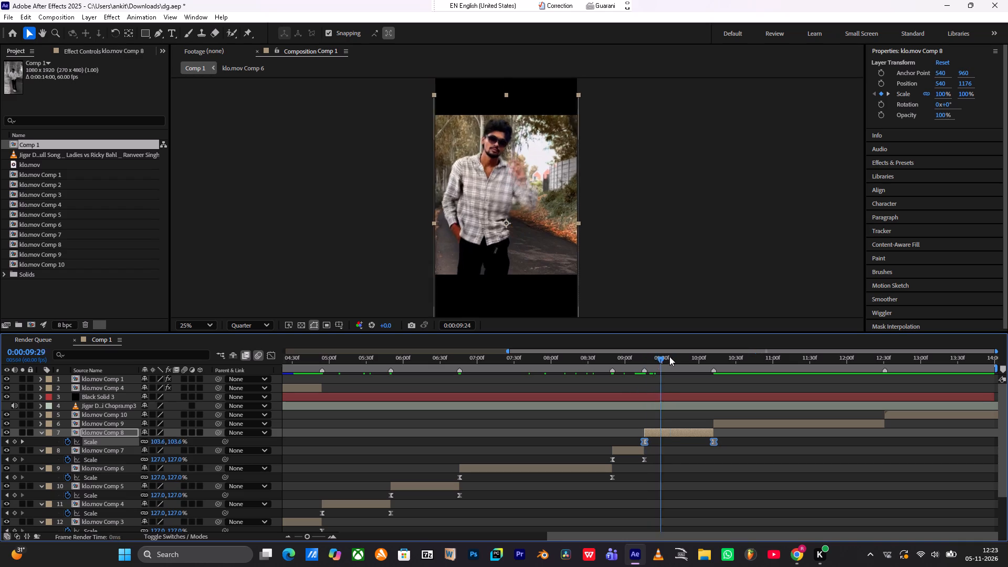
pyautogui.moveTo(669, 356); pyautogui.dragTo(721, 349)
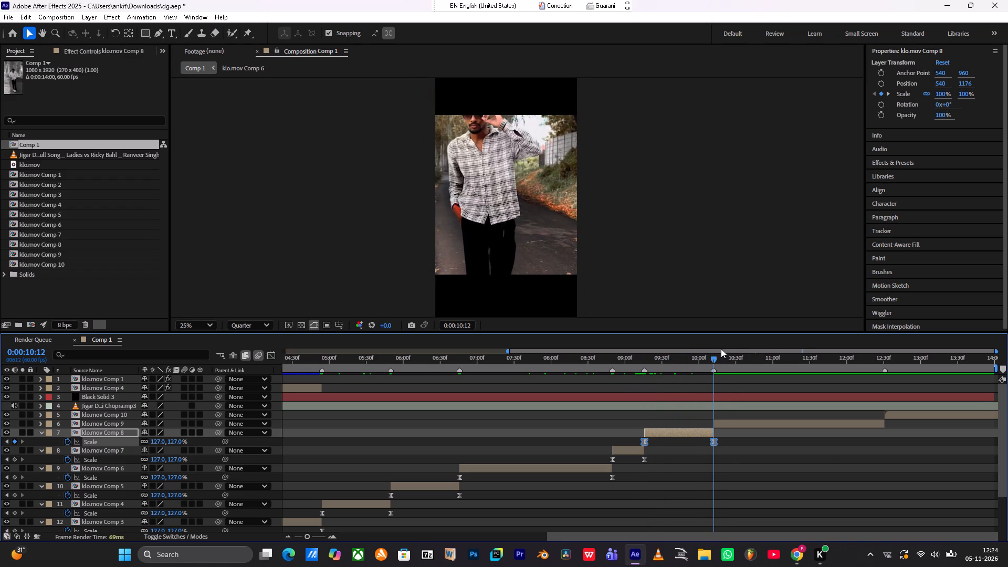
pyautogui.moveTo(721, 349); pyautogui.dragTo(719, 349)
pyautogui.click(745, 422)
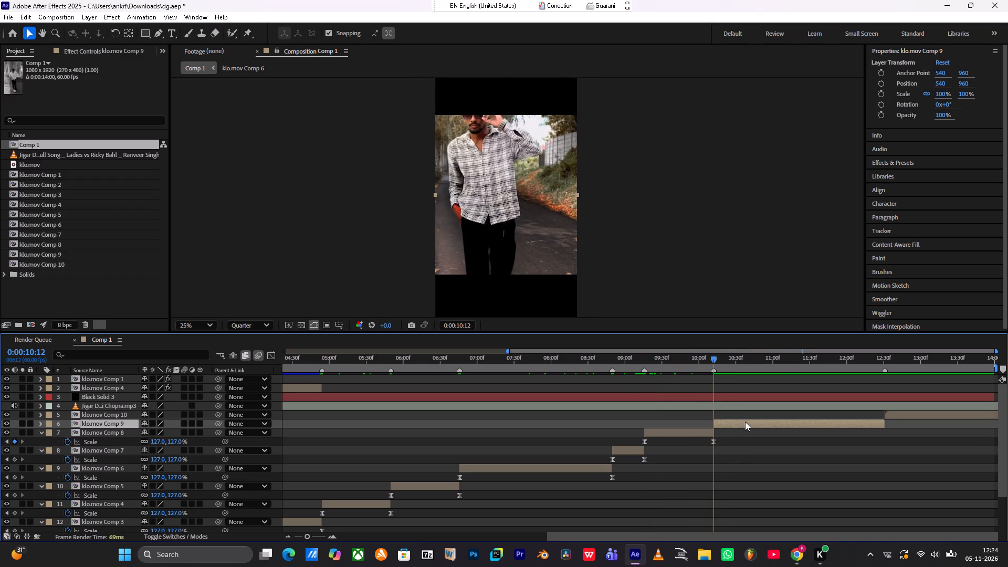
pyautogui.hotkey('ctrl', 'v')
pyautogui.press('s')
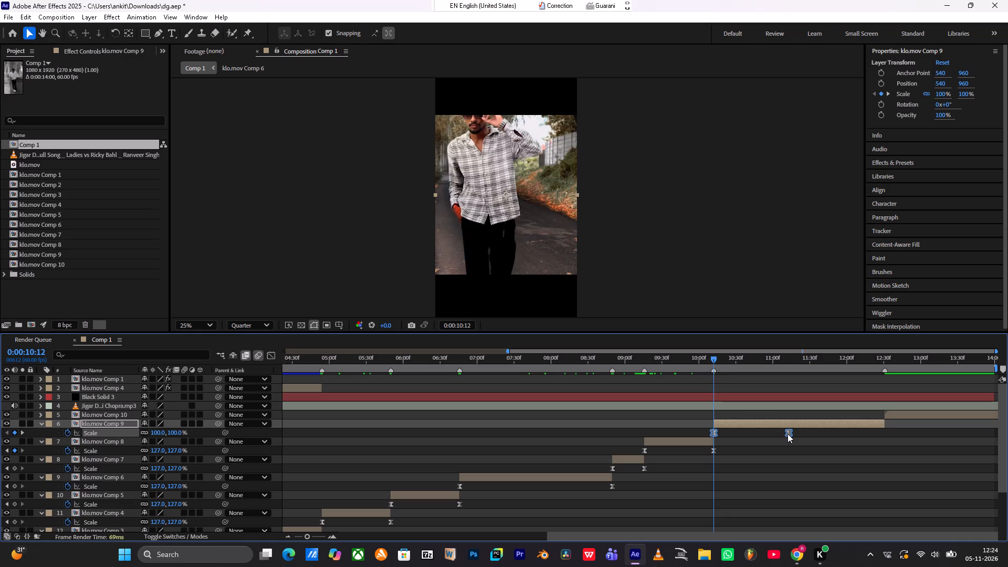
pyautogui.keyDown('alt'); pyautogui.moveTo(787, 434); pyautogui.dragTo(873, 453); pyautogui.keyUp('alt')
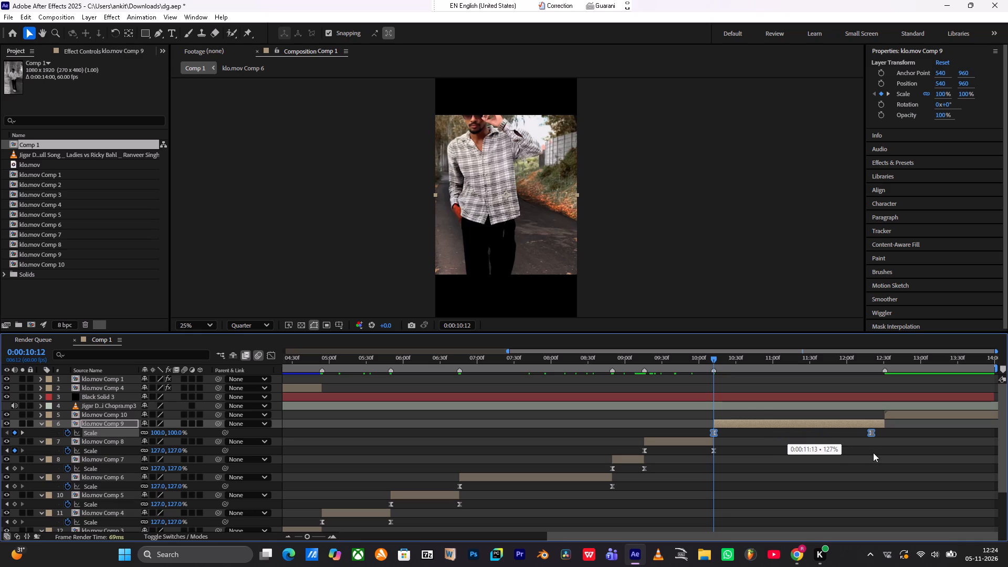
pyautogui.keyDown('alt'); pyautogui.moveTo(873, 453); pyautogui.dragTo(887, 457); pyautogui.keyUp('alt')
# Paste the copied Scale keyframes onto klo.mov Comp 10 at 0:00:12:31 and move the second keyframe to the layer's end near 14 seconds.
pyautogui.moveTo(846, 356); pyautogui.dragTo(861, 365)
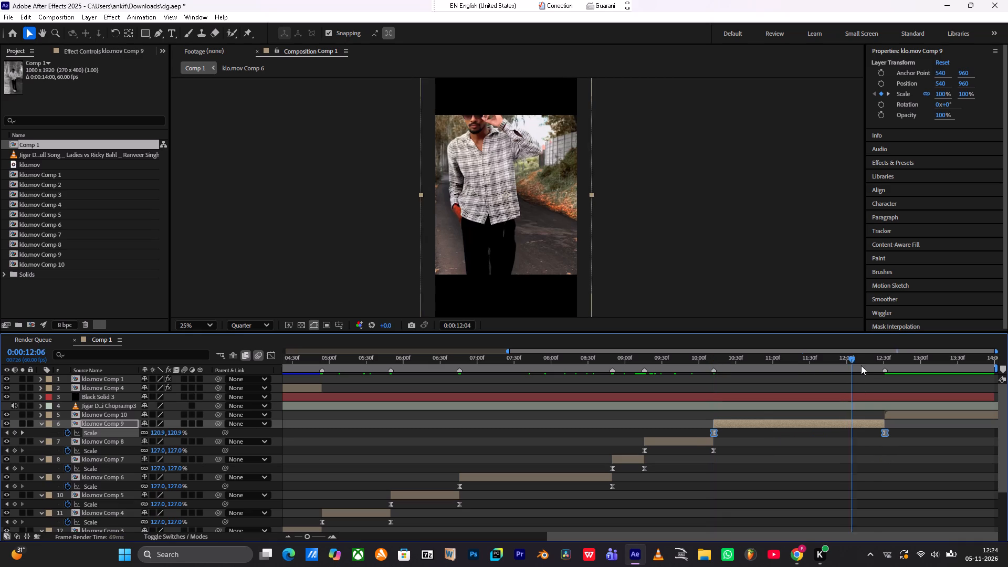
pyautogui.moveTo(861, 365); pyautogui.dragTo(899, 367)
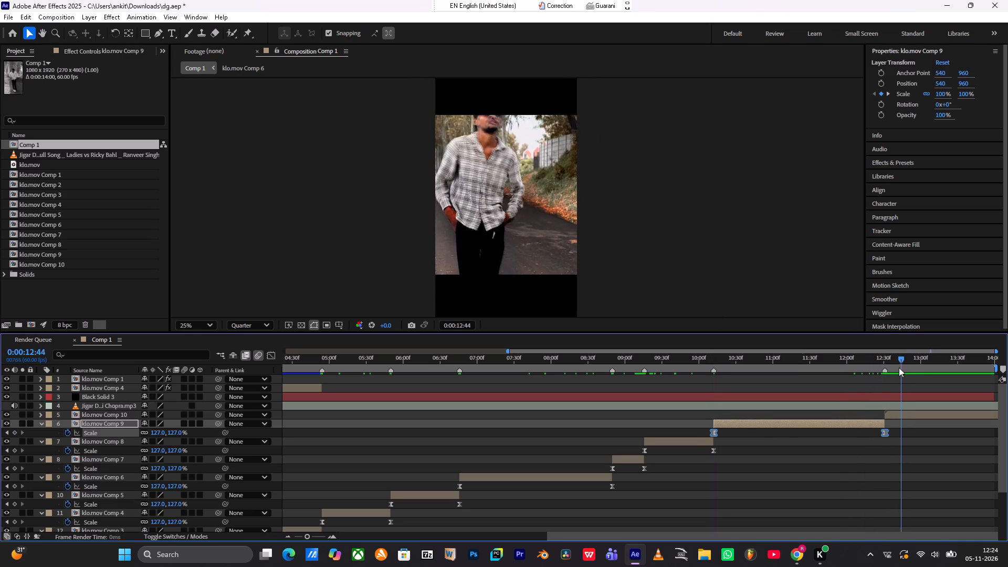
pyautogui.moveTo(899, 367); pyautogui.dragTo(885, 368)
pyautogui.click(896, 411)
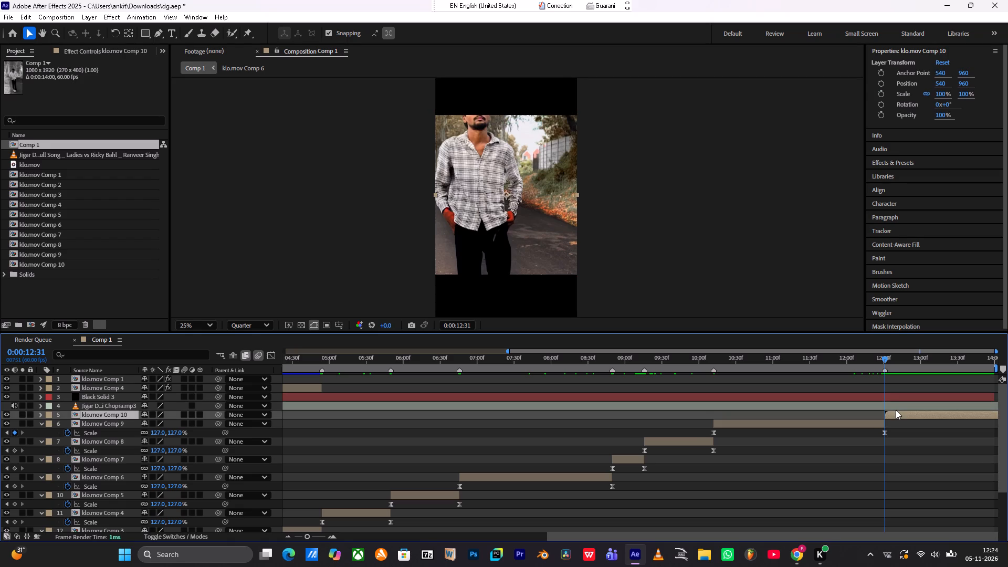
pyautogui.press('s')
pyautogui.hotkey('ctrl', 'v')
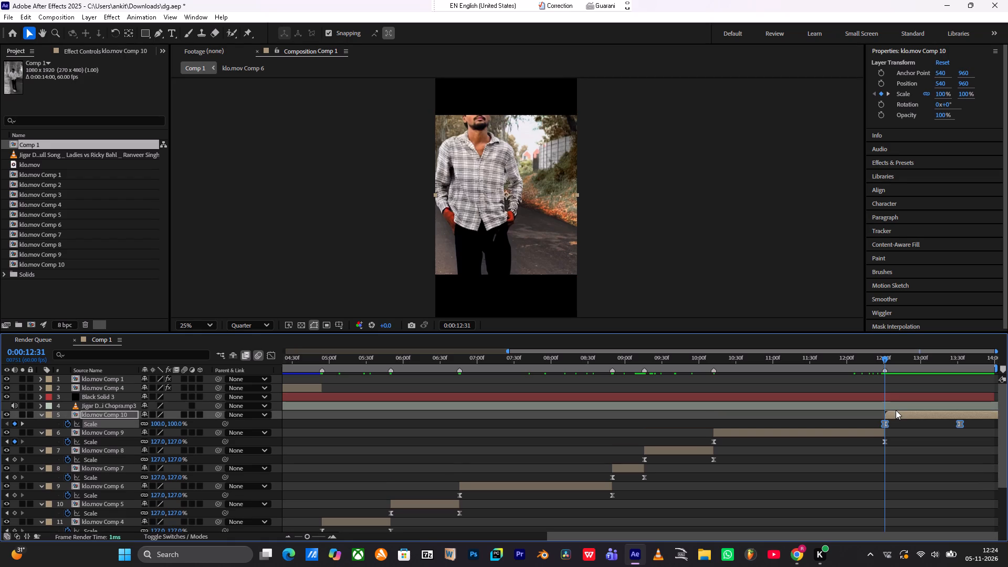
pyautogui.keyDown('alt'); pyautogui.moveTo(962, 423); pyautogui.dragTo(1007, 424); pyautogui.keyUp('alt')
pyautogui.moveTo(971, 418); pyautogui.dragTo(965, 423)
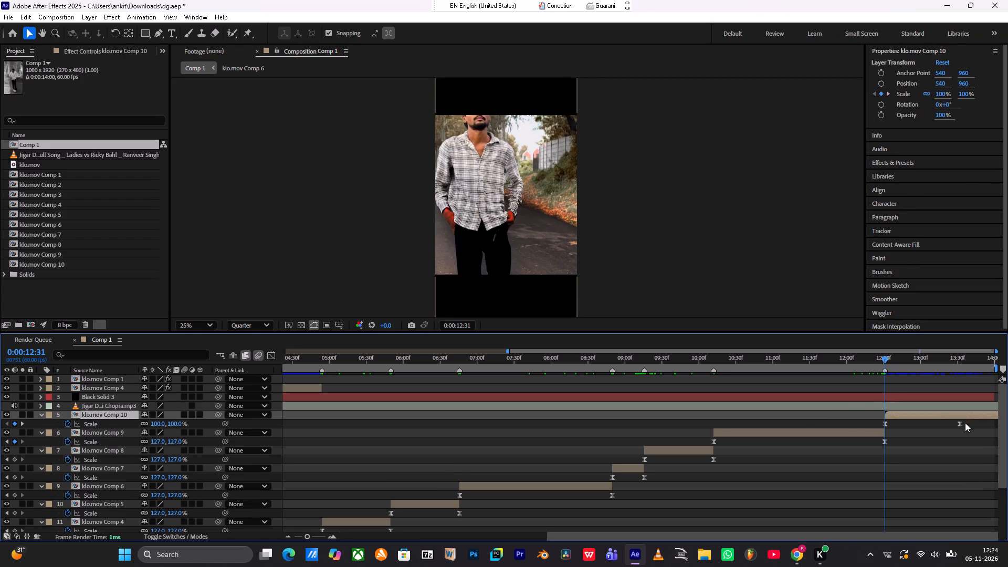
pyautogui.moveTo(965, 423); pyautogui.dragTo(885, 415)
pyautogui.hotkey('ctrl', 'z')
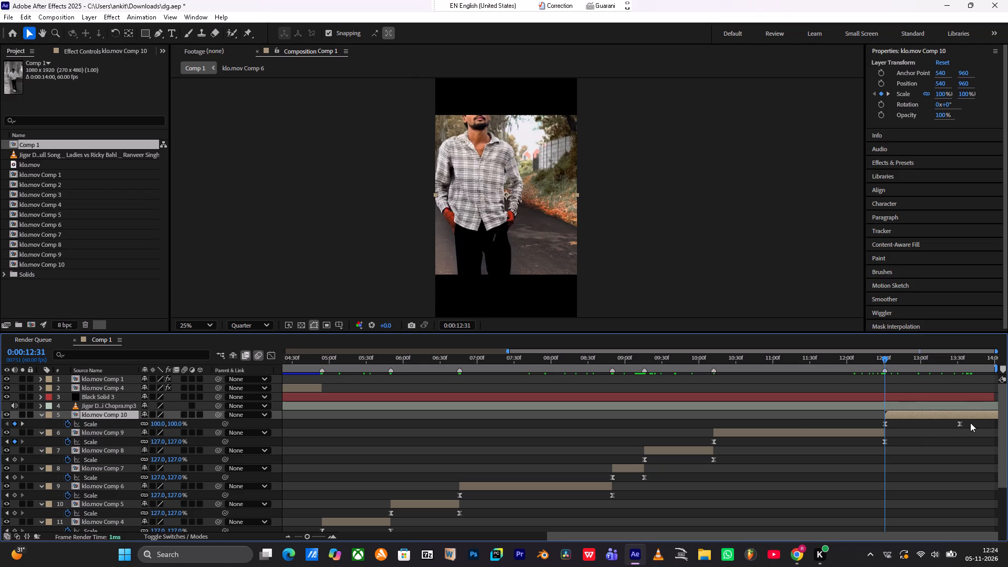
pyautogui.moveTo(981, 422); pyautogui.dragTo(875, 422)
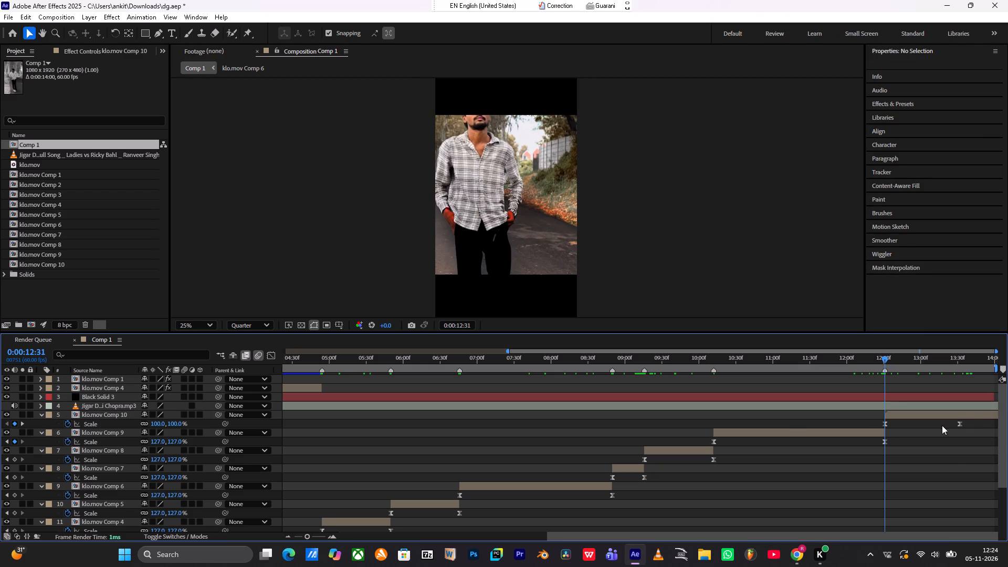
pyautogui.moveTo(981, 419); pyautogui.dragTo(880, 431)
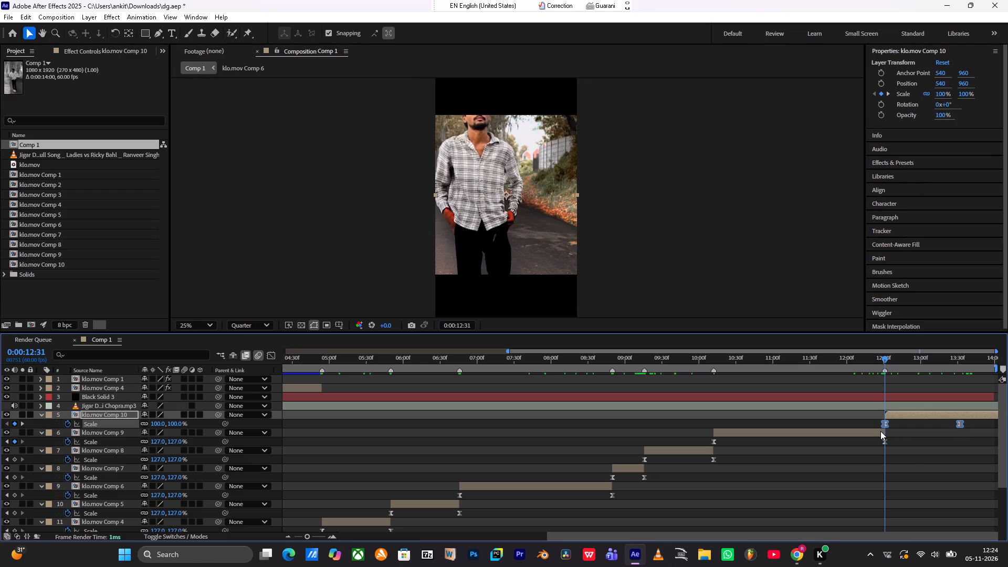
pyautogui.keyDown('alt'); pyautogui.moveTo(961, 424); pyautogui.dragTo(992, 425); pyautogui.keyUp('alt')
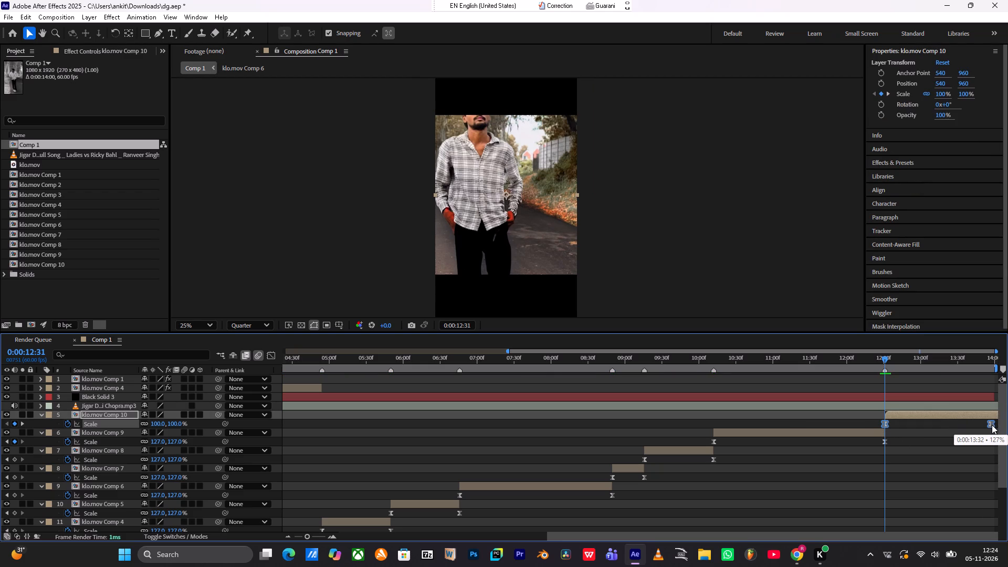
pyautogui.keyDown('alt'); pyautogui.moveTo(992, 425); pyautogui.dragTo(998, 423); pyautogui.keyUp('alt')
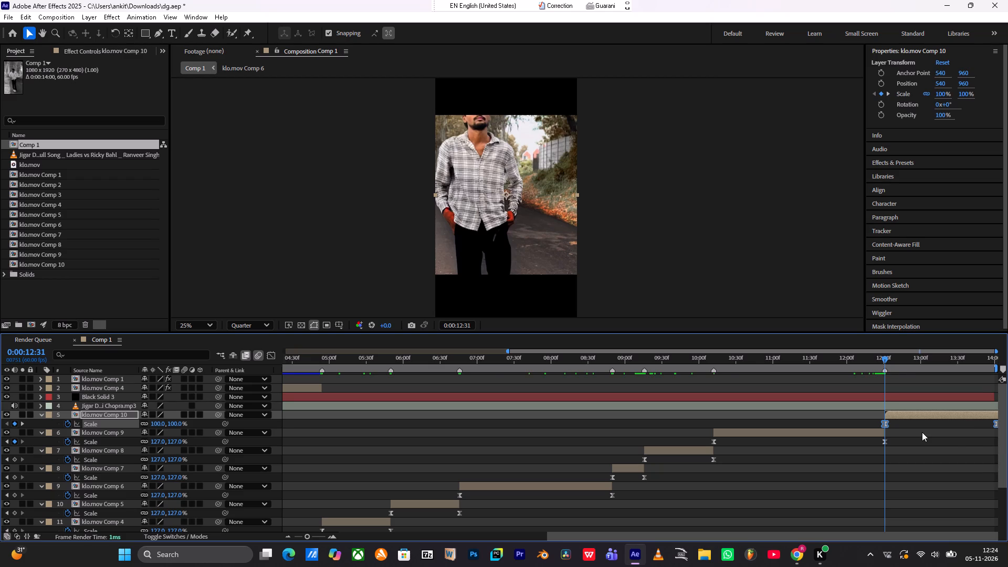
# Preview Comp 1 repeatedly from the beginning to check the zoom animation across the clips.
pyautogui.keyDown('alt'); pyautogui.scroll(-6, 920, 435); pyautogui.keyUp('alt')
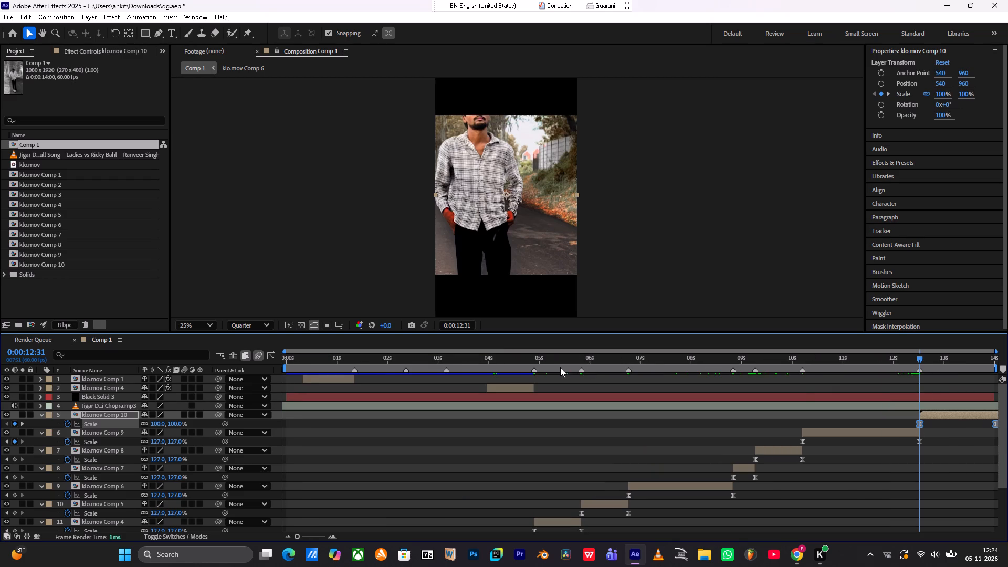
pyautogui.moveTo(541, 360); pyautogui.dragTo(213, 370)
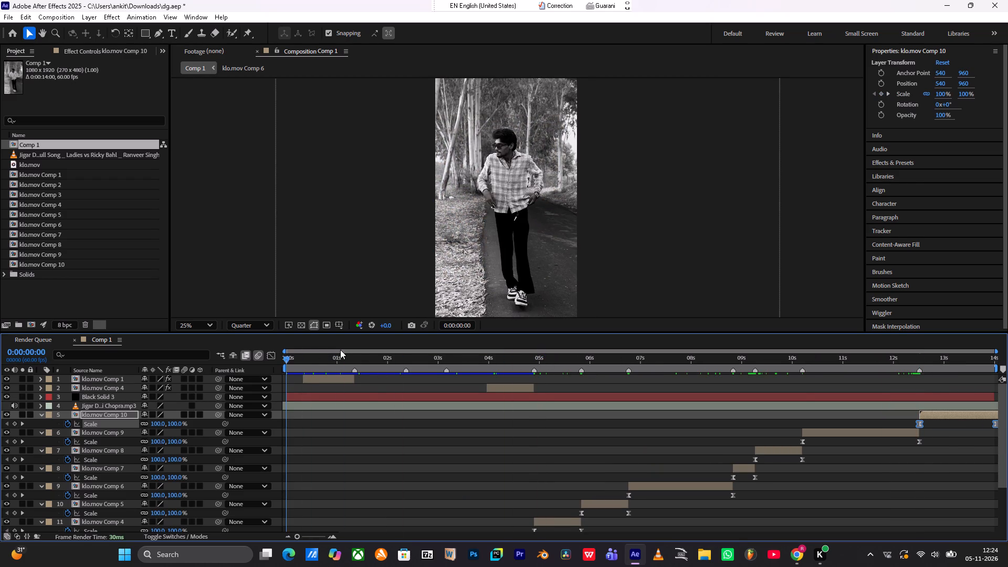
pyautogui.click(398, 442)
pyautogui.press('space')
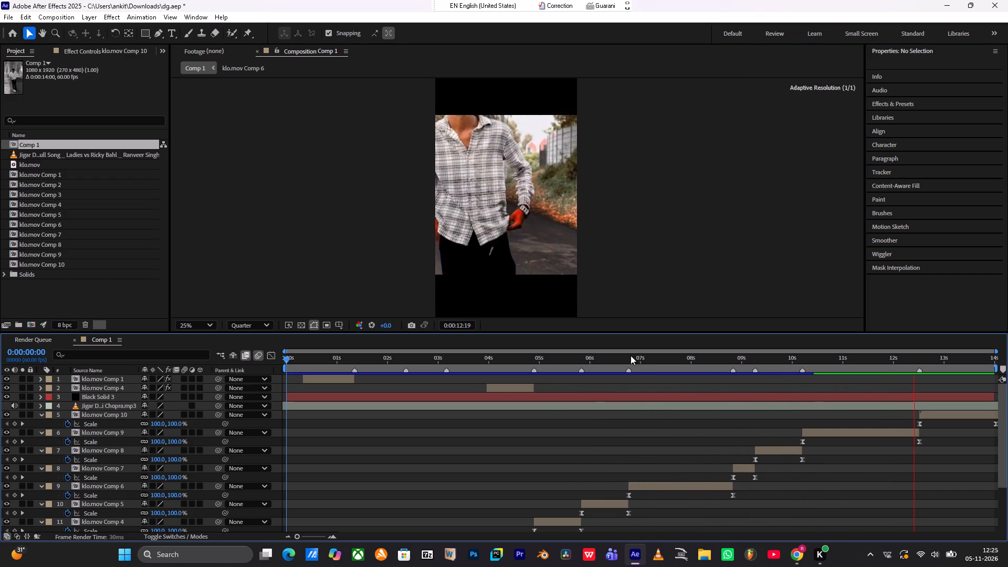
pyautogui.moveTo(493, 355); pyautogui.dragTo(146, 374)
pyautogui.press('space')
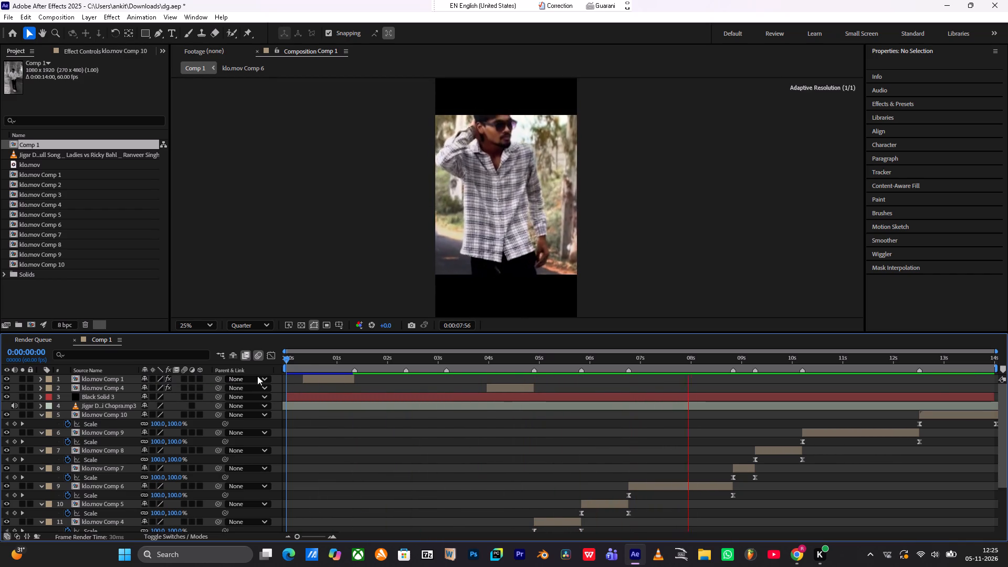
pyautogui.moveTo(302, 361); pyautogui.dragTo(240, 352)
pyautogui.press('space')
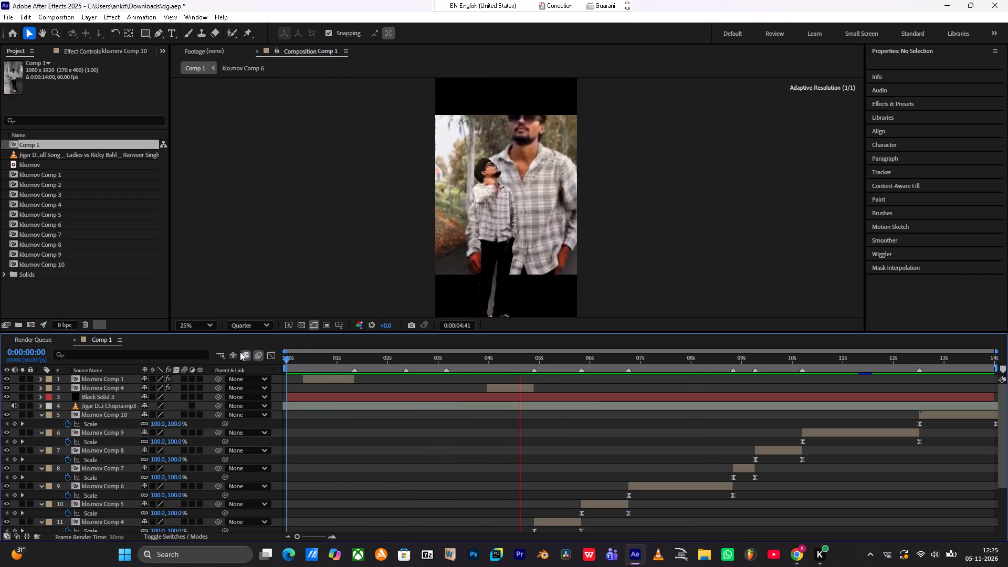
pyautogui.moveTo(309, 358); pyautogui.dragTo(250, 360)
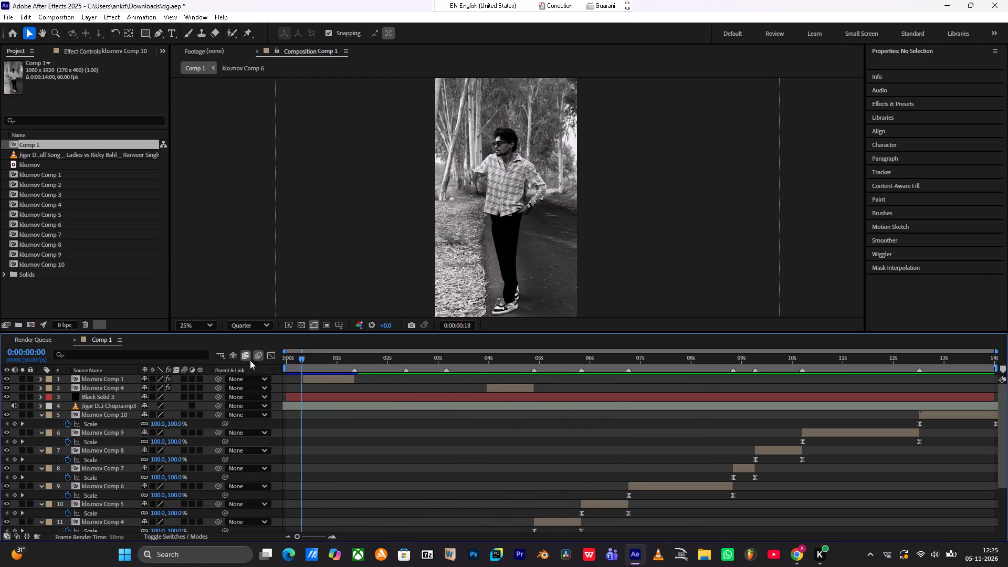
pyautogui.moveTo(250, 360); pyautogui.dragTo(230, 364)
pyautogui.press('space')
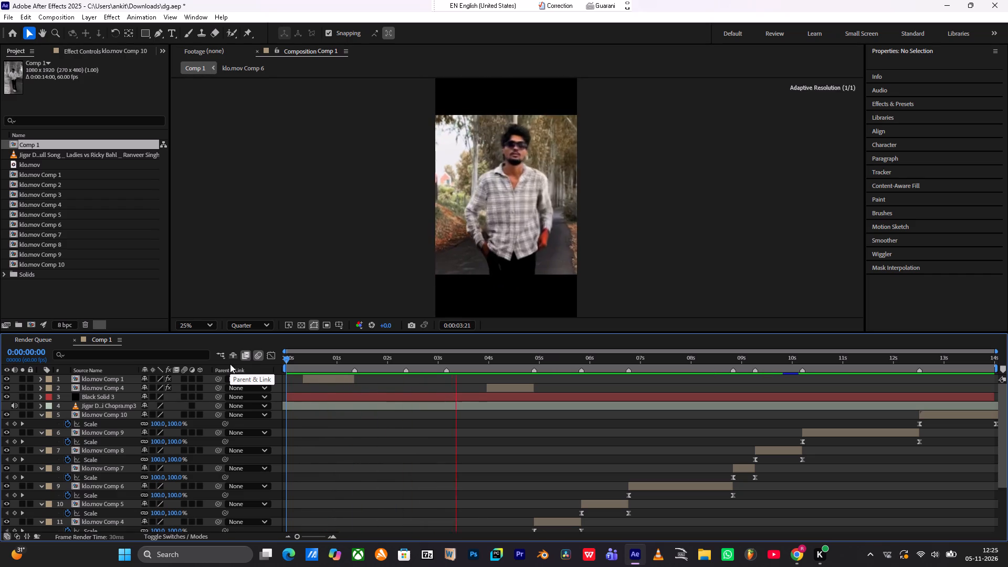
pyautogui.moveTo(303, 358); pyautogui.dragTo(278, 362)
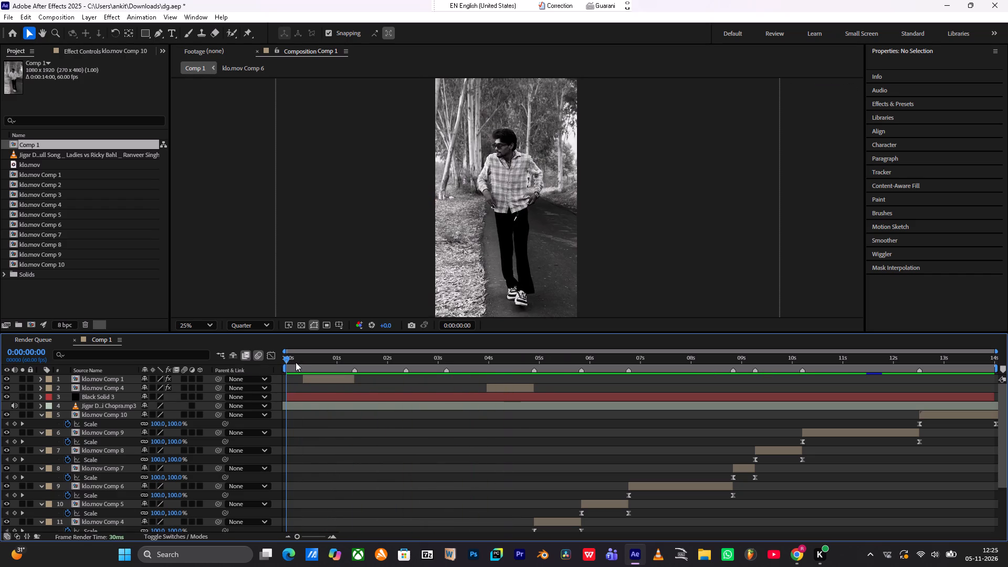
pyautogui.press('space')
# Collapse the revealed Scale properties of all layers in Comp 1 and stop the preview.
pyautogui.scroll(-1, 437, 446)
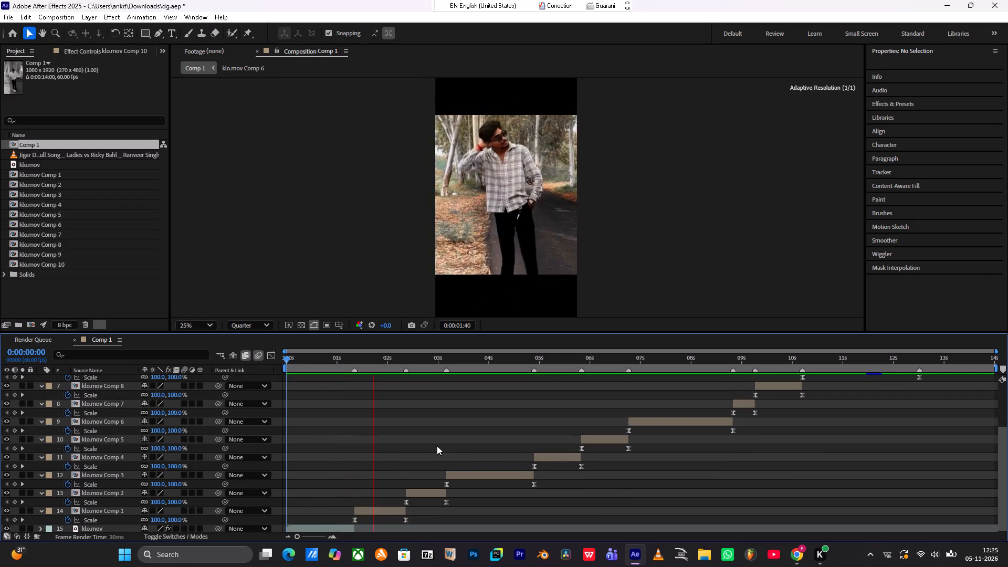
pyautogui.write('uu')
pyautogui.press('space')
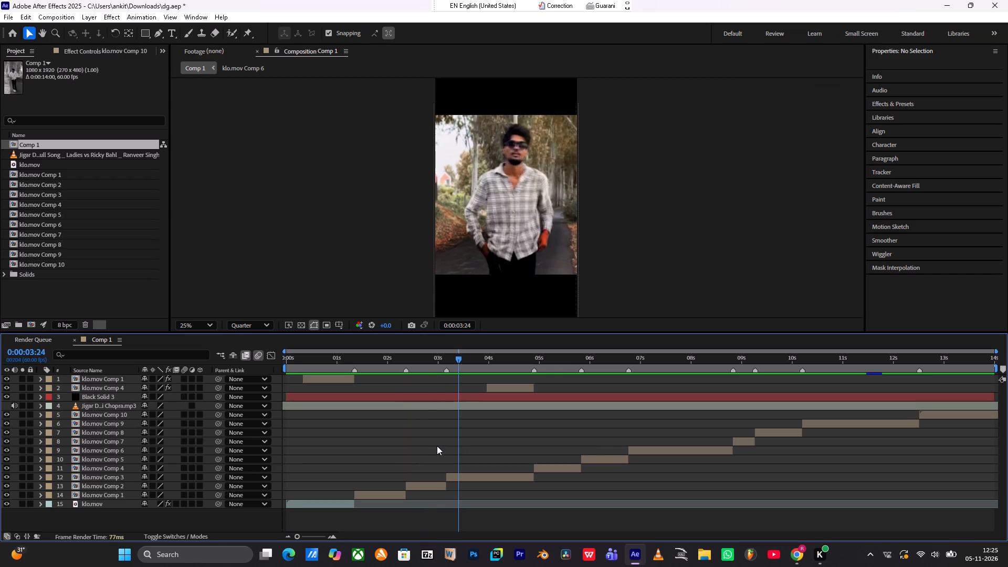
# Open the klo.mov Comp 2 precomposition and set the scale of its klo.mov layer to 121%.
pyautogui.click(426, 361)
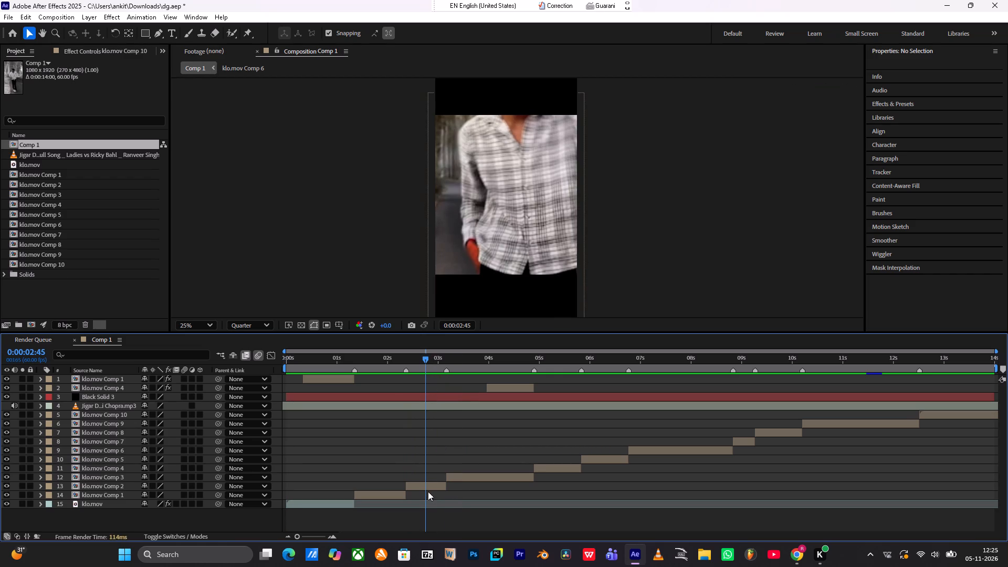
pyautogui.doubleClick(432, 486)
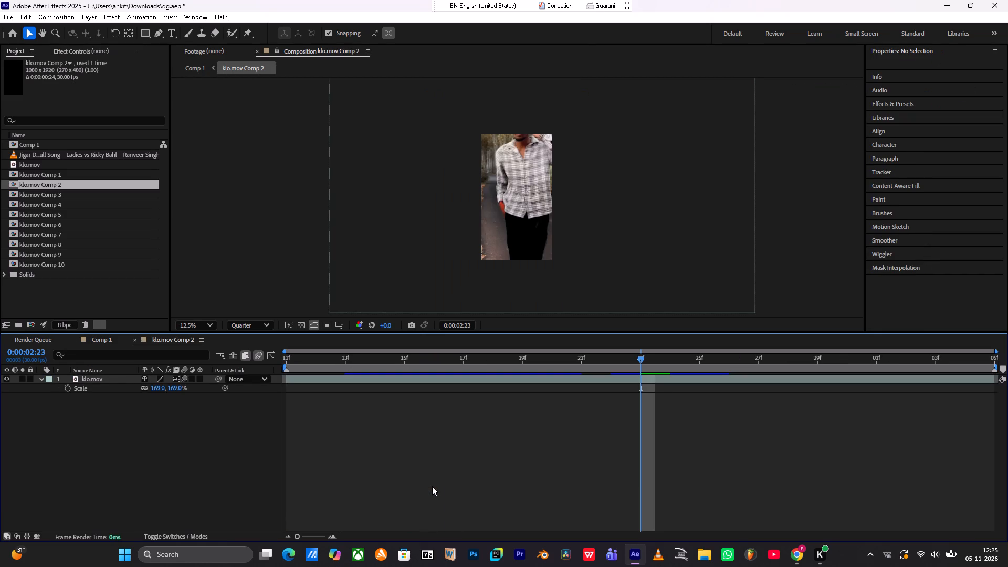
pyautogui.click(410, 378)
pyautogui.moveTo(175, 389); pyautogui.dragTo(147, 386)
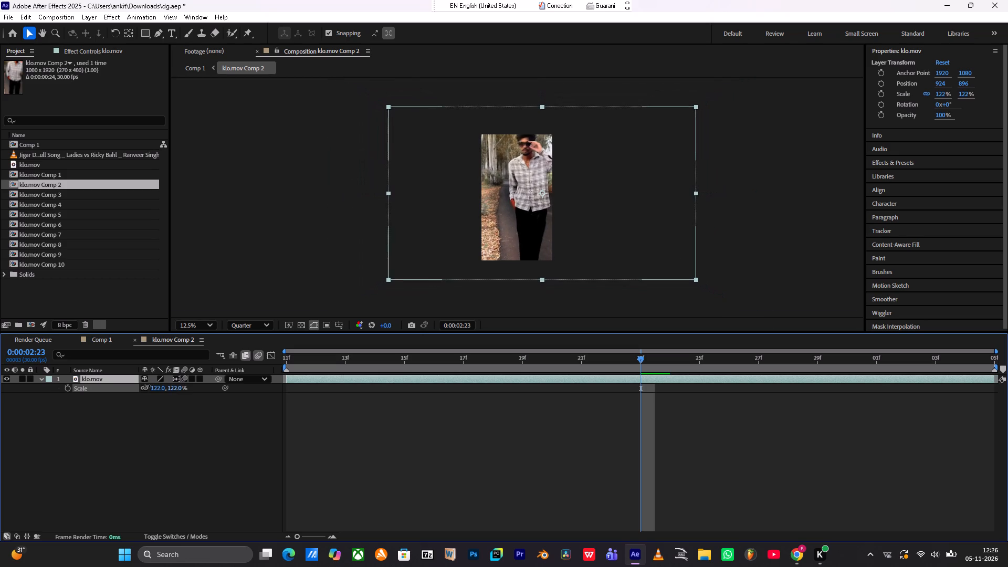
pyautogui.moveTo(147, 386); pyautogui.dragTo(147, 386)
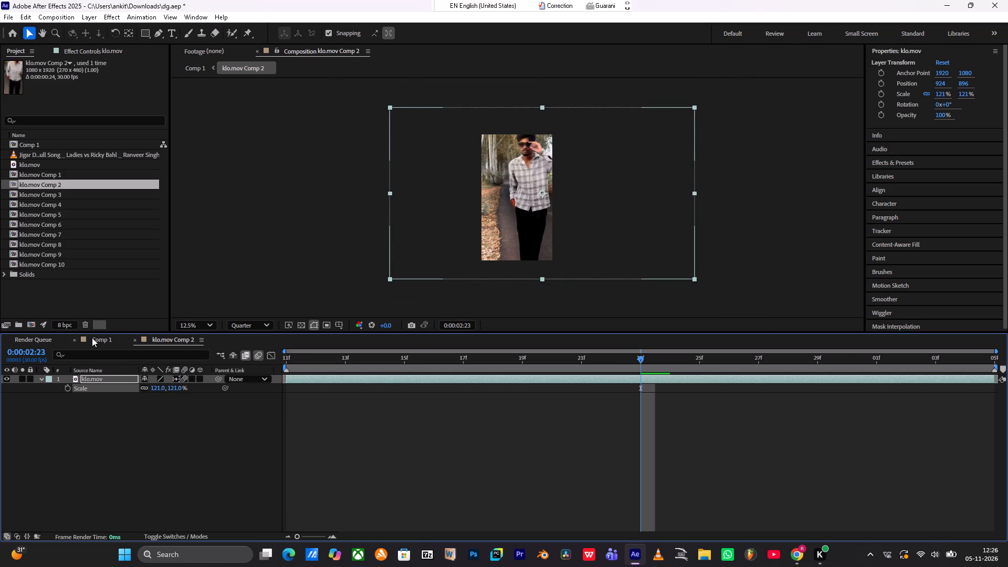
# Return to Comp 1 and preview the klo.mov Comp 2 section, then the whole edit from the beginning.
pyautogui.click(92, 338)
pyautogui.moveTo(418, 355); pyautogui.dragTo(390, 359)
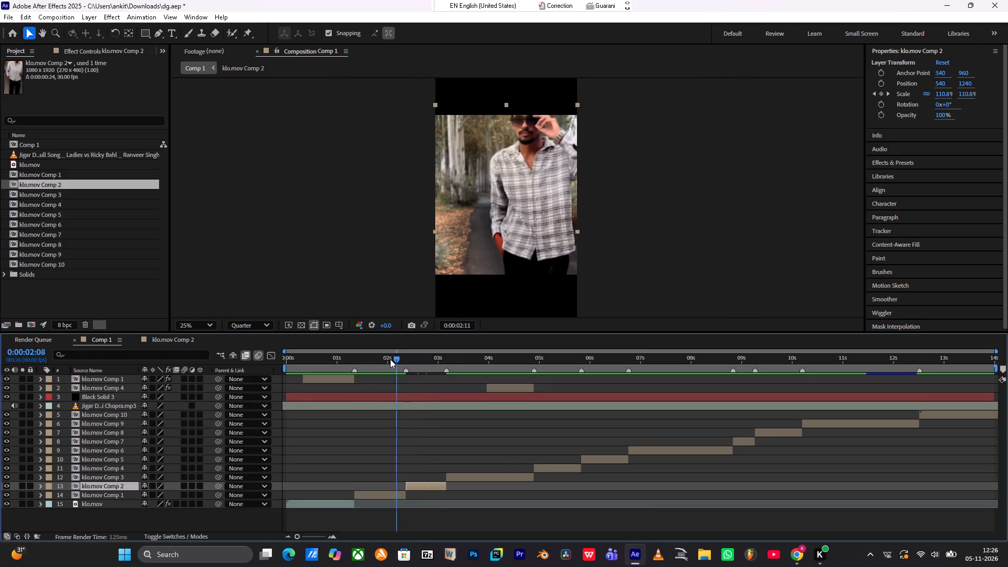
pyautogui.moveTo(390, 359); pyautogui.dragTo(390, 359)
pyautogui.press('space')
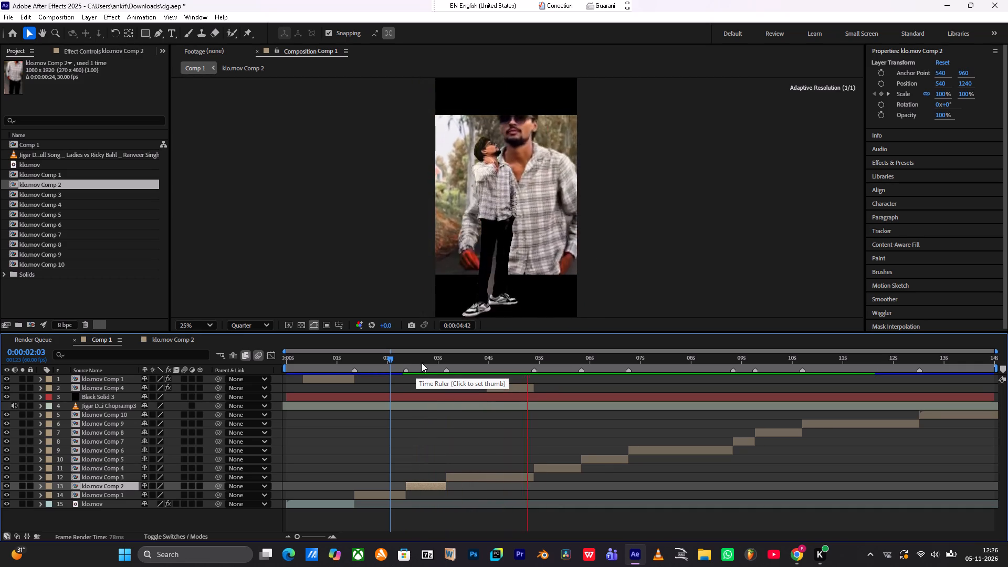
pyautogui.moveTo(415, 361); pyautogui.dragTo(241, 379)
pyautogui.press('space')
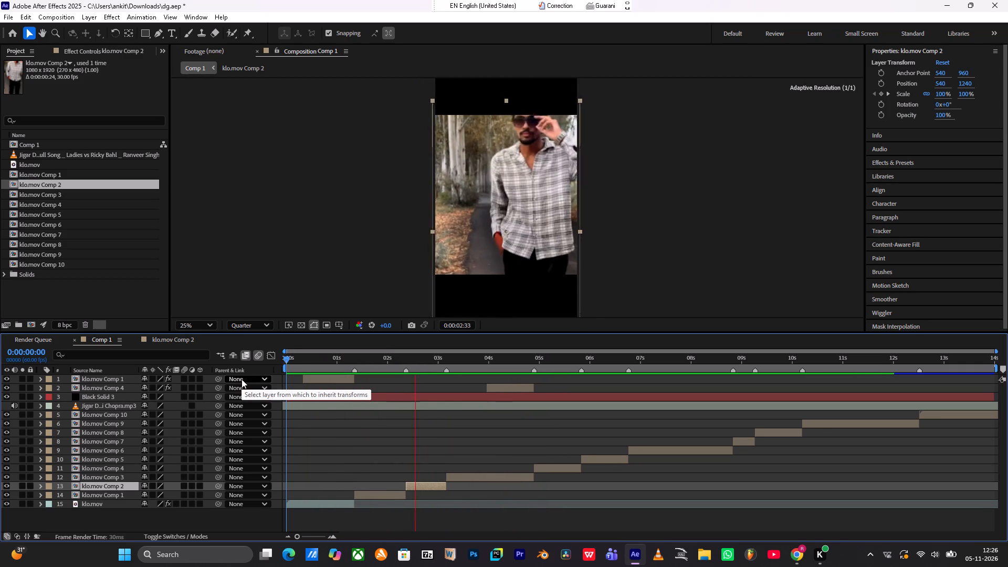
pyautogui.click(409, 383)
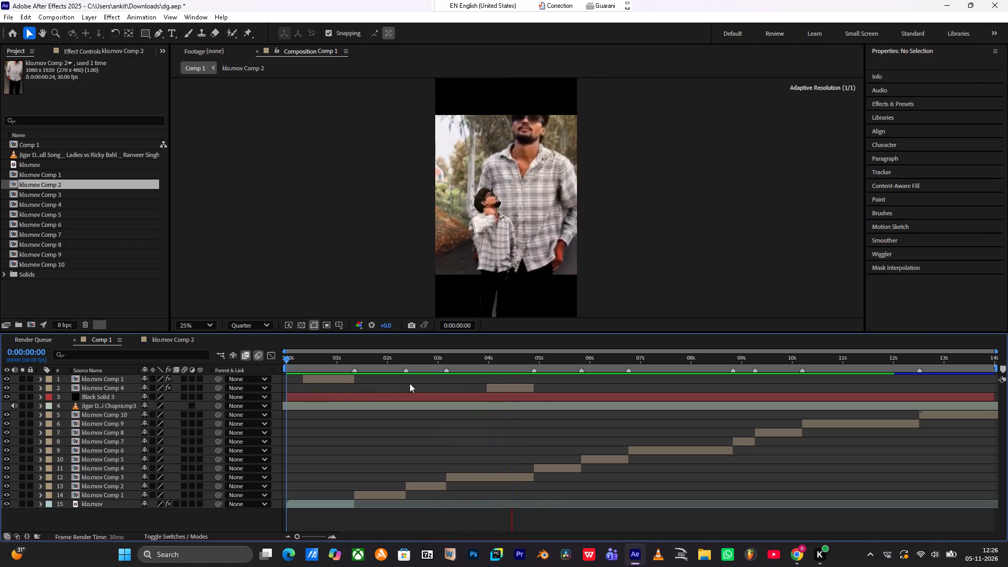
# Preview Comp 1 several times from the beginning to check the clips' timing and zoom animation against the music.
pyautogui.moveTo(345, 360); pyautogui.dragTo(243, 368)
pyautogui.press('space')
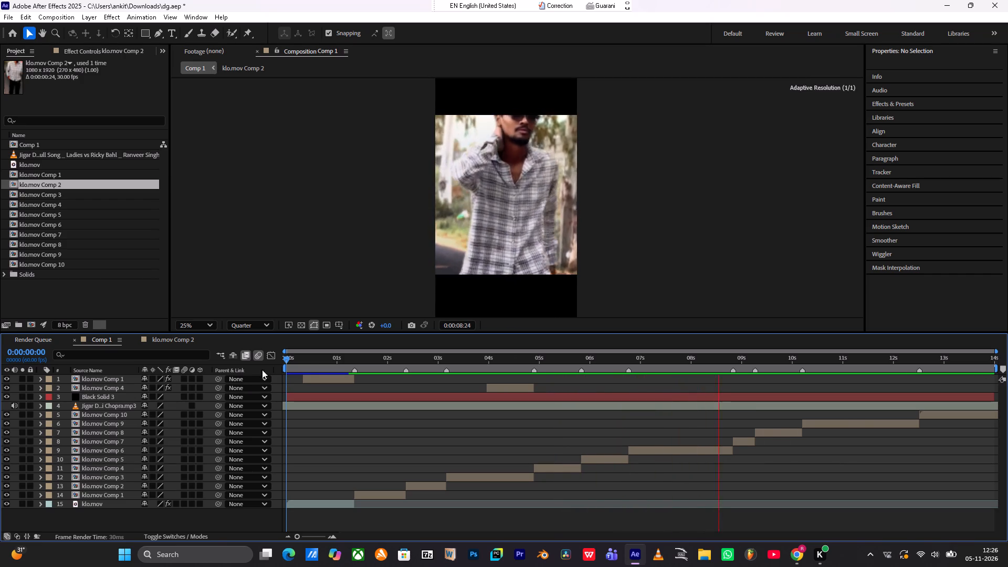
pyautogui.moveTo(309, 359); pyautogui.dragTo(225, 367)
pyautogui.press('space')
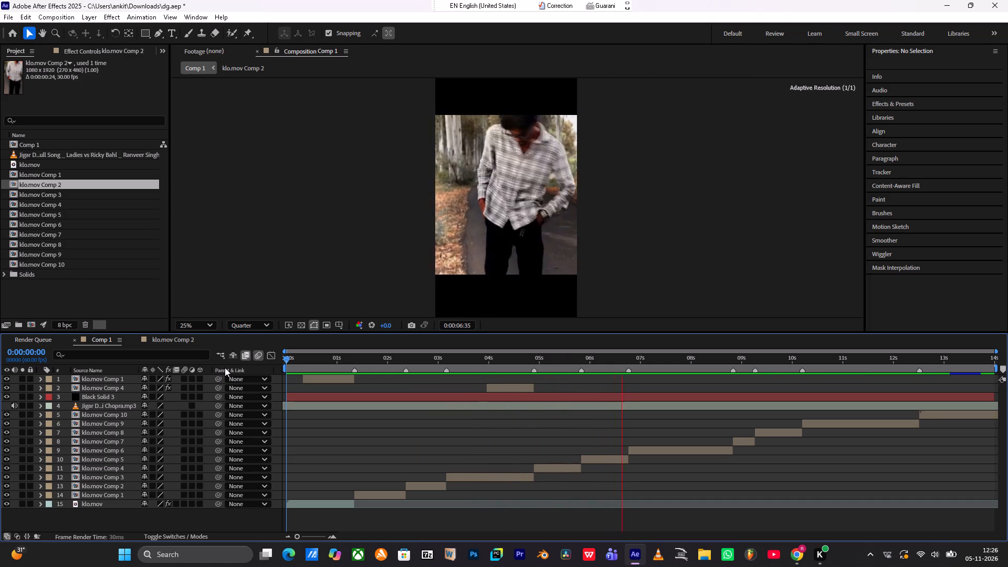
pyautogui.moveTo(346, 359); pyautogui.dragTo(201, 375)
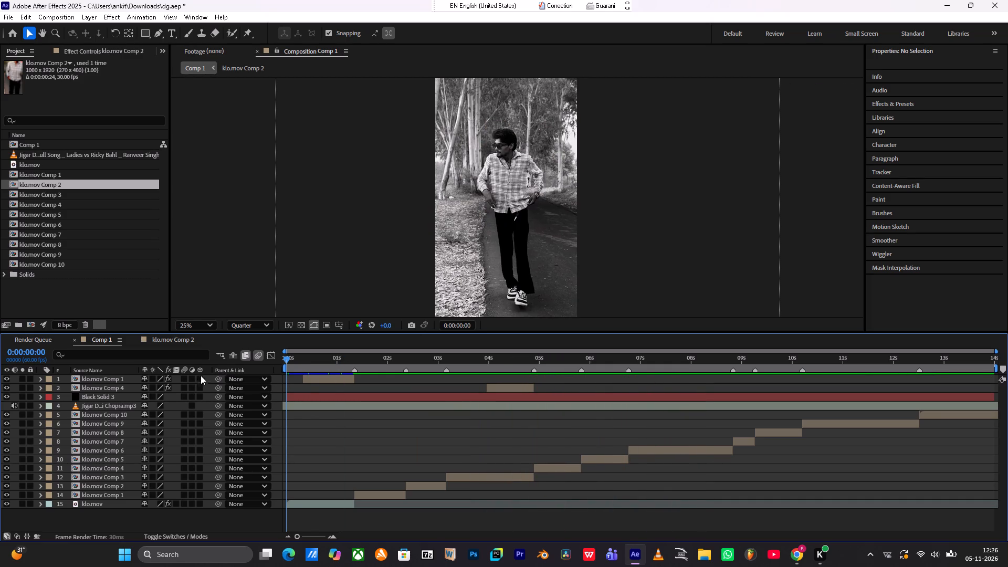
pyautogui.moveTo(201, 375); pyautogui.dragTo(198, 377)
pyautogui.press('space')
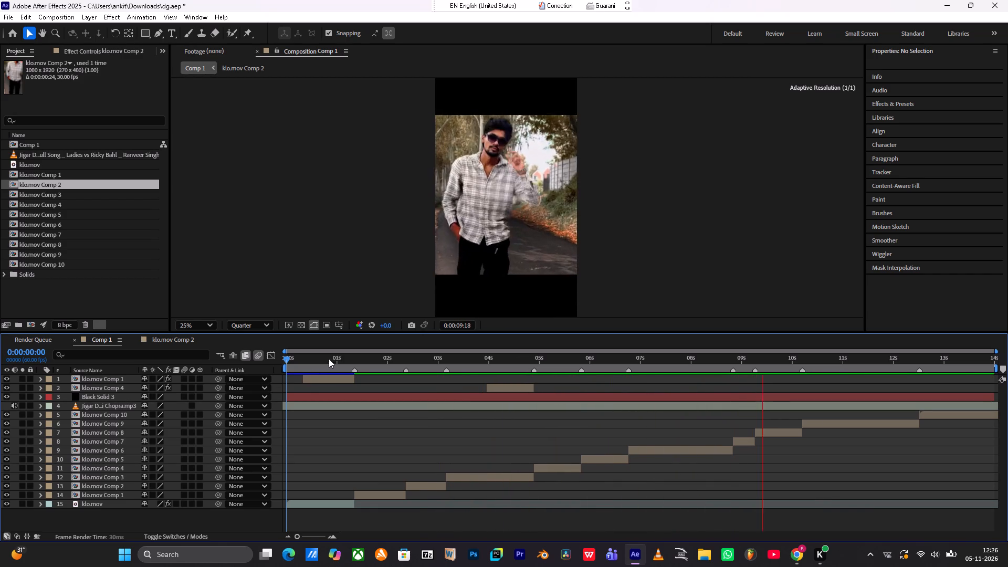
pyautogui.moveTo(323, 360); pyautogui.dragTo(213, 359)
pyautogui.press('space')
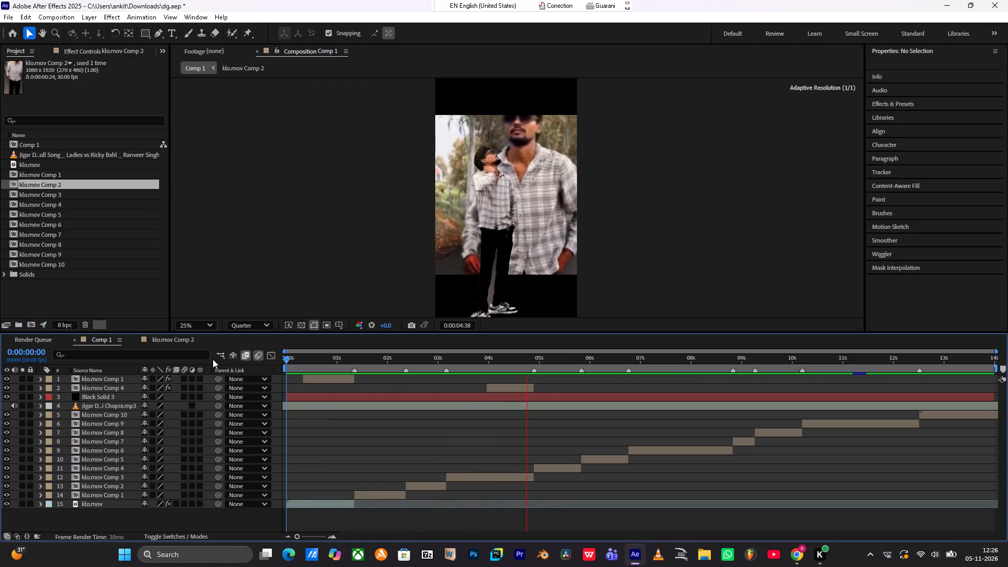
pyautogui.press('space')
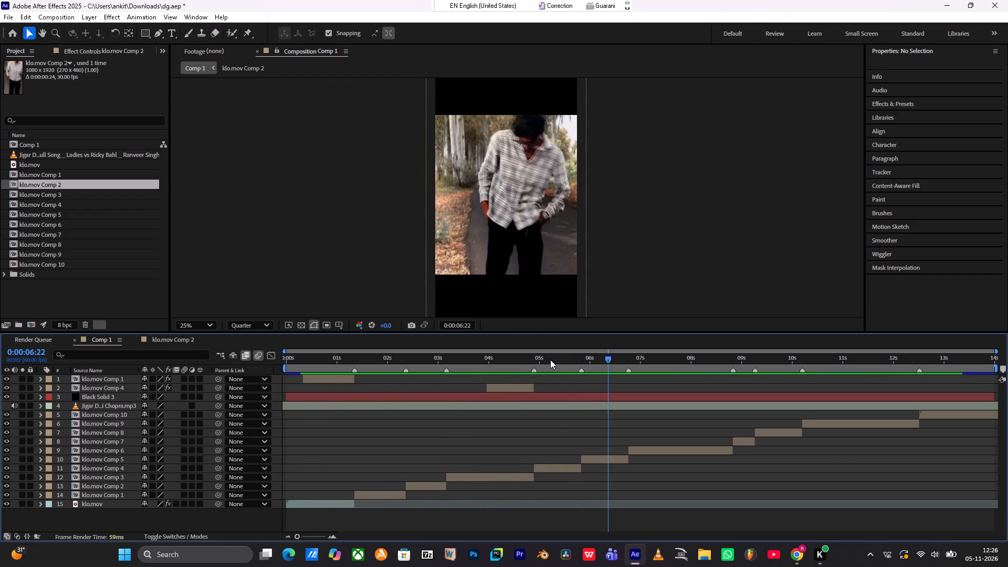
# Examine the Time Remap value curve of the klo.mov Comp 4 clip near 0:00:04:58 in the Graph Editor, without the reference graph.
pyautogui.moveTo(550, 359); pyautogui.dragTo(537, 358)
pyautogui.click(558, 467)
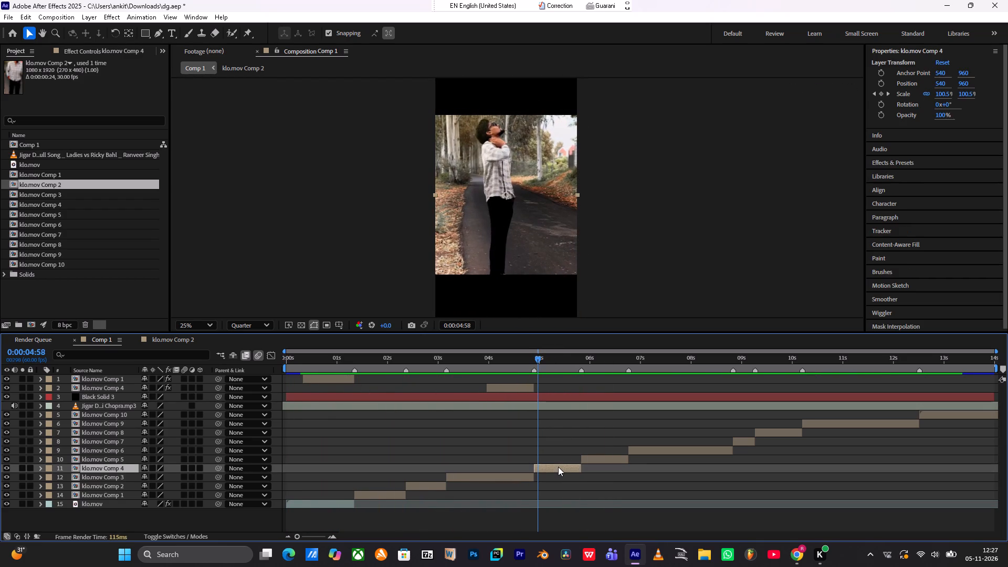
pyautogui.press('u')
pyautogui.click(125, 472)
pyautogui.click(130, 476)
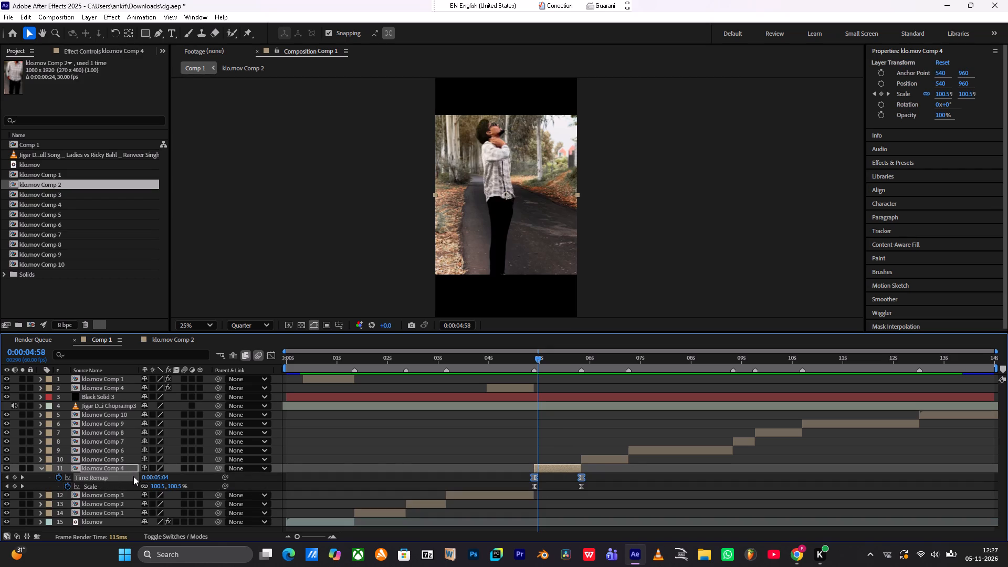
pyautogui.click(271, 355)
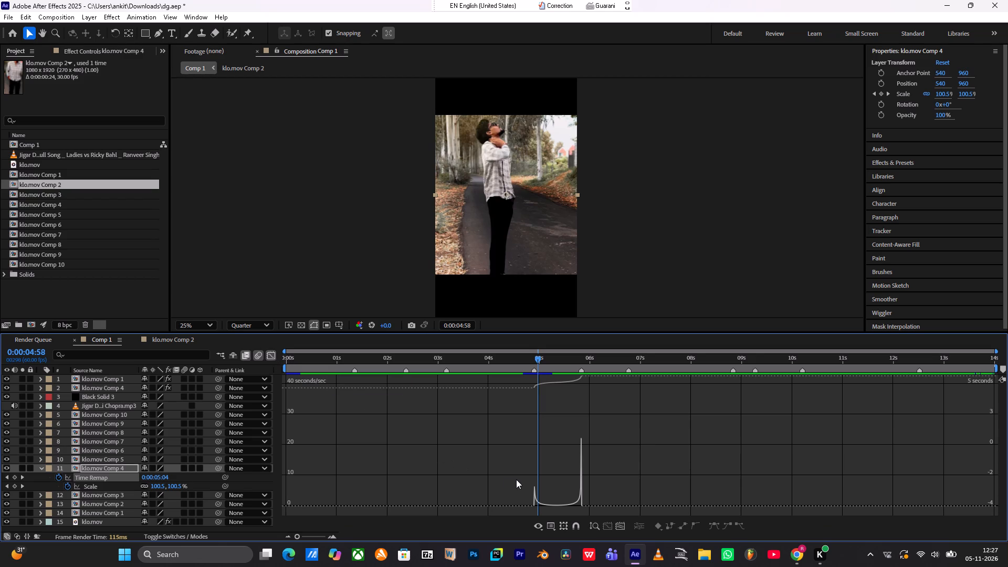
pyautogui.scroll(1, 516, 479)
pyautogui.rightClick(516, 479)
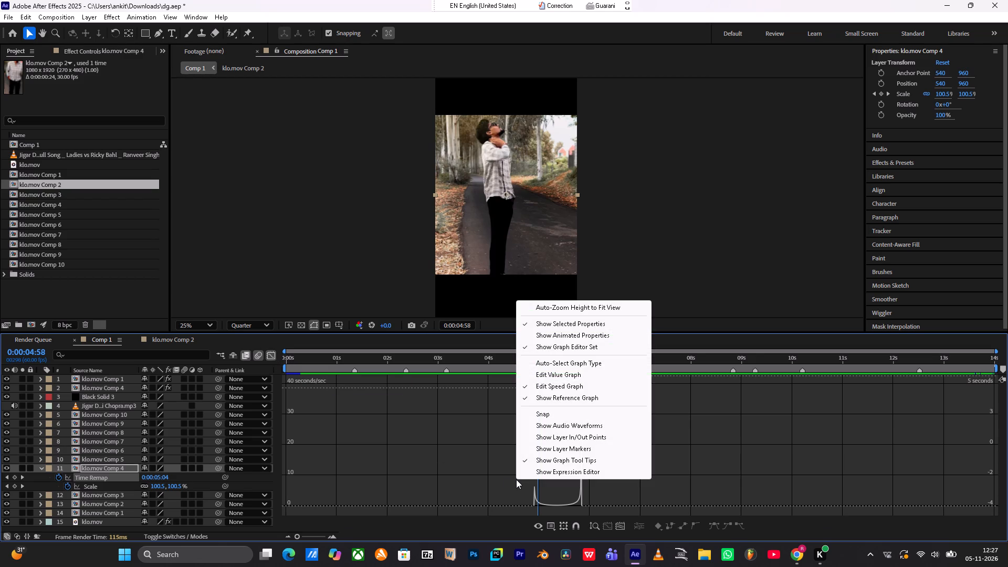
pyautogui.click(542, 376)
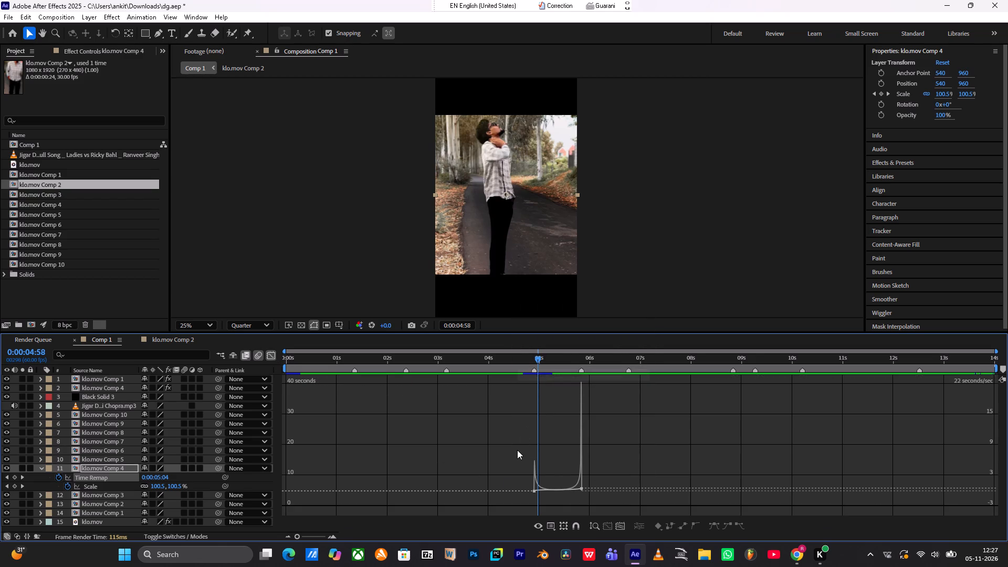
pyautogui.click(617, 529)
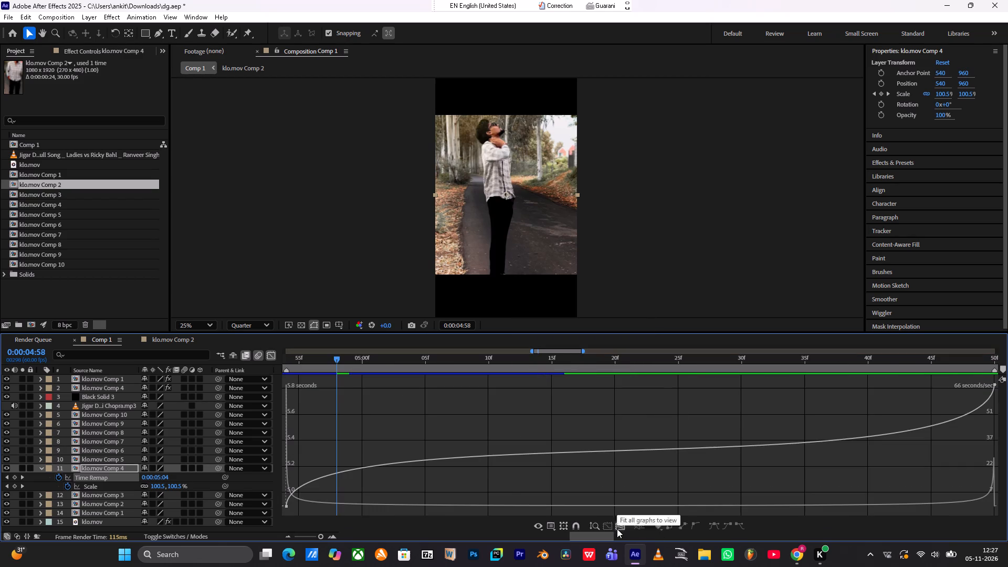
pyautogui.rightClick(499, 479)
pyautogui.click(510, 395)
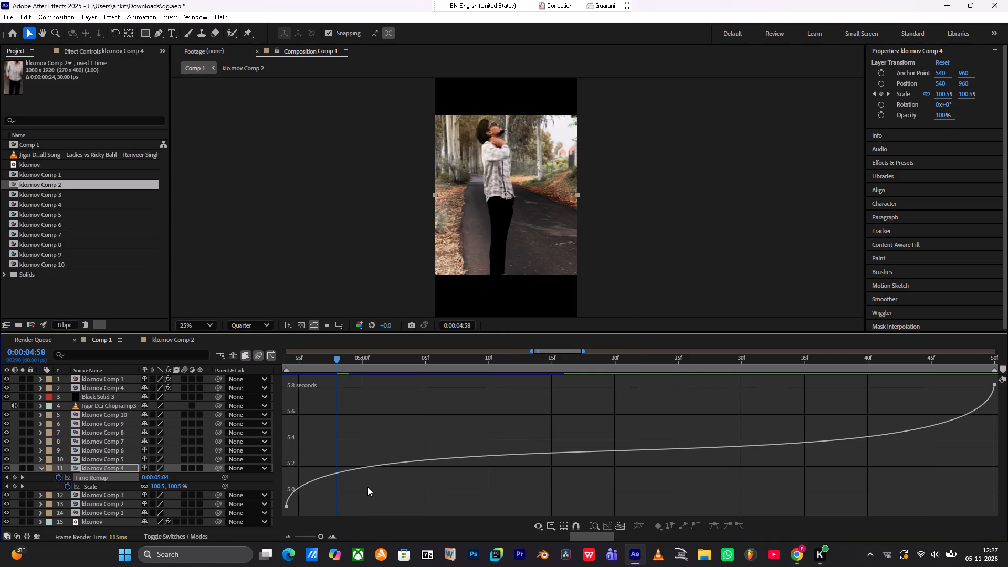
pyautogui.keyDown('alt'); pyautogui.scroll(-1, 367, 487); pyautogui.keyUp('alt')
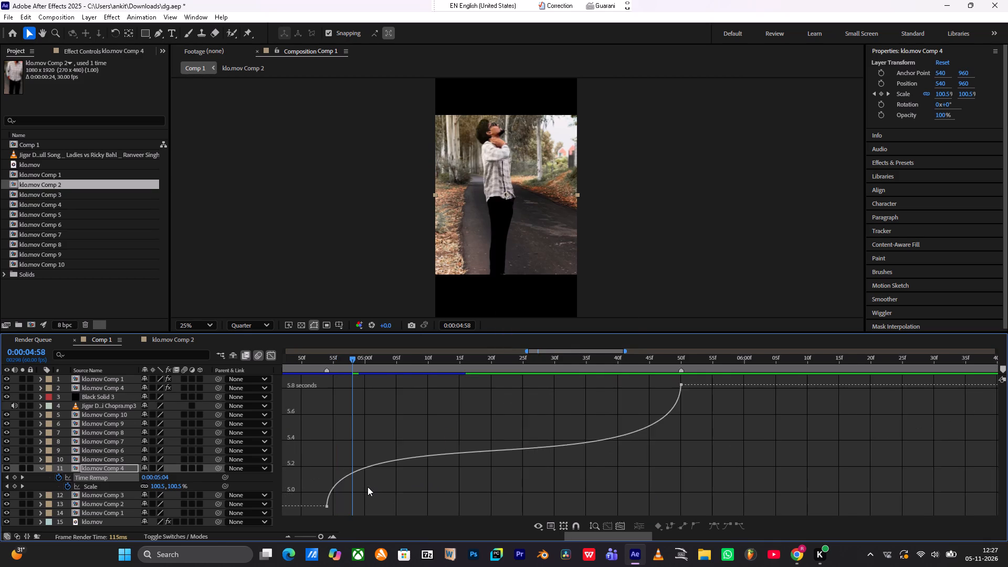
pyautogui.keyDown('alt'); pyautogui.scroll(-1, 367, 487); pyautogui.keyUp('alt')
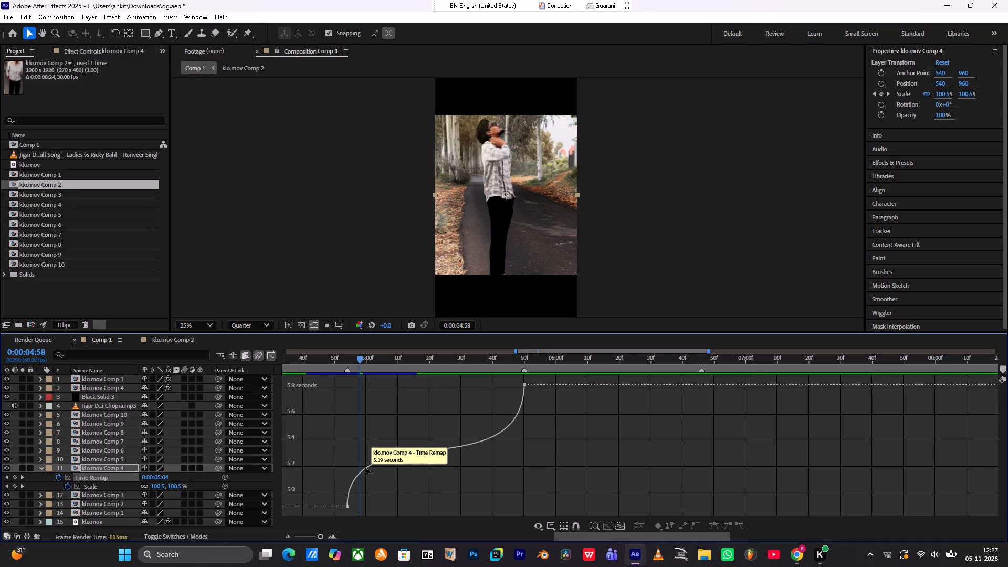
pyautogui.click(269, 354)
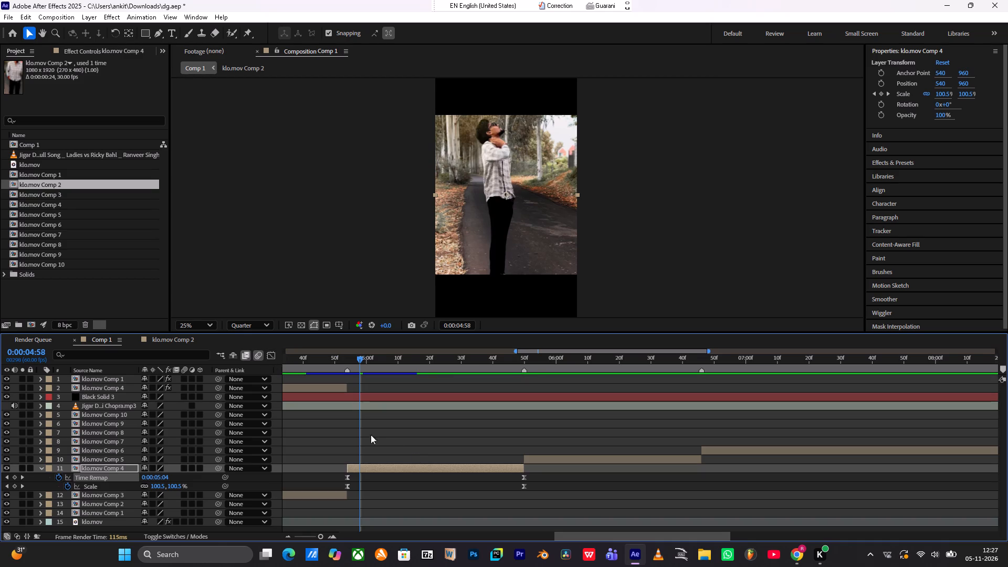
# Close the klo.mov Comp 2 timeline and collapse the keyframed properties of the klo.mov Comp 4 layer in Comp 1.
pyautogui.click(134, 337)
pyautogui.keyDown('alt'); pyautogui.scroll(-4, 358, 446); pyautogui.keyUp('alt')
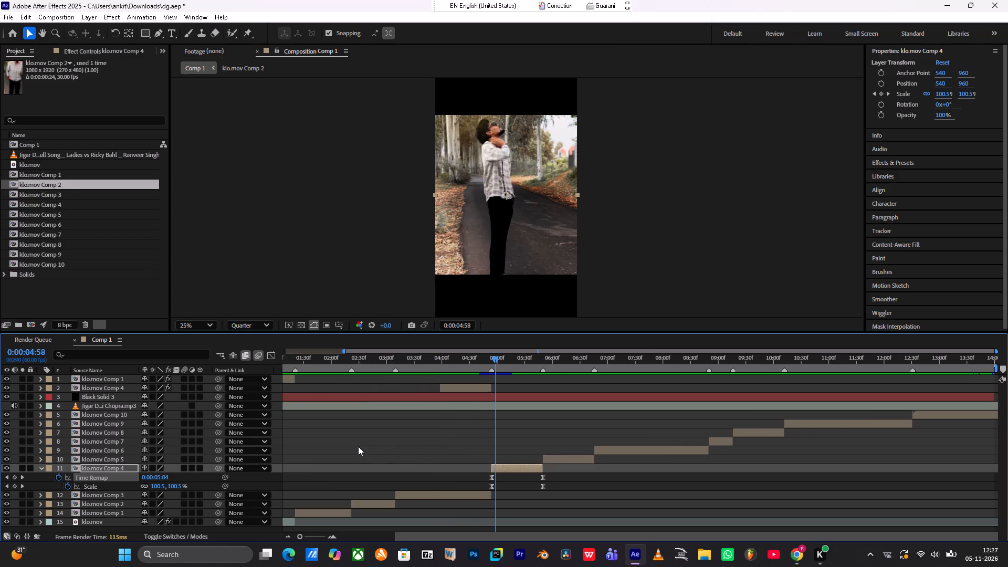
pyautogui.write('uu')
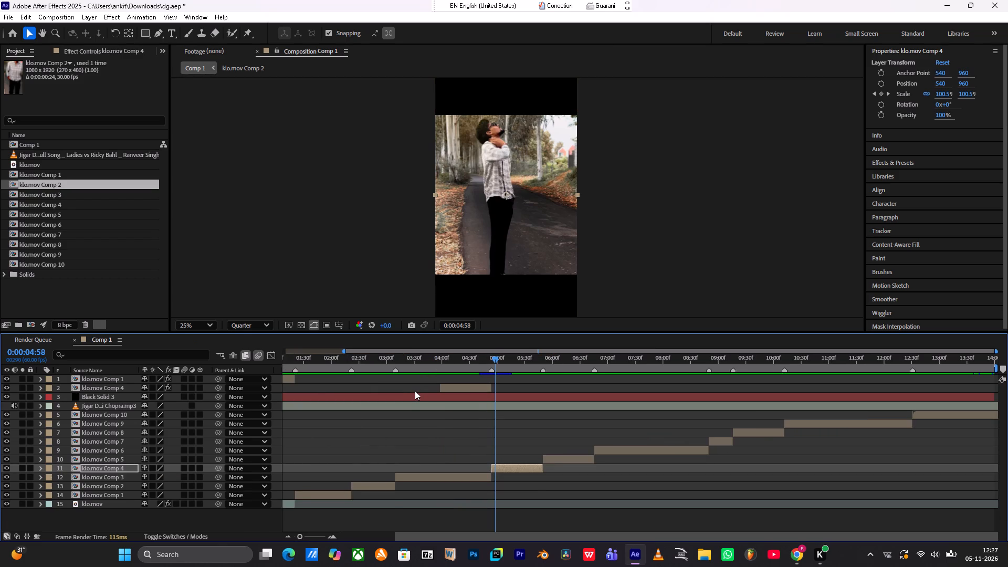
pyautogui.press('u')
# Preview Comp 1 from 0:00:03:19, and again from the start of the klo.mov Comp 5 clip at 0:00:05:52.
pyautogui.click(404, 360)
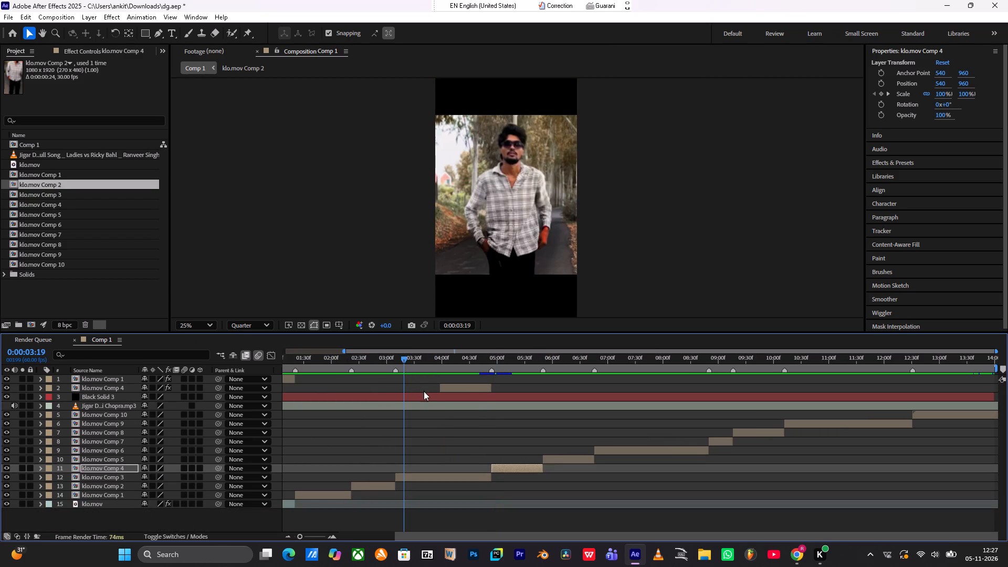
pyautogui.click(432, 414)
pyautogui.press('space')
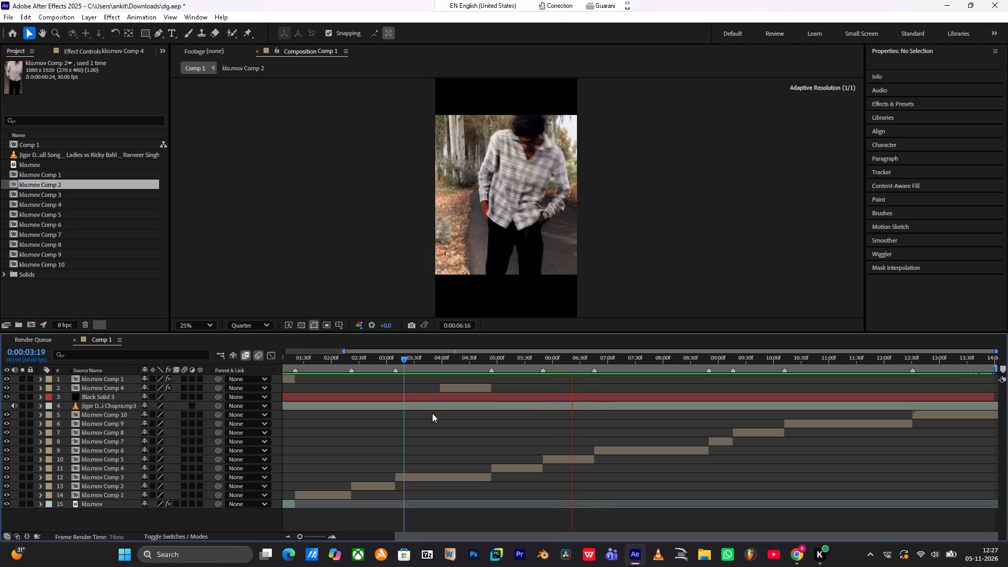
pyautogui.moveTo(566, 358); pyautogui.dragTo(545, 365)
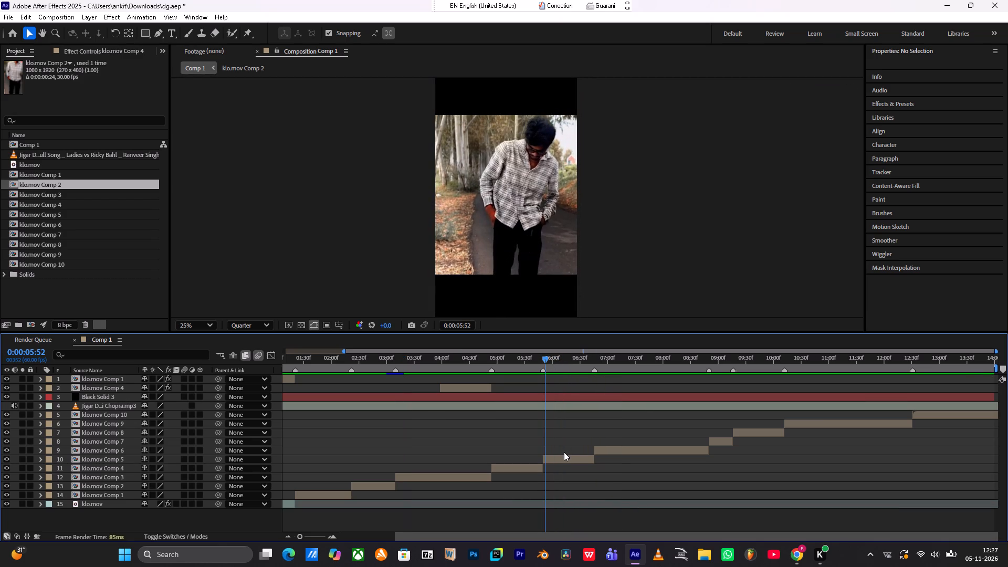
pyautogui.press('space')
pyautogui.press('space')
# Reveal the keyframed properties of all Comp 1 layers and replay the section around the klo.mov Comp 5 clip.
pyautogui.write('u')
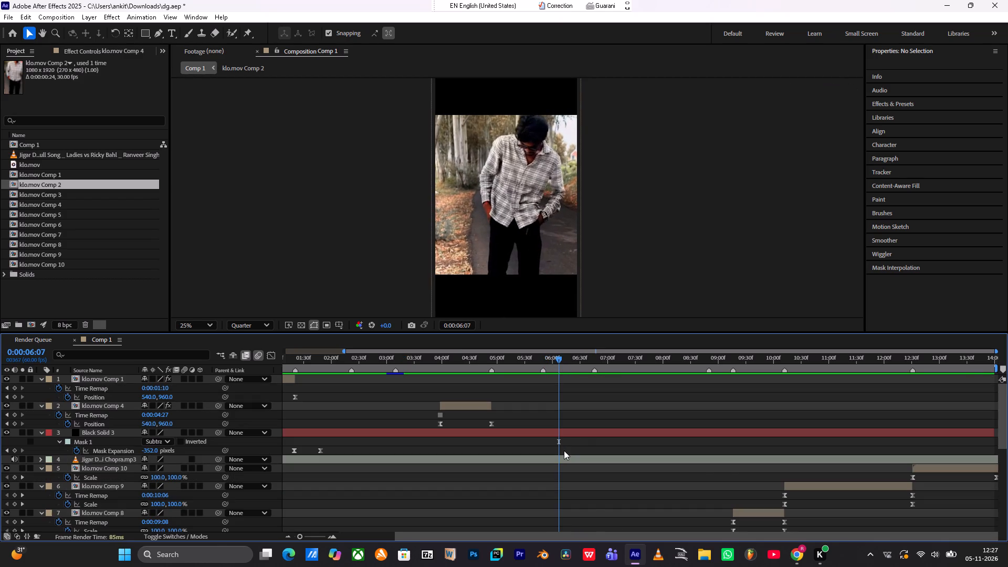
pyautogui.scroll(-2, 564, 450)
pyautogui.press('space')
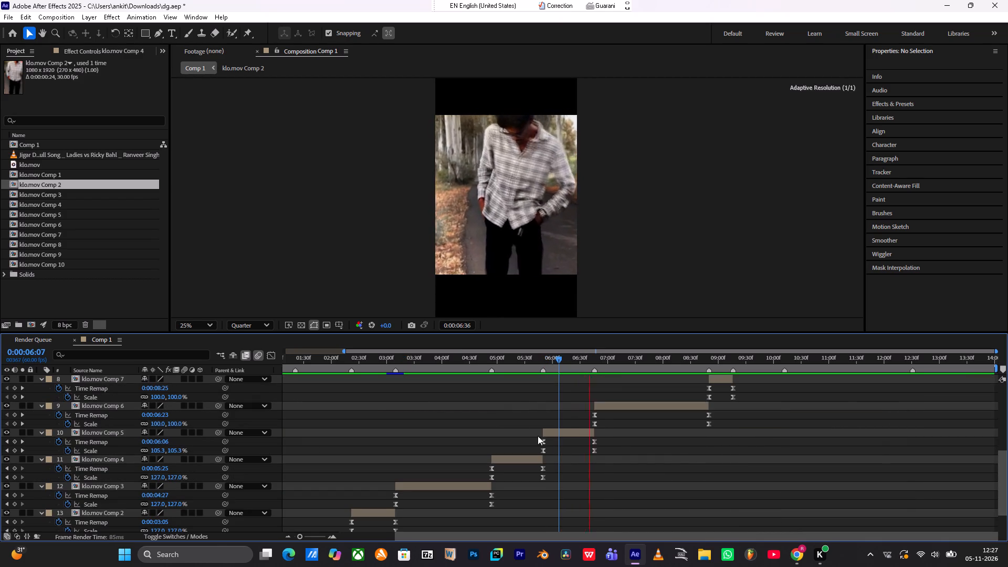
pyautogui.click(526, 355)
pyautogui.press('space')
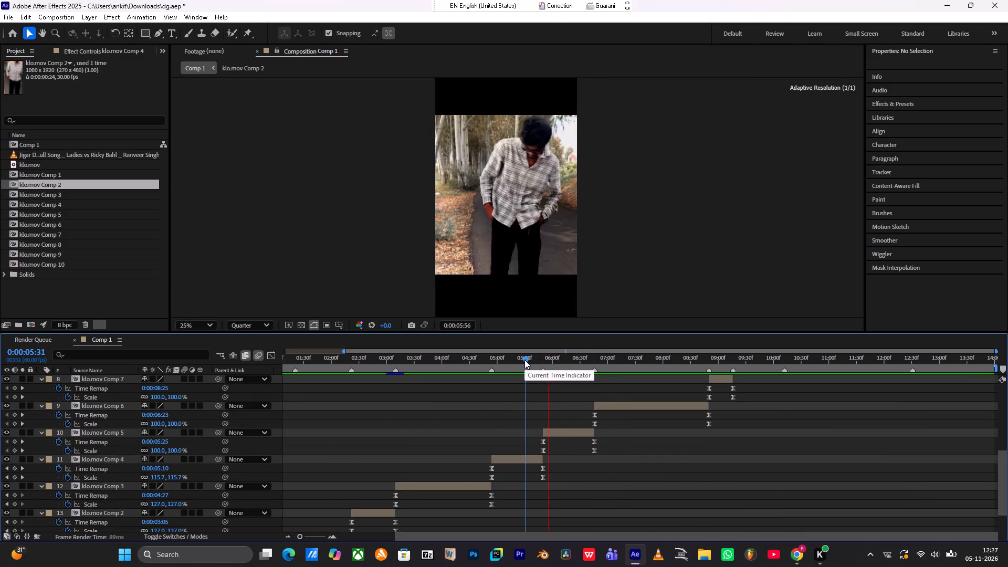
pyautogui.press('space')
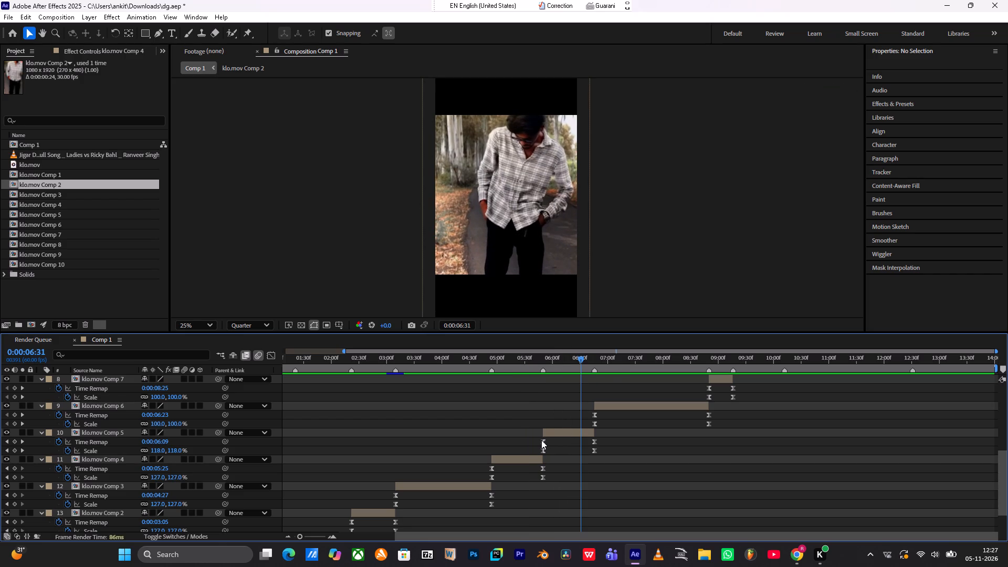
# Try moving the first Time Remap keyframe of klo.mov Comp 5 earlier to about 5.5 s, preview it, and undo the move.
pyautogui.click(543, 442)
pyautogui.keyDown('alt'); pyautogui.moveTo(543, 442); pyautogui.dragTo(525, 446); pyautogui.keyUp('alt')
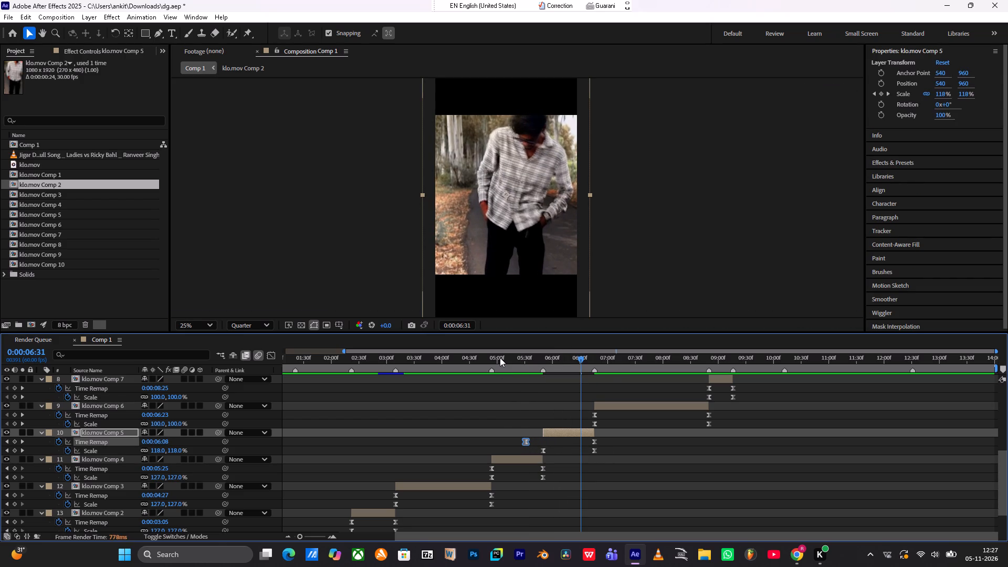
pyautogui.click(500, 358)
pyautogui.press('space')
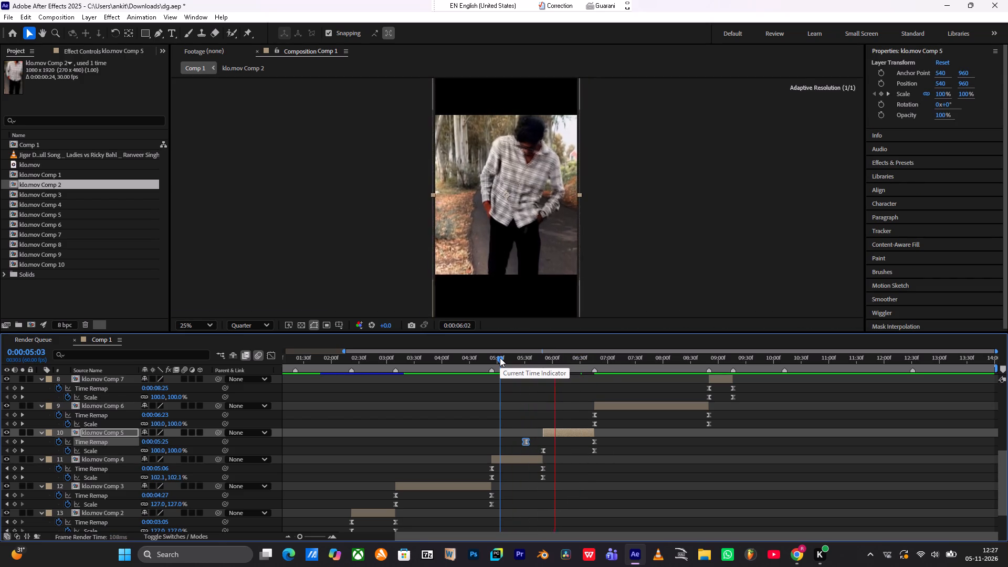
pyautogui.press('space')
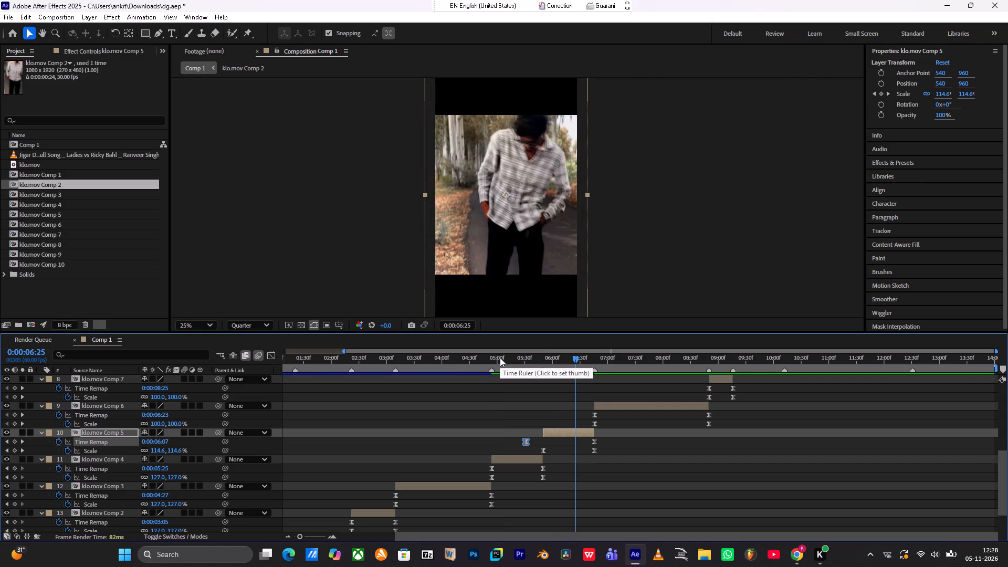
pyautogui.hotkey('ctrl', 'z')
# Preview Comp 1 from 0:00:05:03 into the klo.mov Comp 5 clip.
pyautogui.click(500, 358)
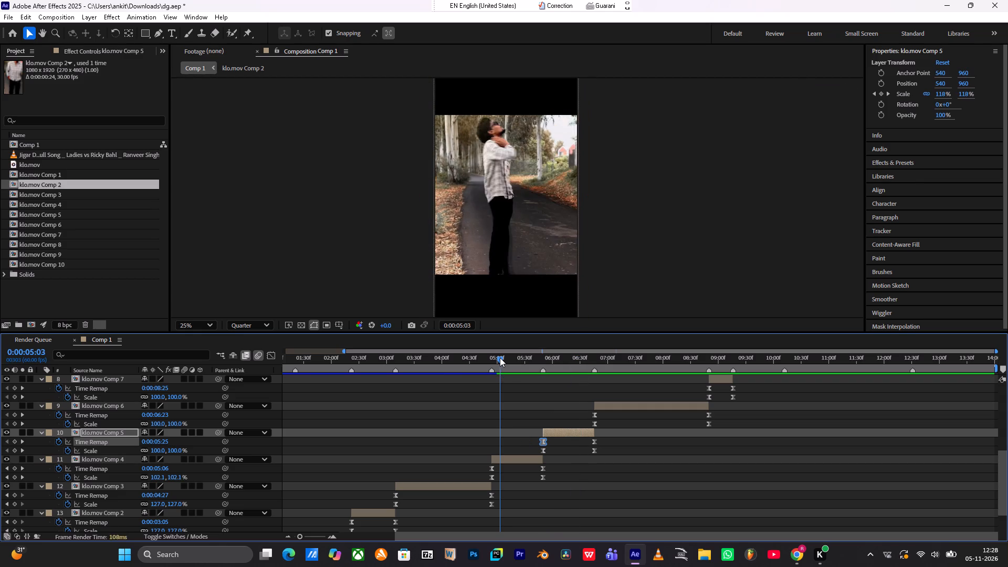
pyautogui.press('space')
pyautogui.press('space')
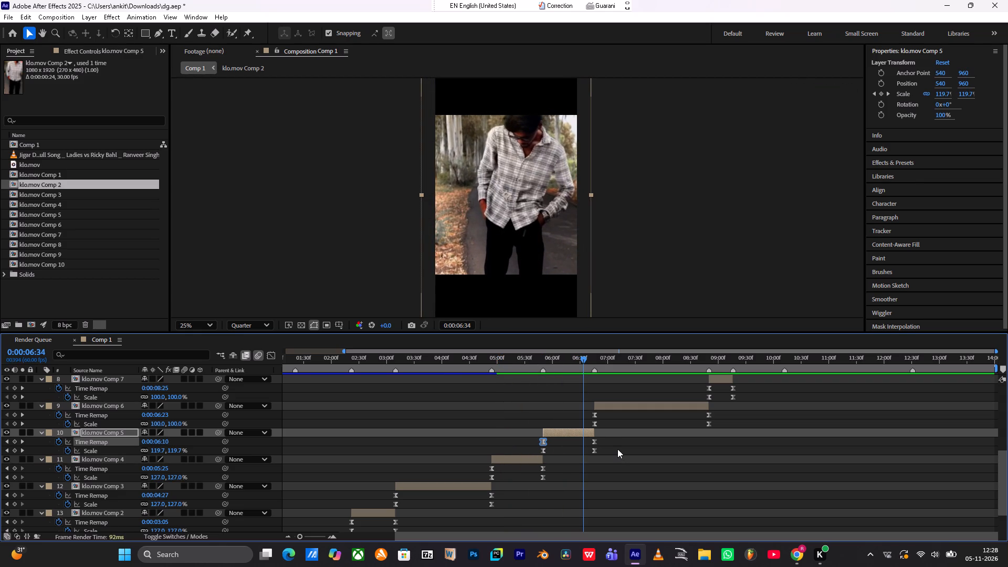
# Move the first Time Remap keyframe of klo.mov Comp 5 earlier to about 5.5 s and preview from 0:00:04:46.
pyautogui.moveTo(612, 439); pyautogui.dragTo(532, 445)
pyautogui.keyDown('alt'); pyautogui.moveTo(543, 443); pyautogui.dragTo(530, 442); pyautogui.keyUp('alt')
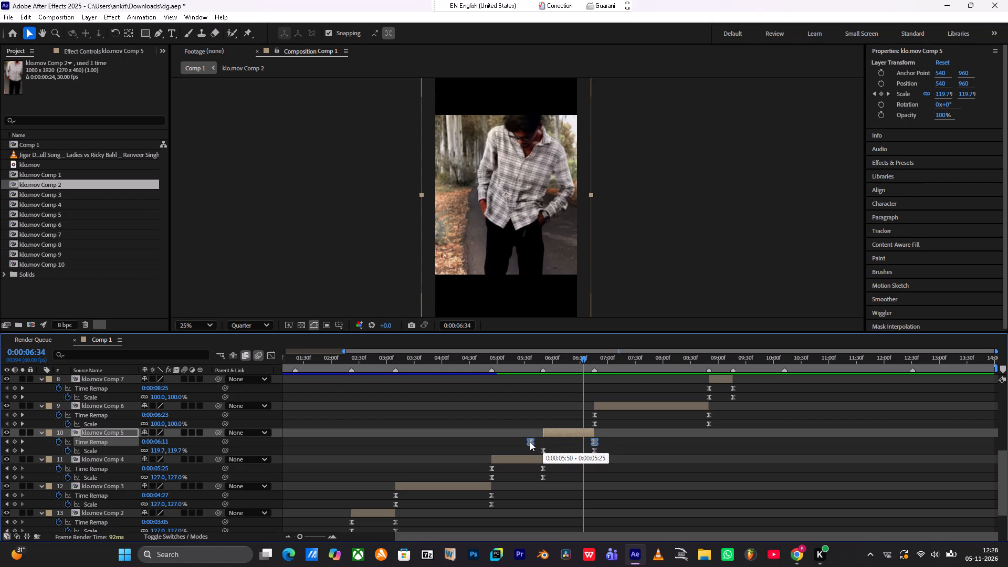
pyautogui.keyDown('alt'); pyautogui.moveTo(530, 442); pyautogui.dragTo(526, 442); pyautogui.keyUp('alt')
pyautogui.click(484, 359)
pyautogui.press('space')
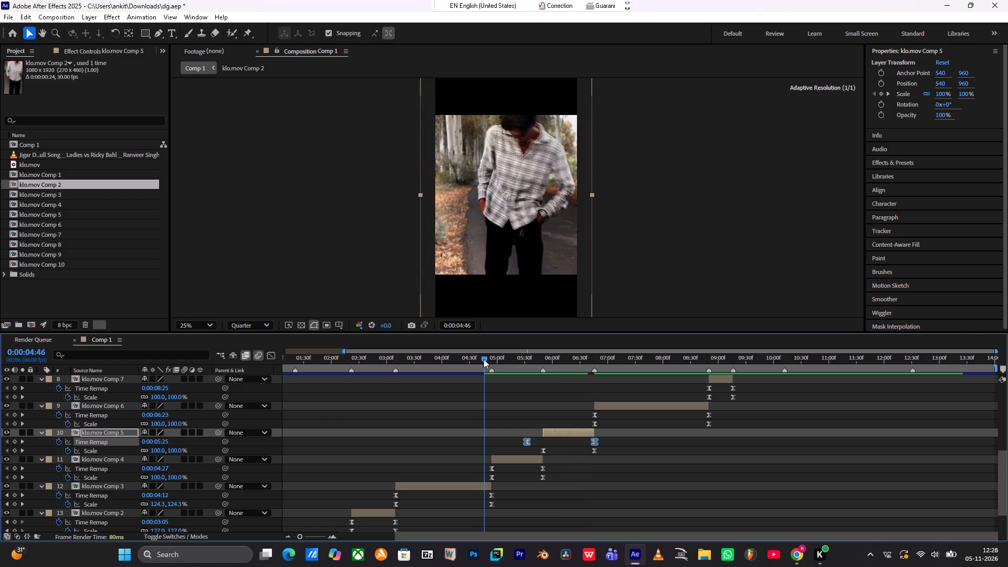
# Replay the klo.mov Comp 5 section from 0:00:04:46 and undo the move of its first Time Remap keyframe.
pyautogui.press('space')
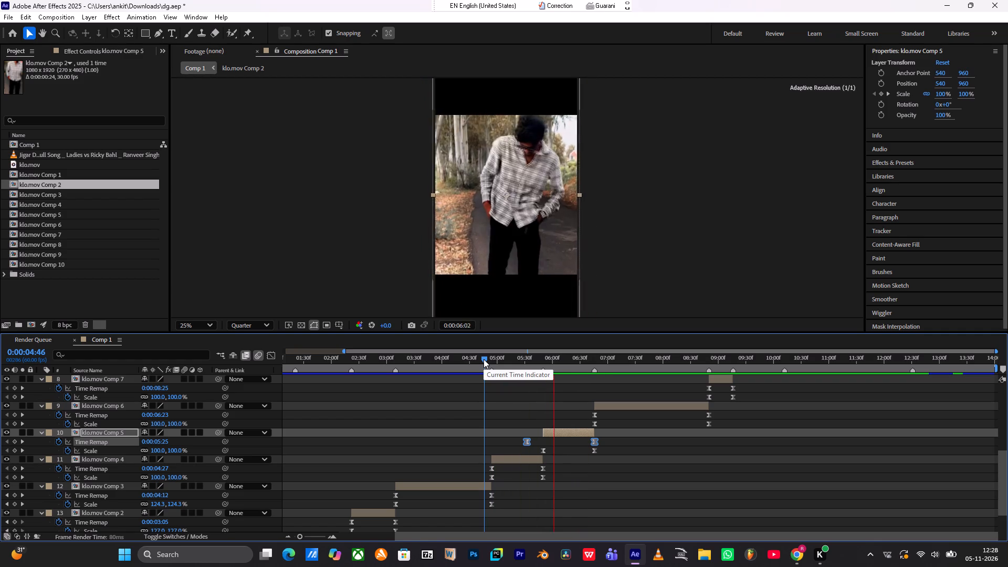
pyautogui.click(484, 359)
pyautogui.press('space')
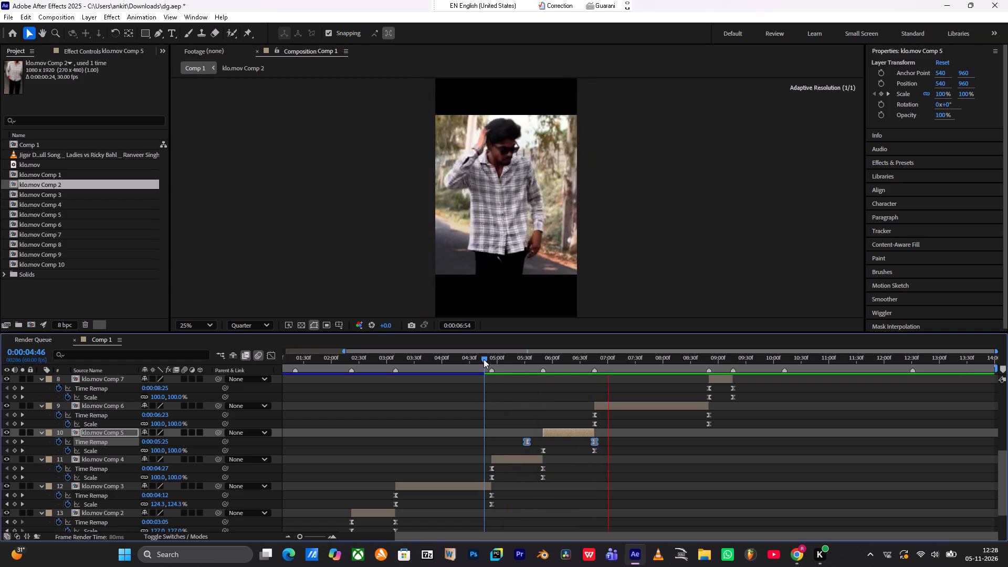
pyautogui.press('space')
pyautogui.hotkey('ctrl', 'z')
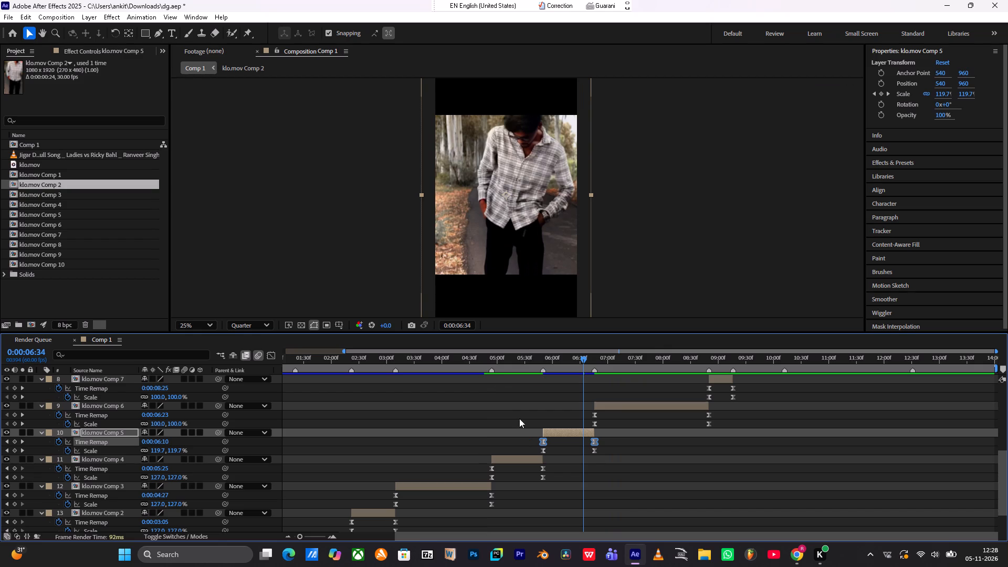
pyautogui.click(584, 474)
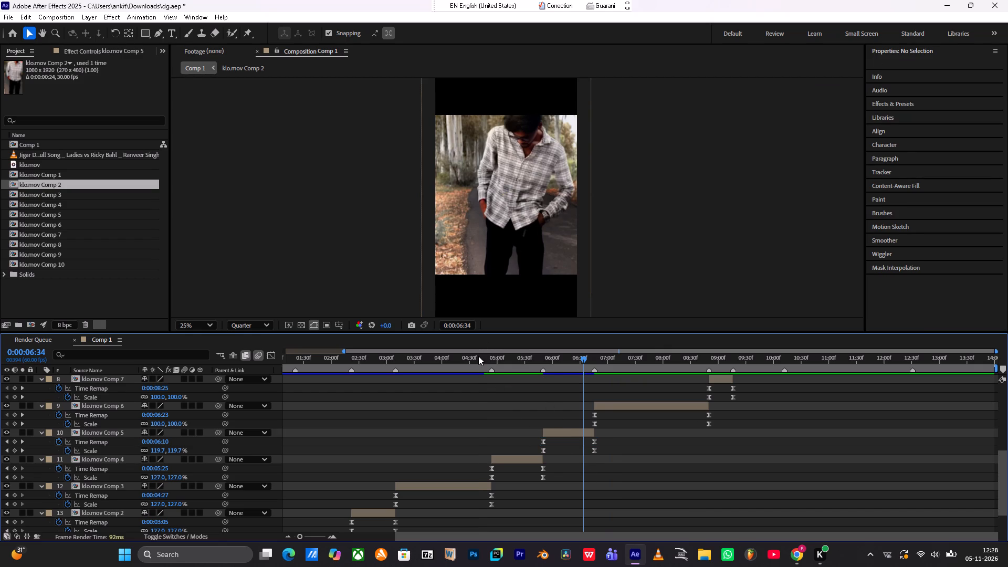
# Preview Comp 1 from 0:00:04:40 through the klo.mov Comp 10 clip to check the later clips' zoom and timing.
pyautogui.click(478, 356)
pyautogui.press('space')
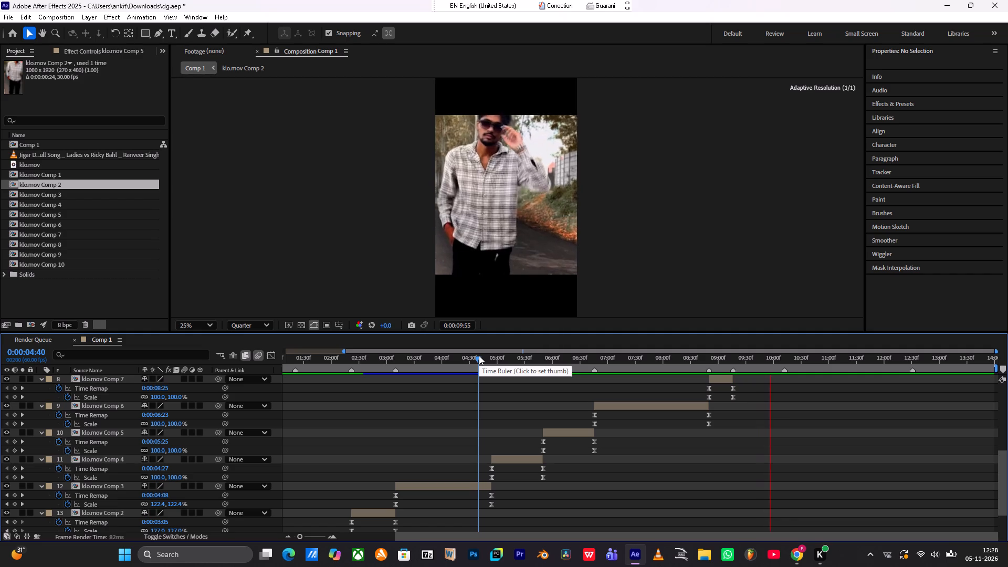
pyautogui.scroll(2, 698, 410)
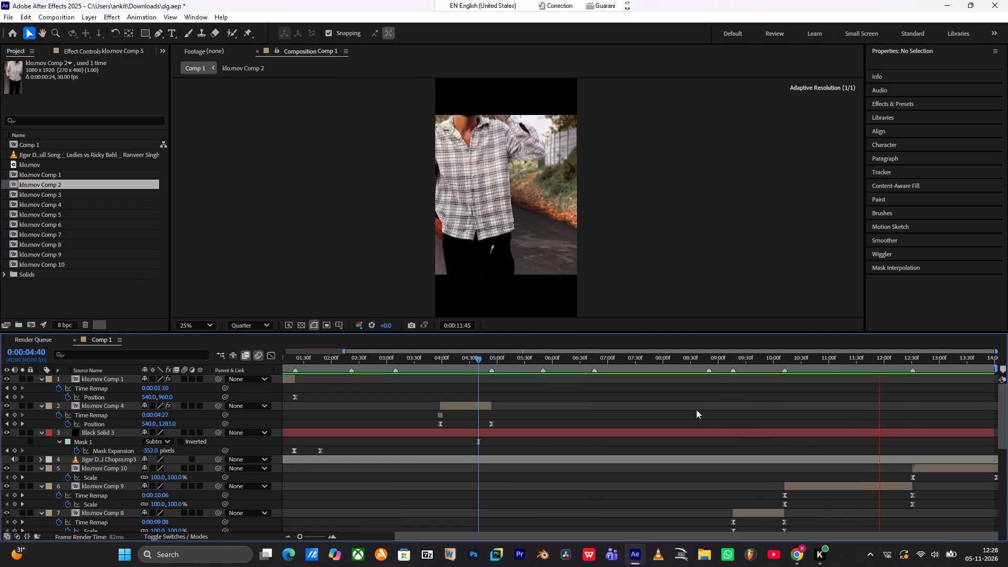
pyautogui.scroll(-2, 696, 409)
pyautogui.scroll(1, 696, 409)
pyautogui.press('space')
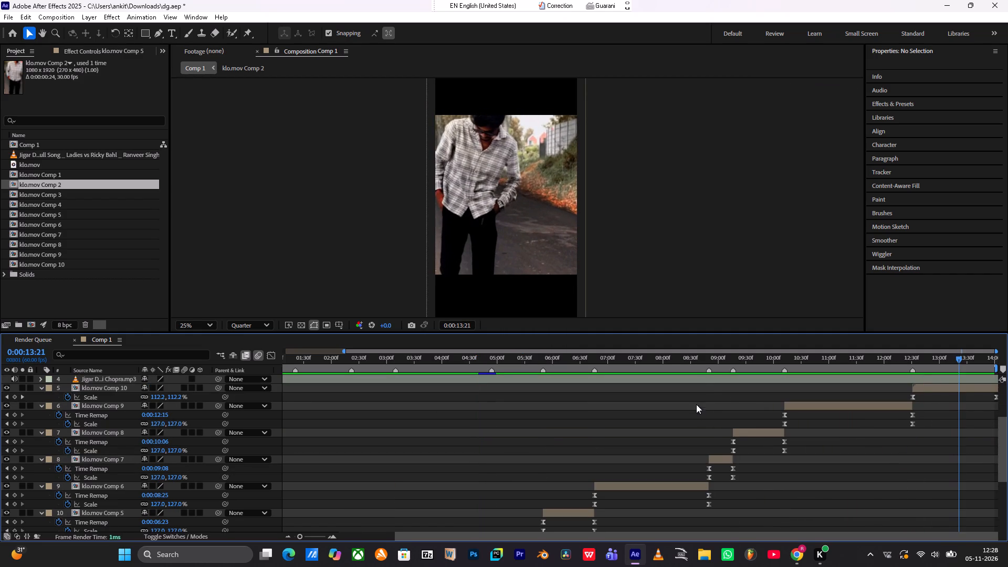
# Delete both Scale keyframes of klo.mov Comp 7 and set its scale to 100%.
pyautogui.moveTo(701, 358); pyautogui.dragTo(700, 364)
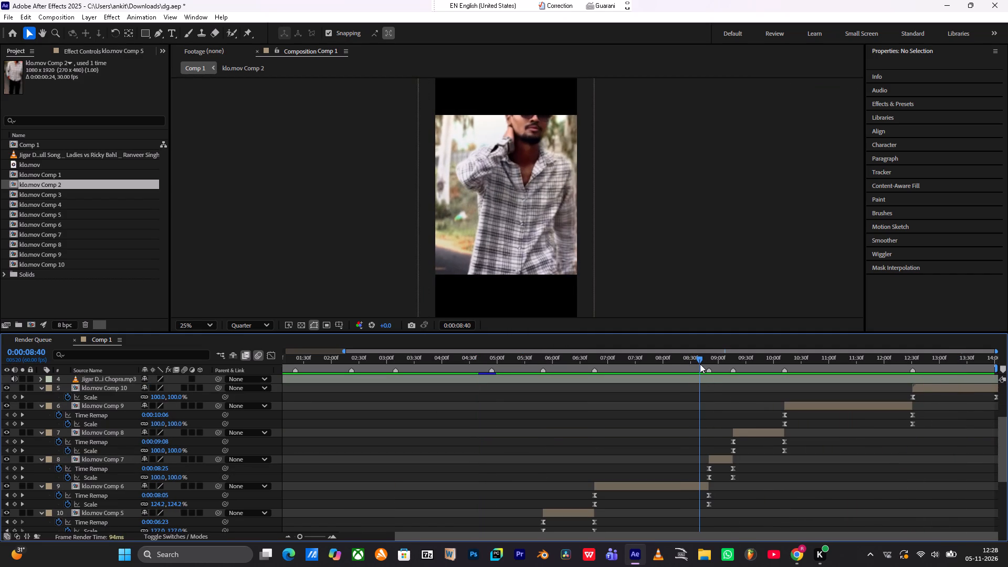
pyautogui.moveTo(700, 364); pyautogui.dragTo(716, 366)
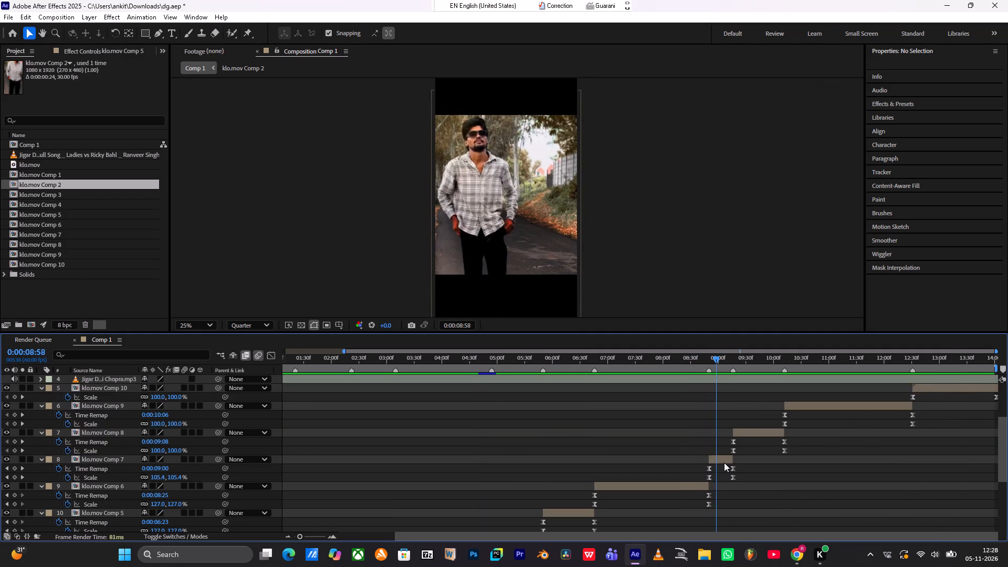
pyautogui.click(726, 457)
pyautogui.moveTo(755, 479); pyautogui.dragTo(754, 478)
pyautogui.moveTo(754, 478); pyautogui.dragTo(704, 477)
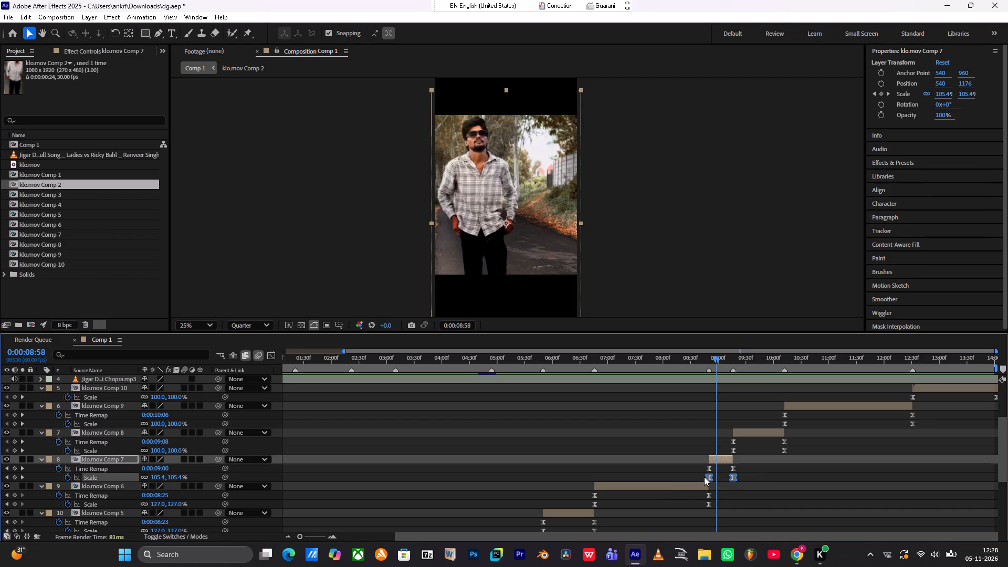
pyautogui.press('BackSpace')
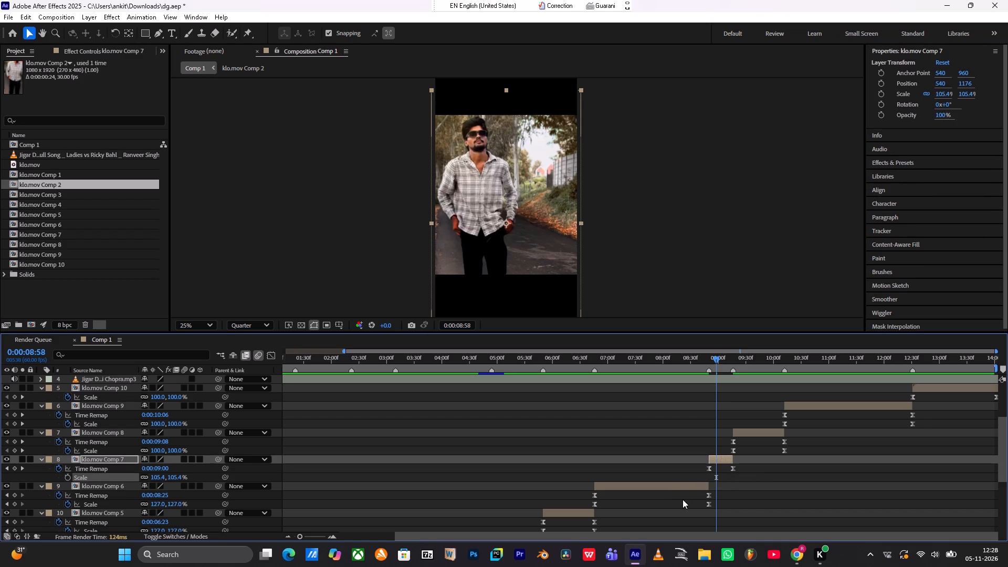
pyautogui.click(153, 478)
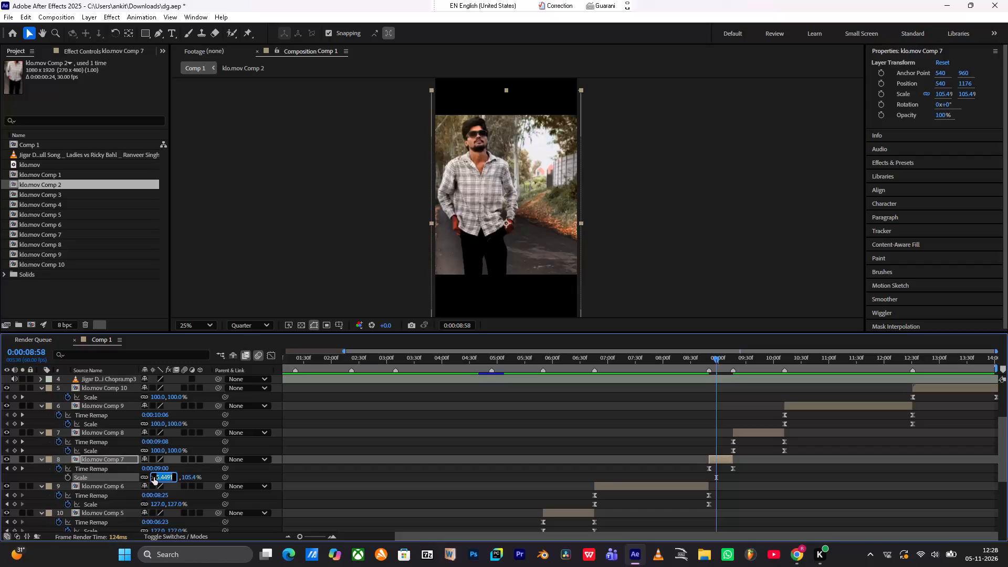
pyautogui.write('100')
pyautogui.press('Return')
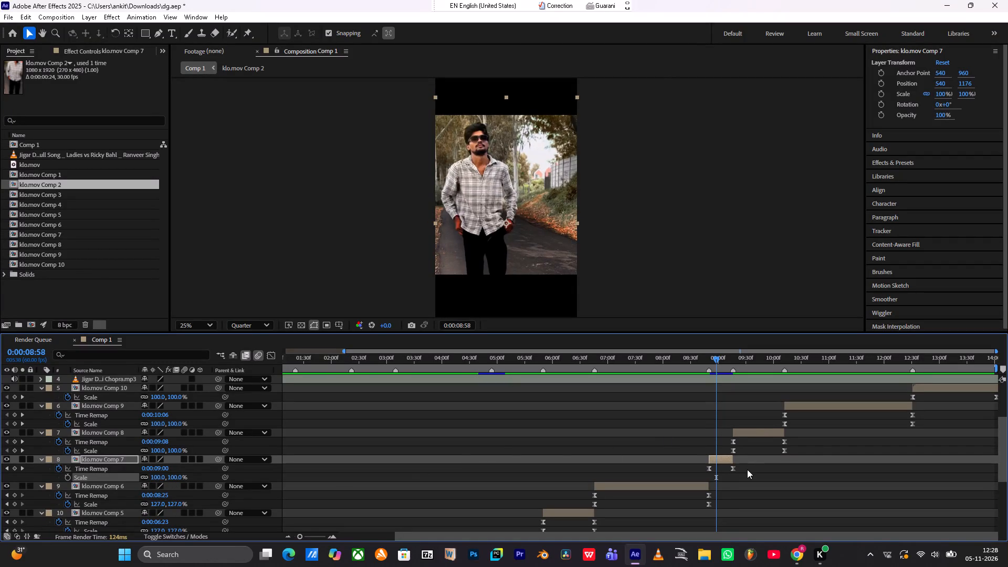
# Delete both Scale keyframes of klo.mov Comp 8.
pyautogui.moveTo(809, 450); pyautogui.dragTo(720, 454)
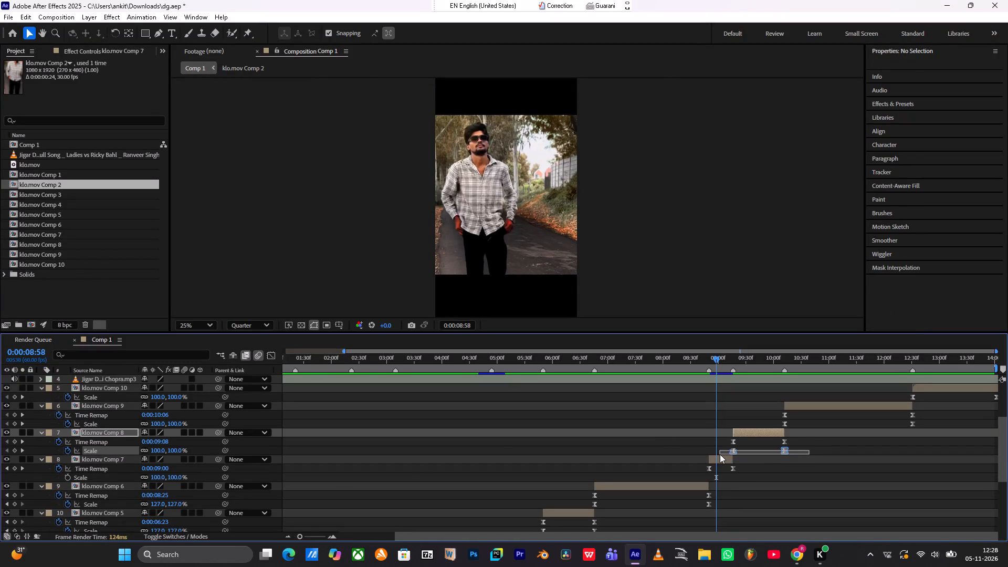
pyautogui.moveTo(720, 454); pyautogui.dragTo(720, 455)
pyautogui.press('BackSpace')
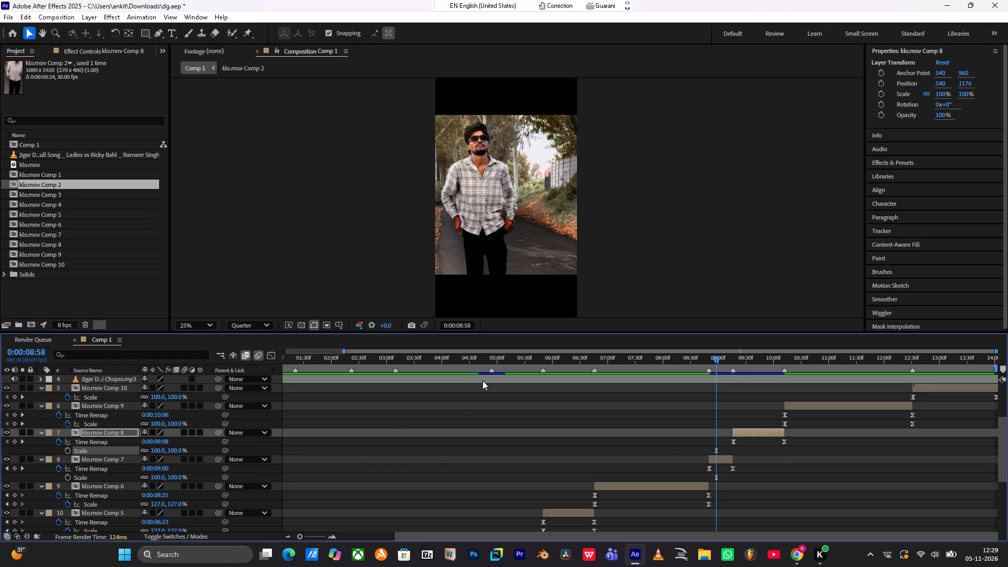
# Preview Comp 1 from 0:00:05:15 and replay it from the beginning to check the clips' zoom and transitions.
pyautogui.click(510, 360)
pyautogui.press('space')
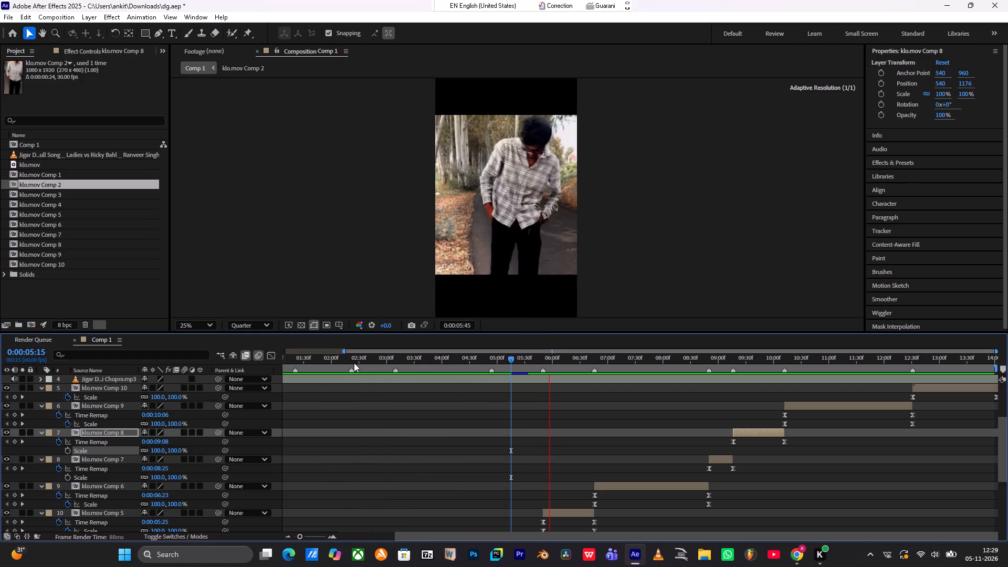
pyautogui.moveTo(364, 361); pyautogui.dragTo(152, 374)
pyautogui.press('space')
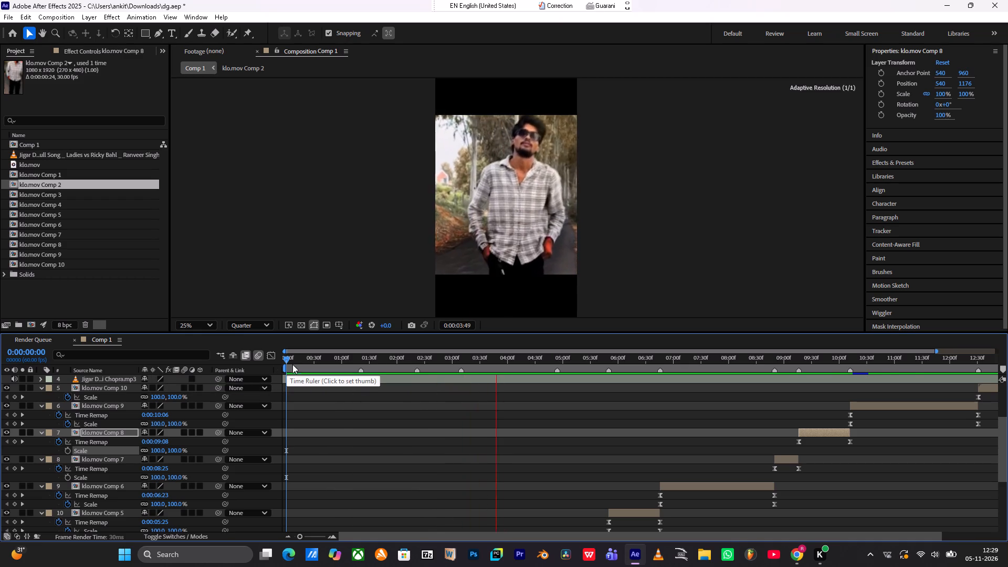
pyautogui.moveTo(300, 360); pyautogui.dragTo(224, 363)
pyautogui.press('space')
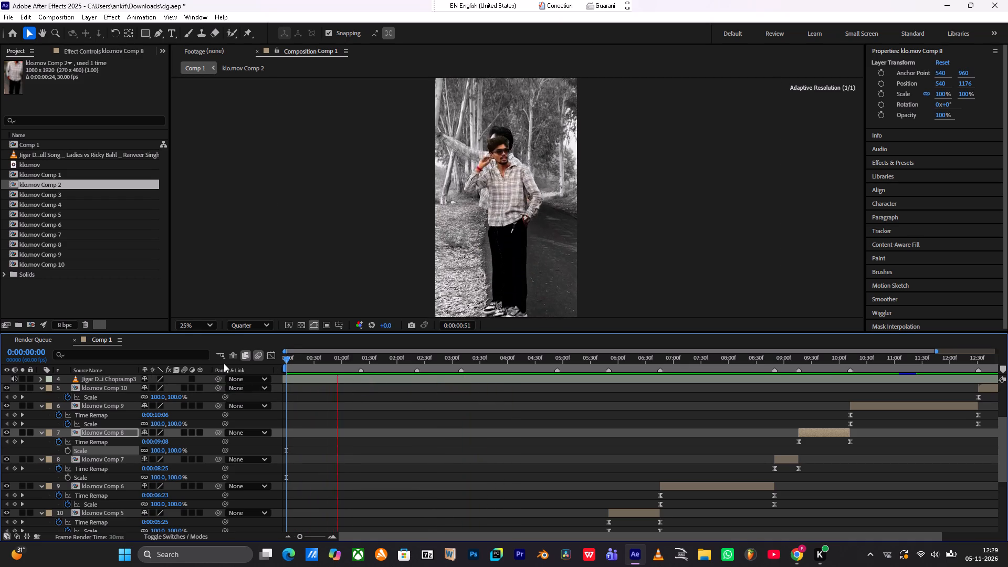
pyautogui.press('space')
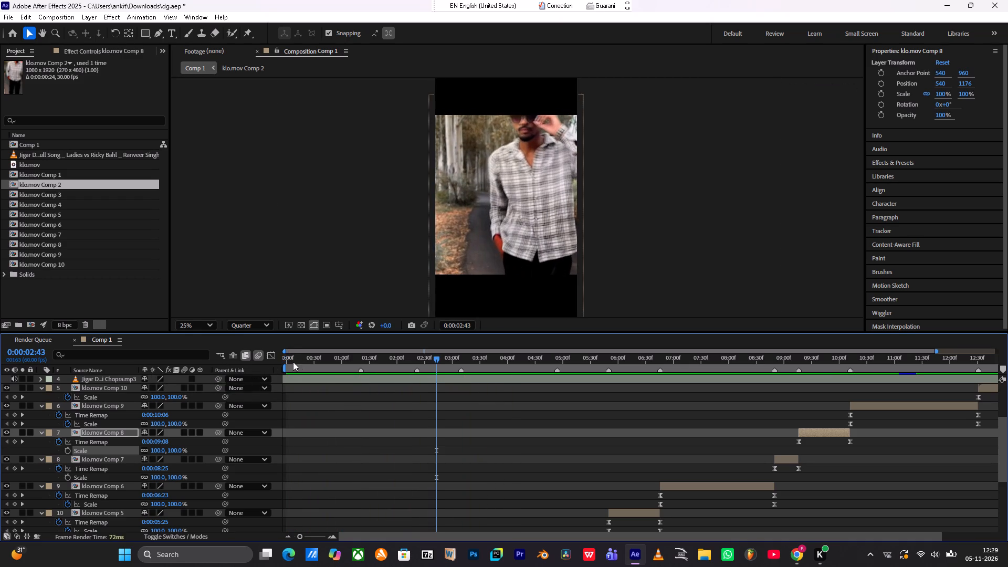
# Set the composition preview resolution to Full.
pyautogui.click(258, 328)
pyautogui.click(253, 359)
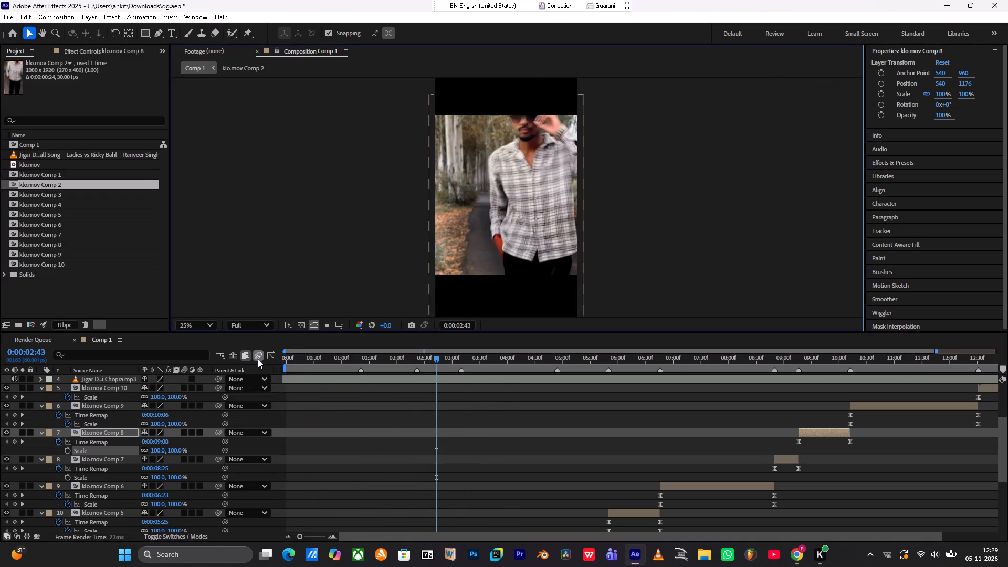
# At the first frame of Comp 1, move the klo.mov layer up to position 696, 1064 to cover the frame's top edge.
pyautogui.moveTo(303, 360); pyautogui.dragTo(233, 369)
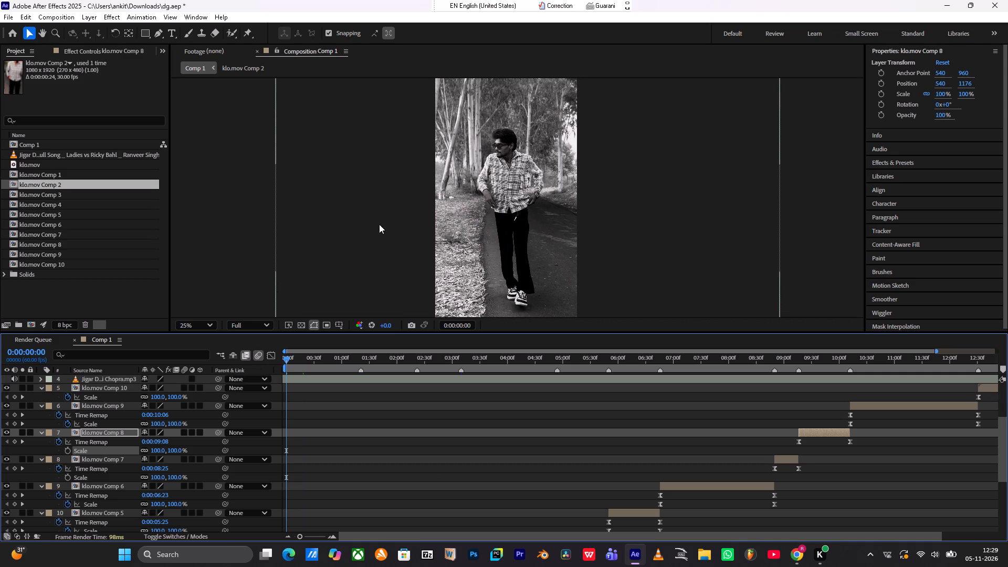
pyautogui.scroll(-1, 371, 157)
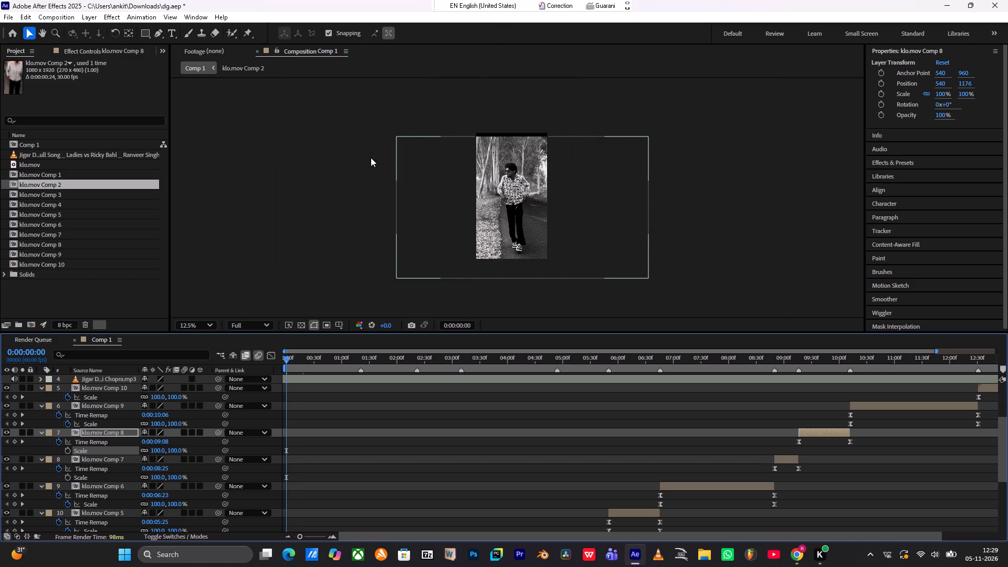
pyautogui.click(334, 217)
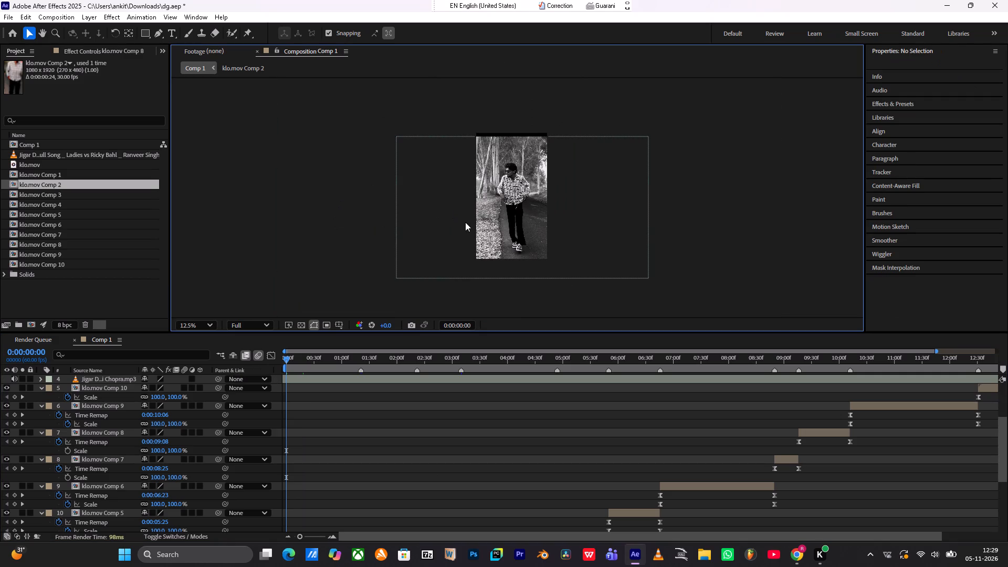
pyautogui.moveTo(459, 219); pyautogui.dragTo(458, 214)
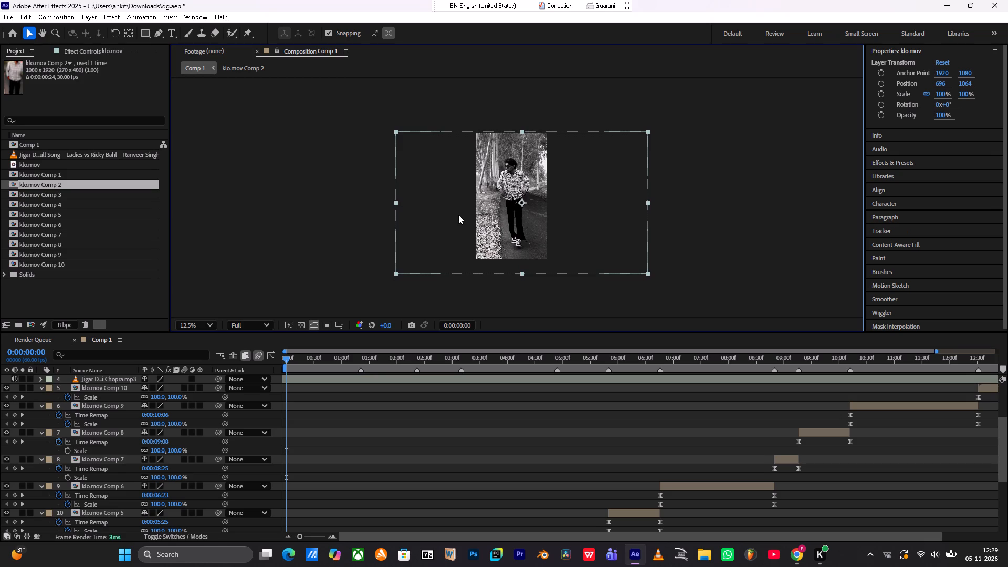
pyautogui.click(352, 258)
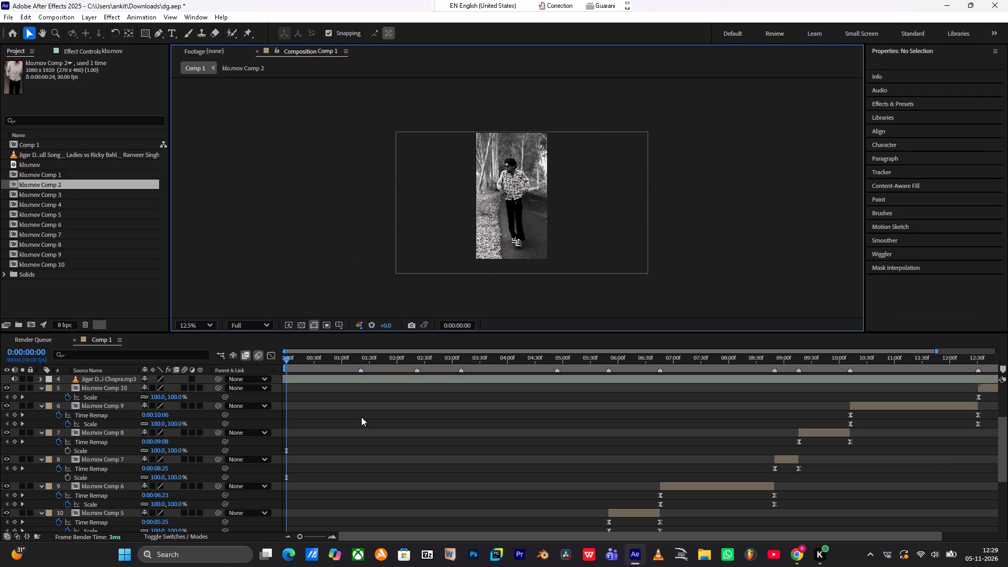
# Preview Comp 1 from the beginning at full resolution.
pyautogui.click(365, 419)
pyautogui.press('space')
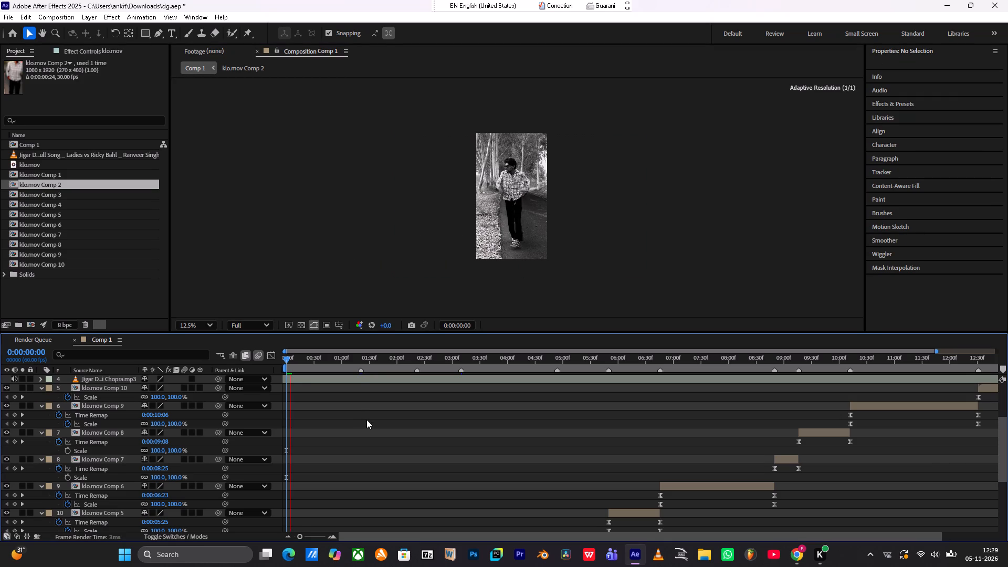
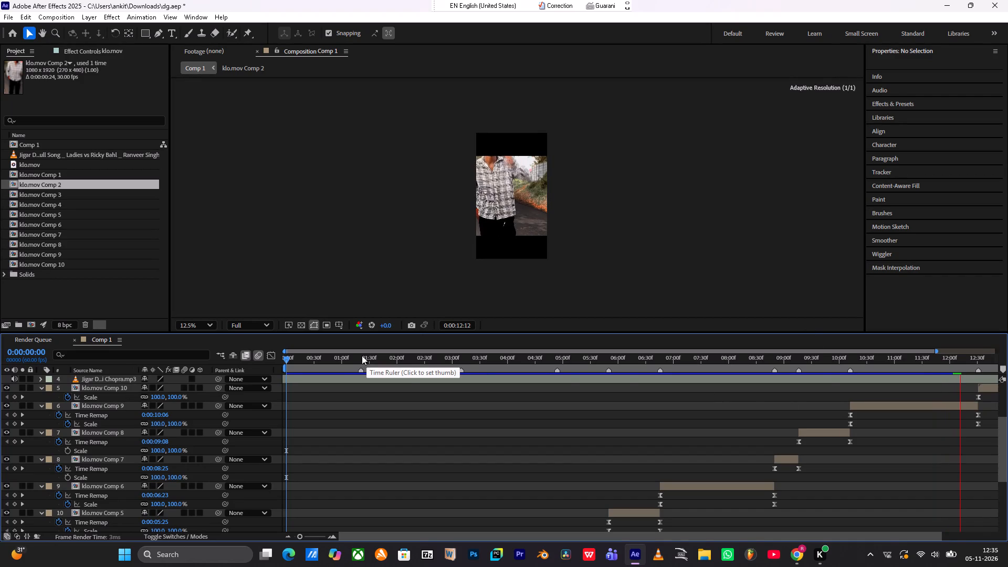
# Replay Comp 1 repeatedly from the first frame to check the clips' transitions and framing against the music.
pyautogui.moveTo(362, 355); pyautogui.dragTo(227, 361)
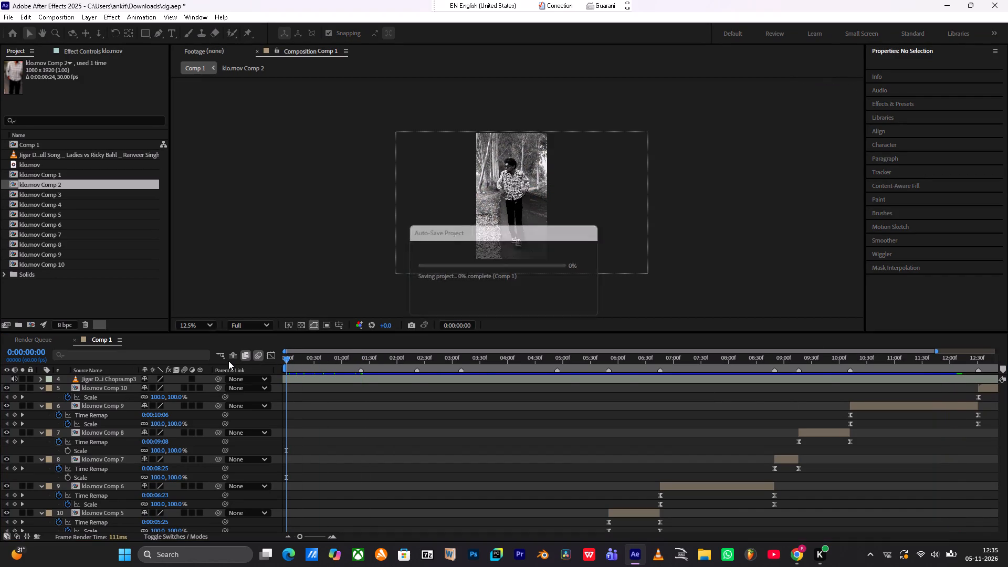
pyautogui.press('space')
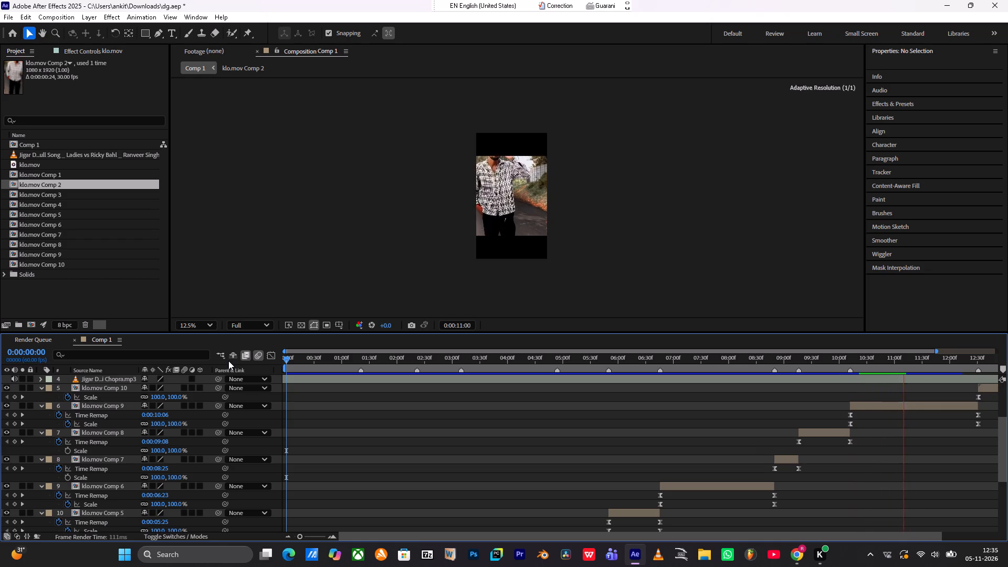
pyautogui.moveTo(305, 356); pyautogui.dragTo(167, 361)
pyautogui.press('space')
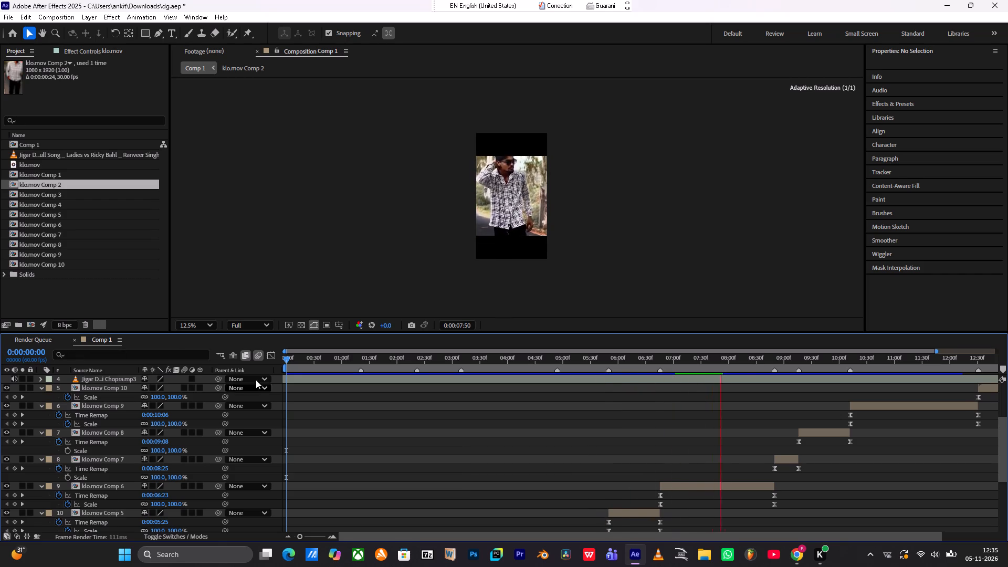
pyautogui.moveTo(296, 359); pyautogui.dragTo(236, 366)
pyautogui.press('space')
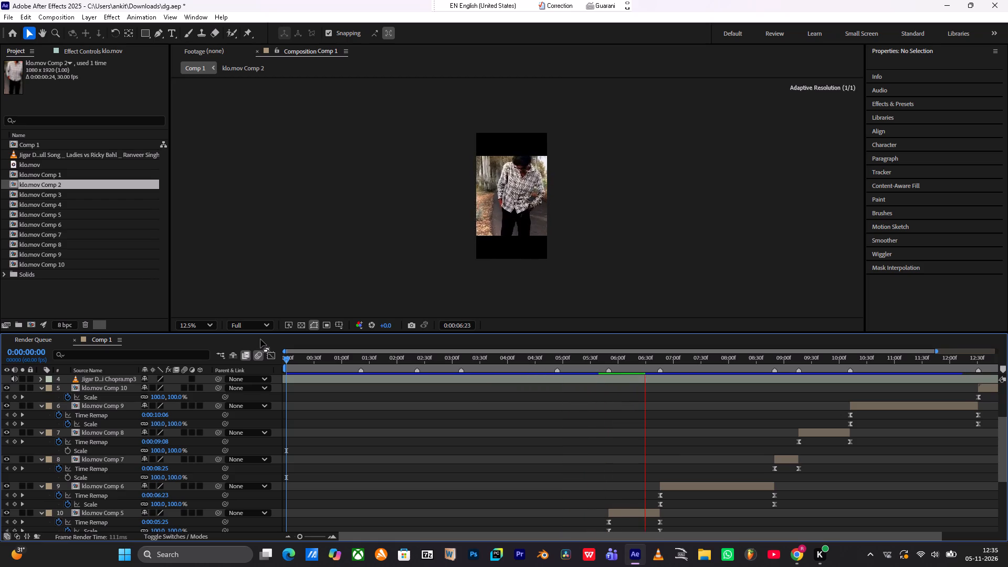
pyautogui.moveTo(306, 355); pyautogui.dragTo(254, 367)
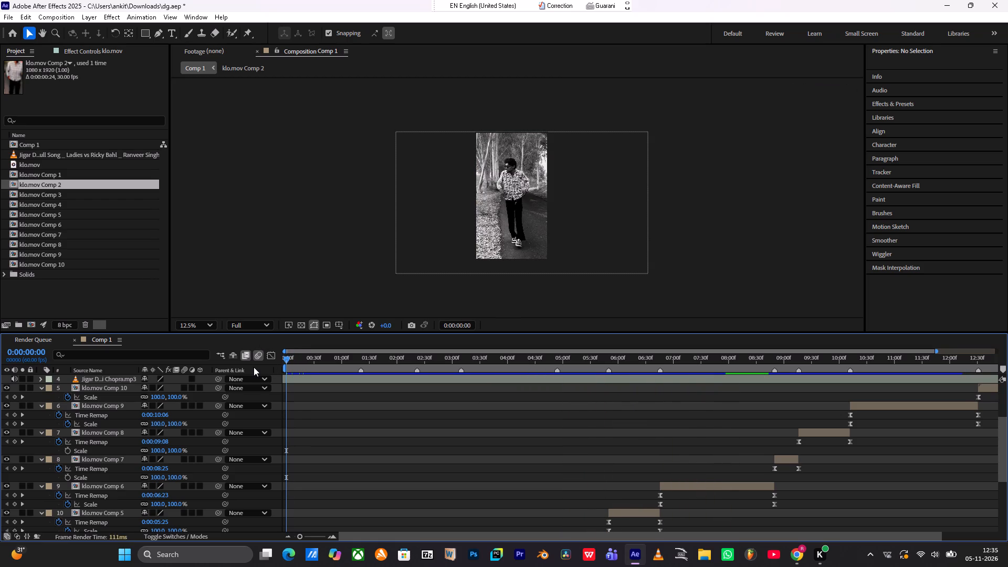
pyautogui.moveTo(254, 367); pyautogui.dragTo(253, 367)
pyautogui.press('space')
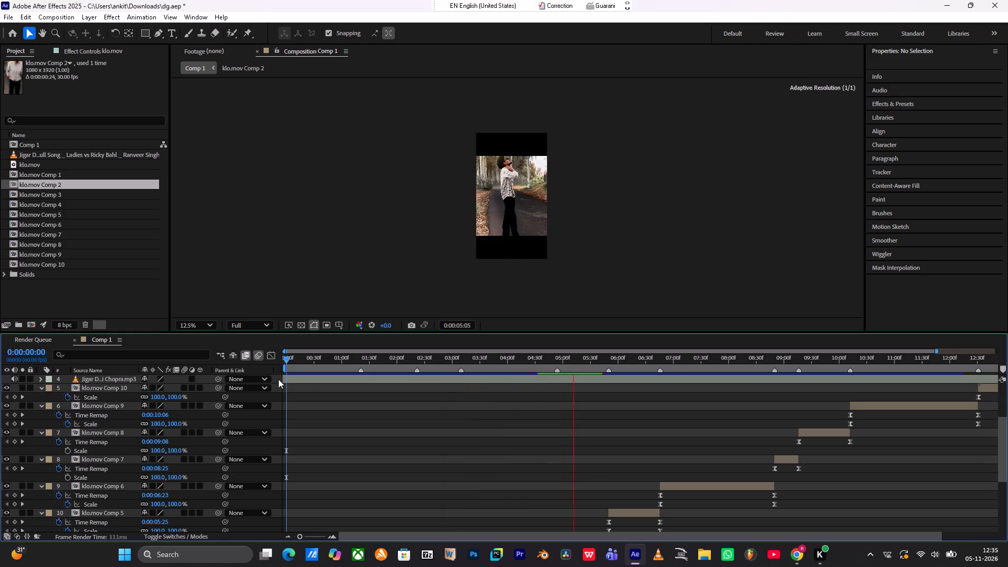
pyautogui.moveTo(306, 353); pyautogui.dragTo(257, 369)
pyautogui.moveTo(296, 364); pyautogui.dragTo(267, 360)
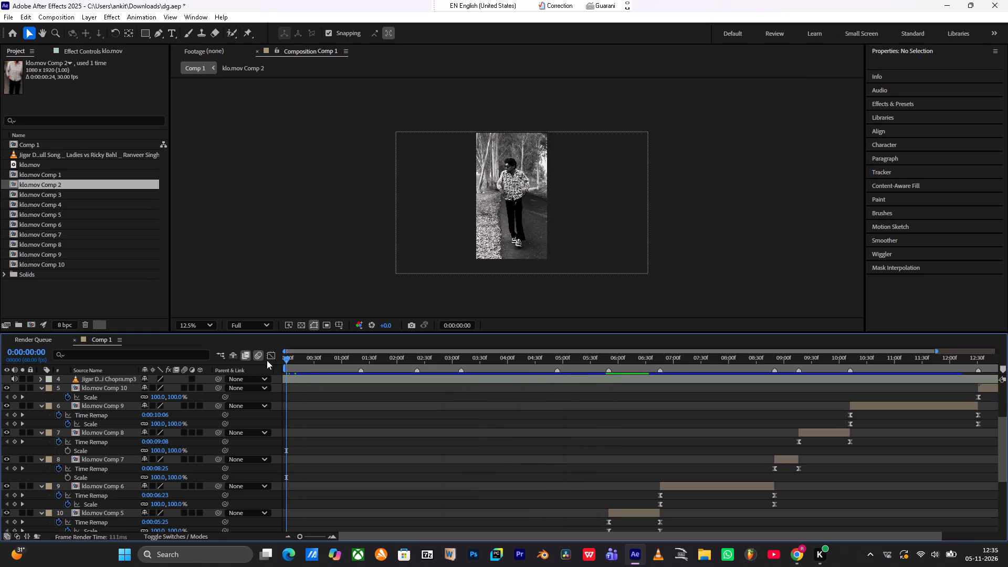
pyautogui.moveTo(267, 360); pyautogui.dragTo(266, 358)
pyautogui.press('space')
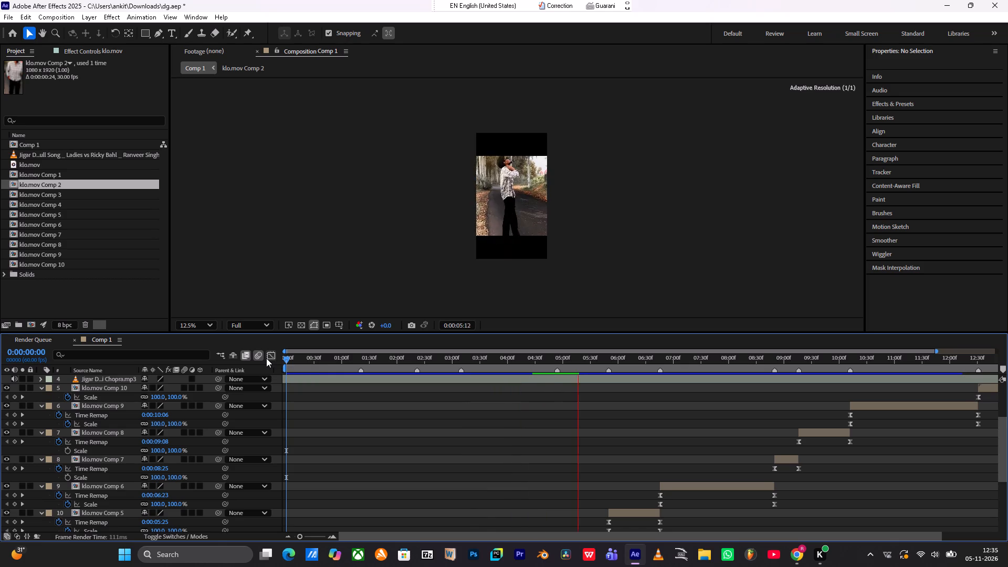
pyautogui.moveTo(316, 357); pyautogui.dragTo(233, 353)
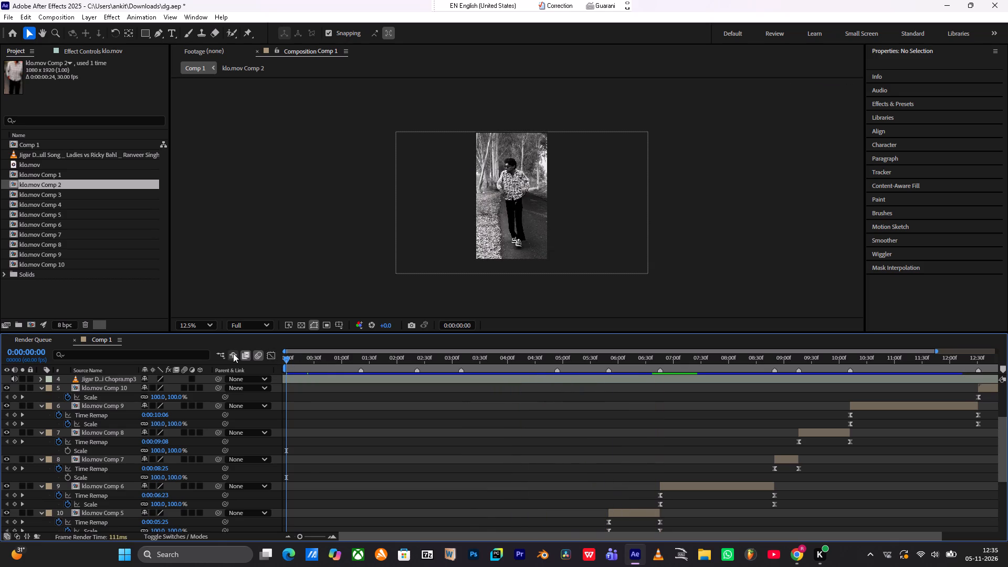
pyautogui.press('space')
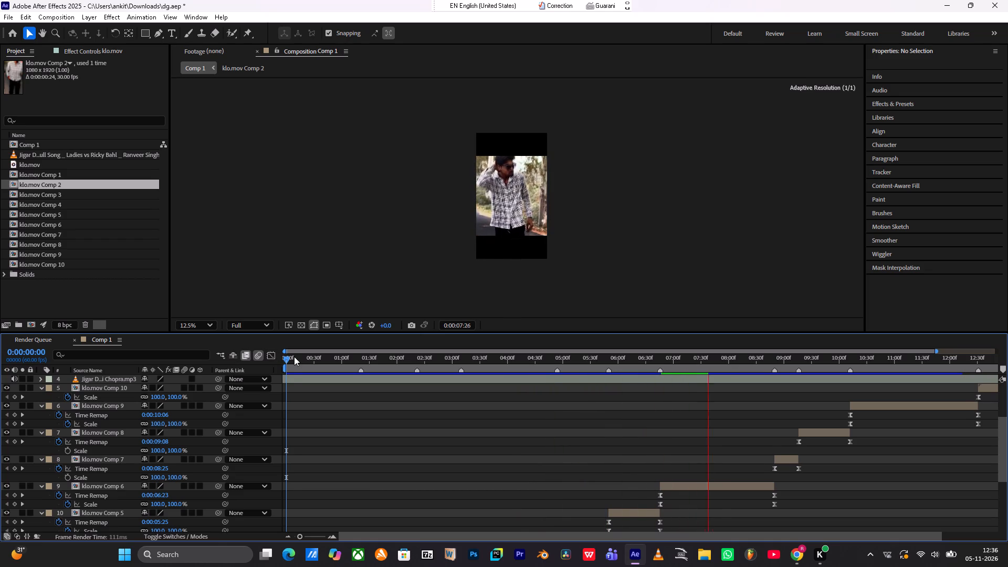
pyautogui.moveTo(293, 359); pyautogui.dragTo(233, 359)
pyautogui.press('space')
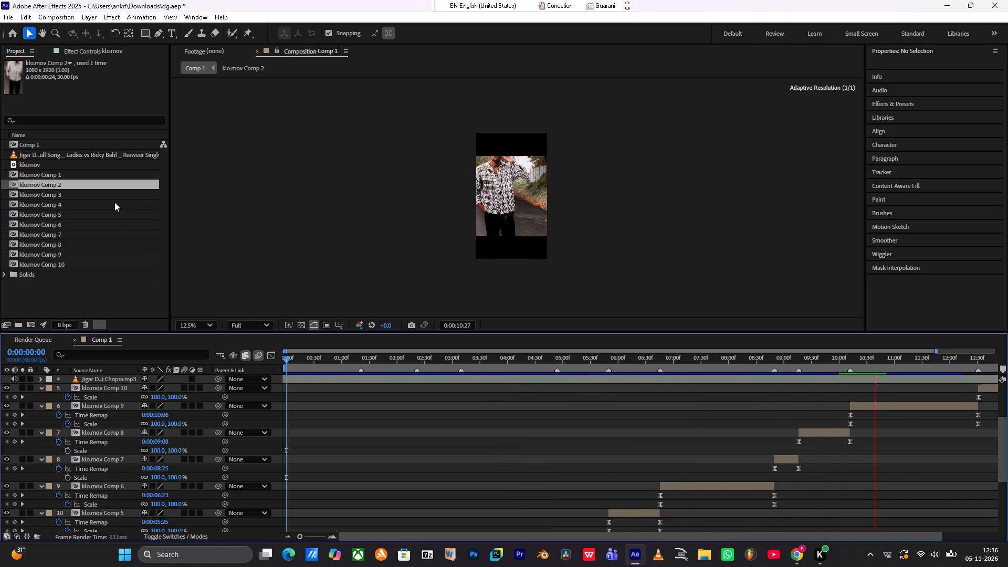
pyautogui.press('space')
# Add Comp 1 to the Render Queue.
pyautogui.click(8, 19)
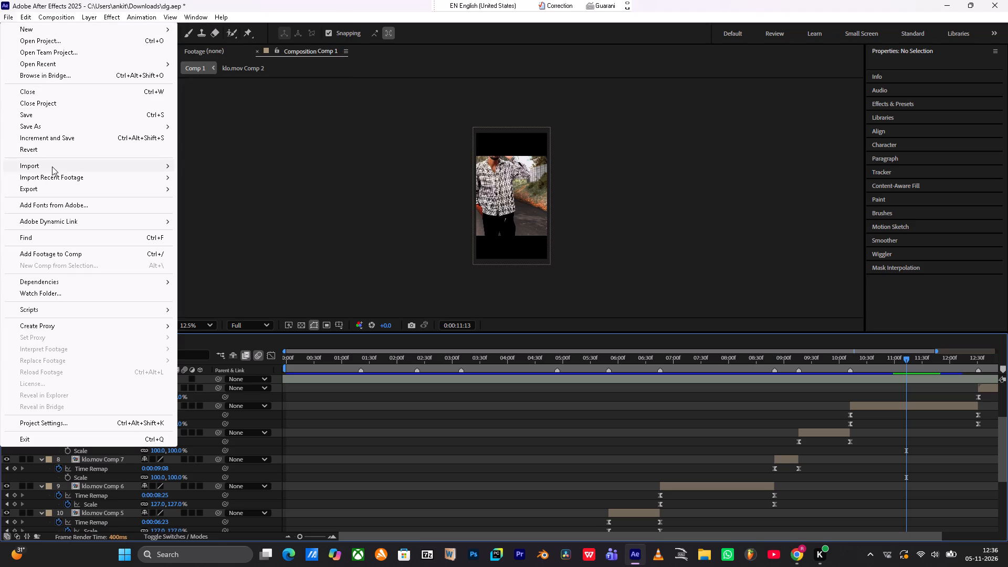
pyautogui.click(51, 191)
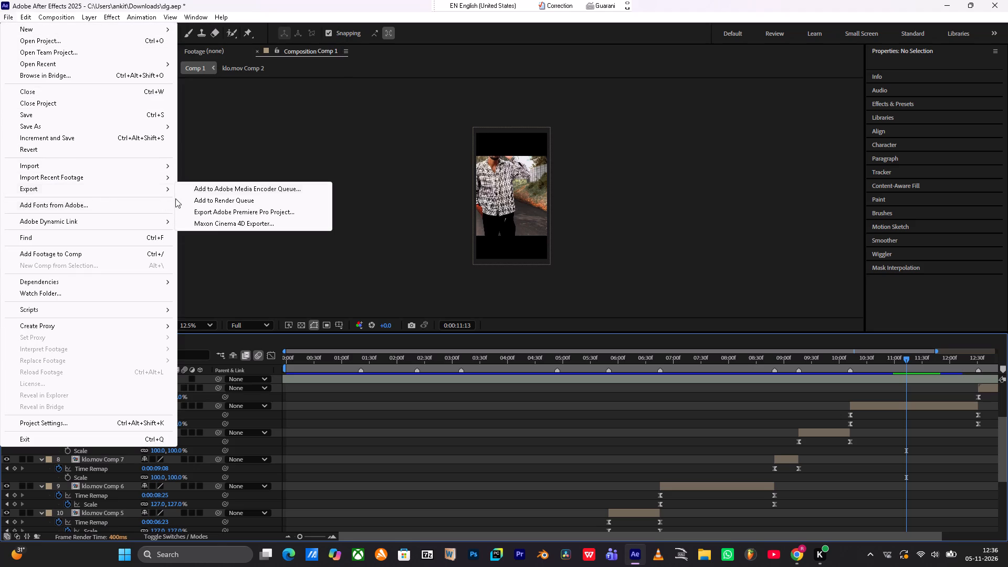
pyautogui.click(228, 202)
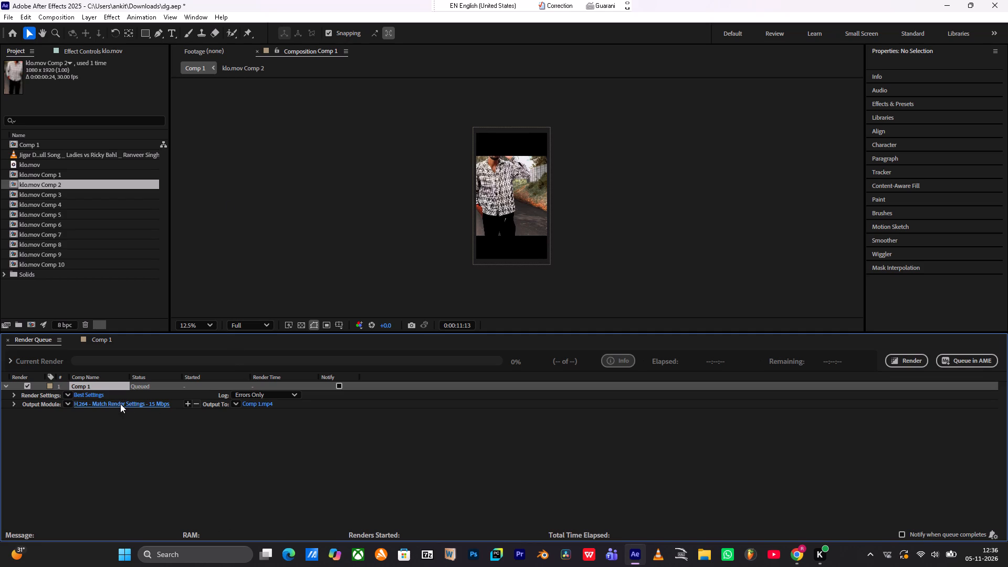
# Accept Comp 1's render settings with Best quality and Full resolution.
pyautogui.click(90, 395)
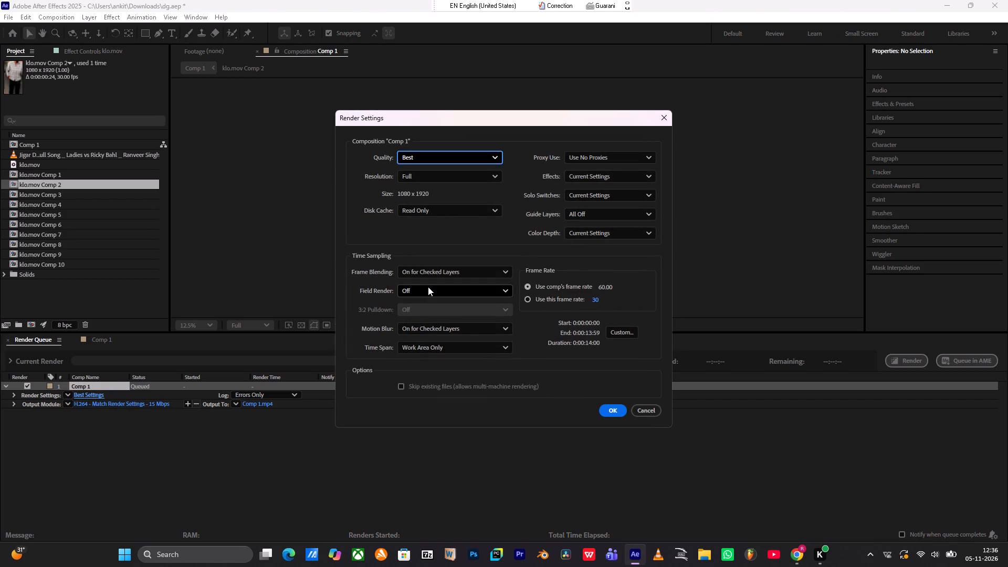
pyautogui.click(440, 181)
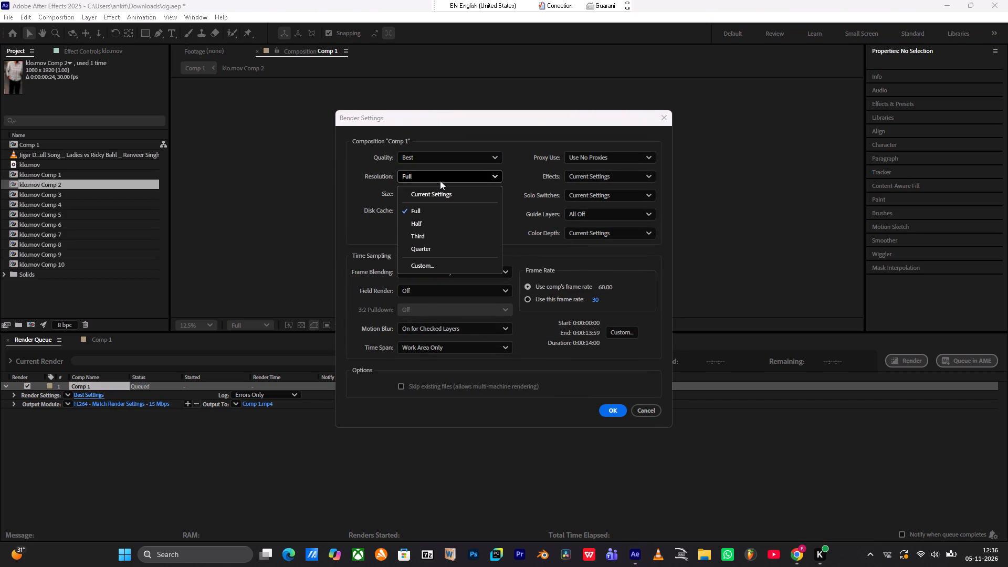
pyautogui.click(440, 181)
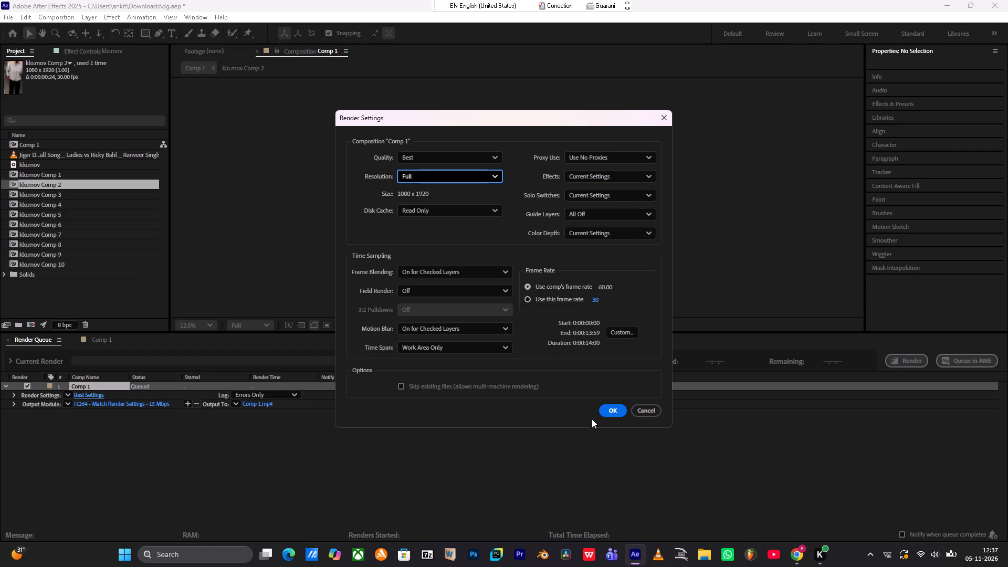
pyautogui.click(616, 413)
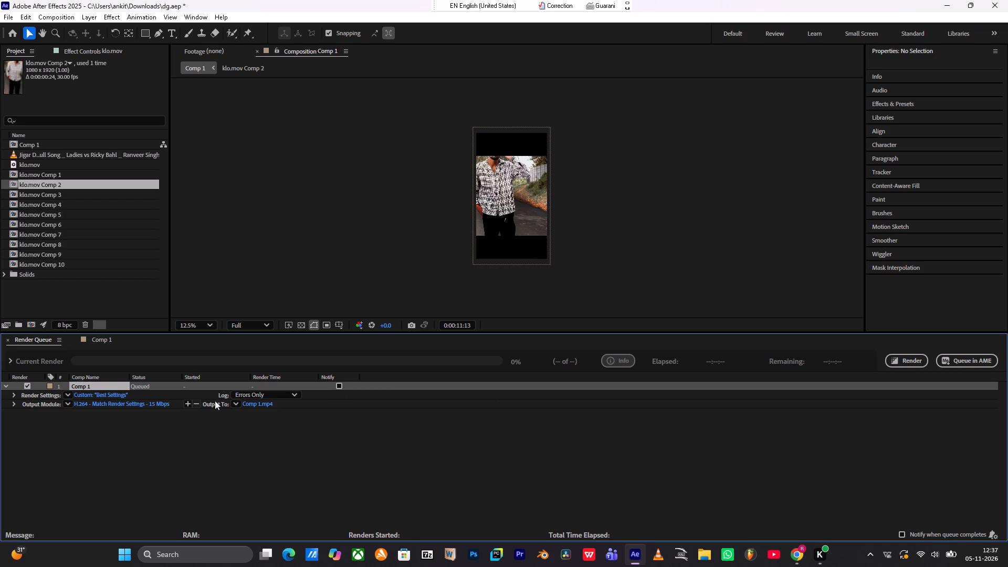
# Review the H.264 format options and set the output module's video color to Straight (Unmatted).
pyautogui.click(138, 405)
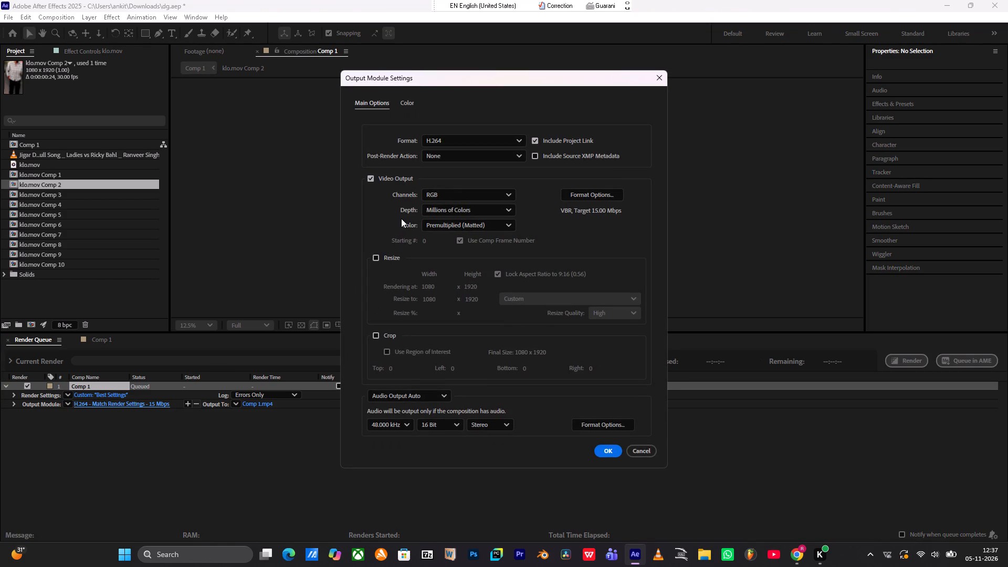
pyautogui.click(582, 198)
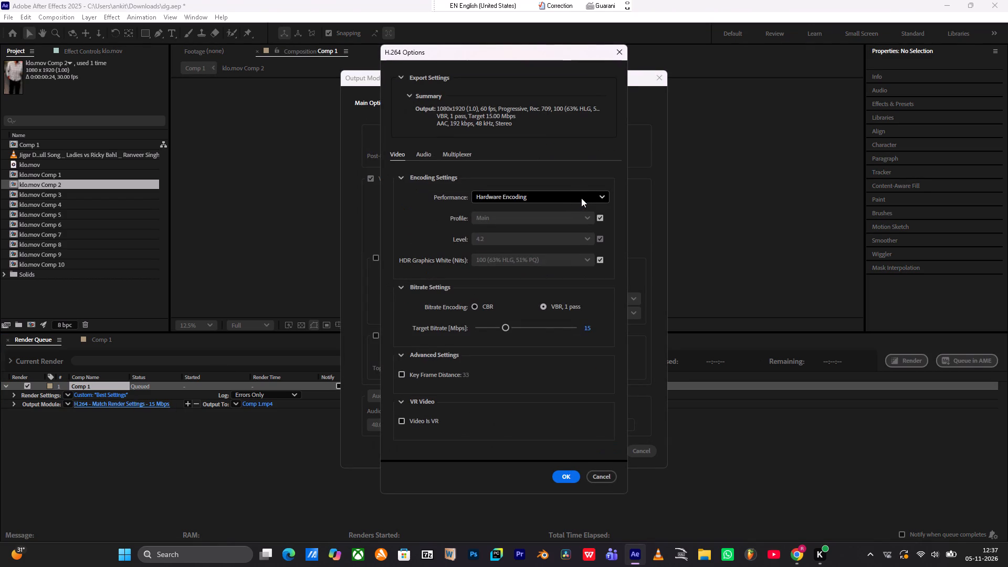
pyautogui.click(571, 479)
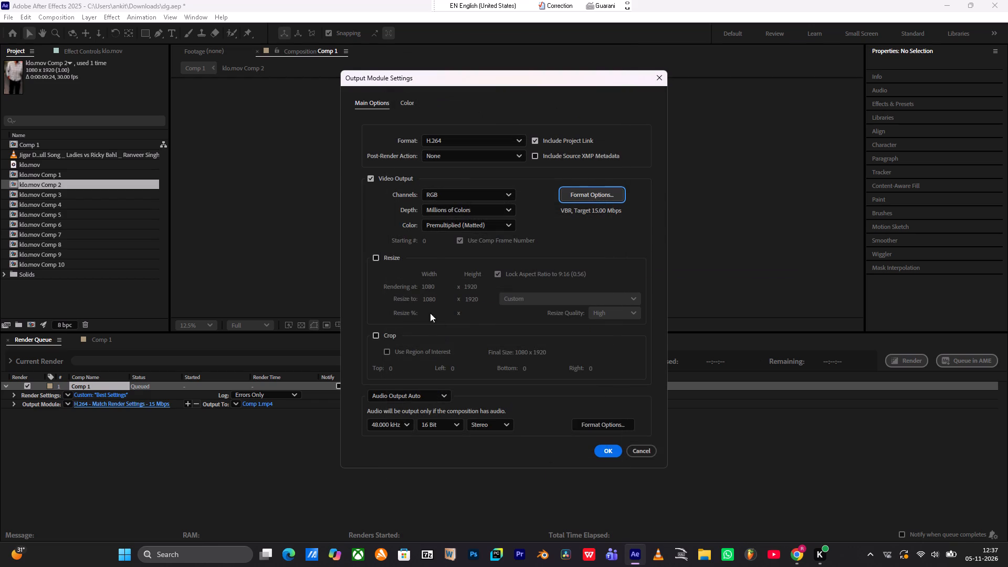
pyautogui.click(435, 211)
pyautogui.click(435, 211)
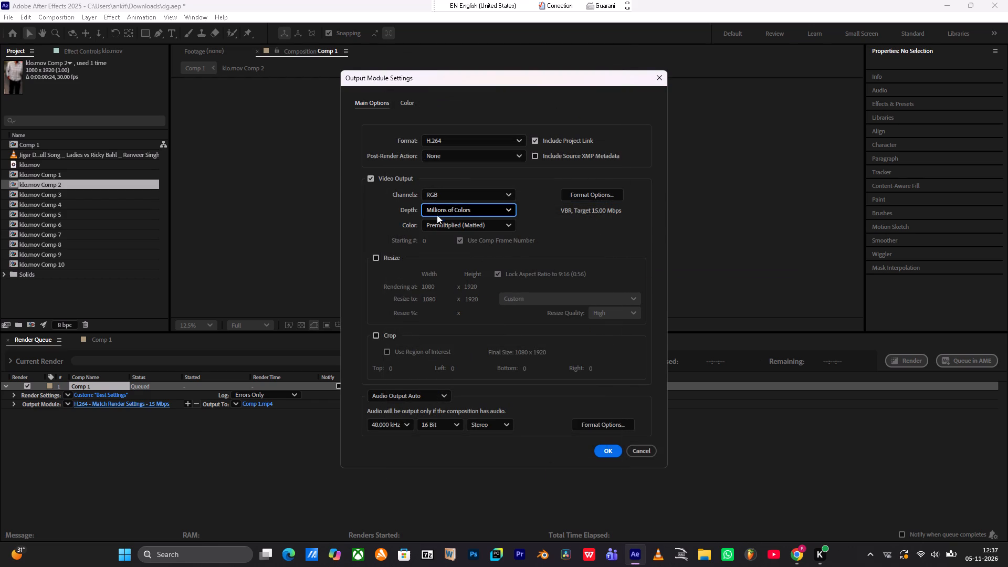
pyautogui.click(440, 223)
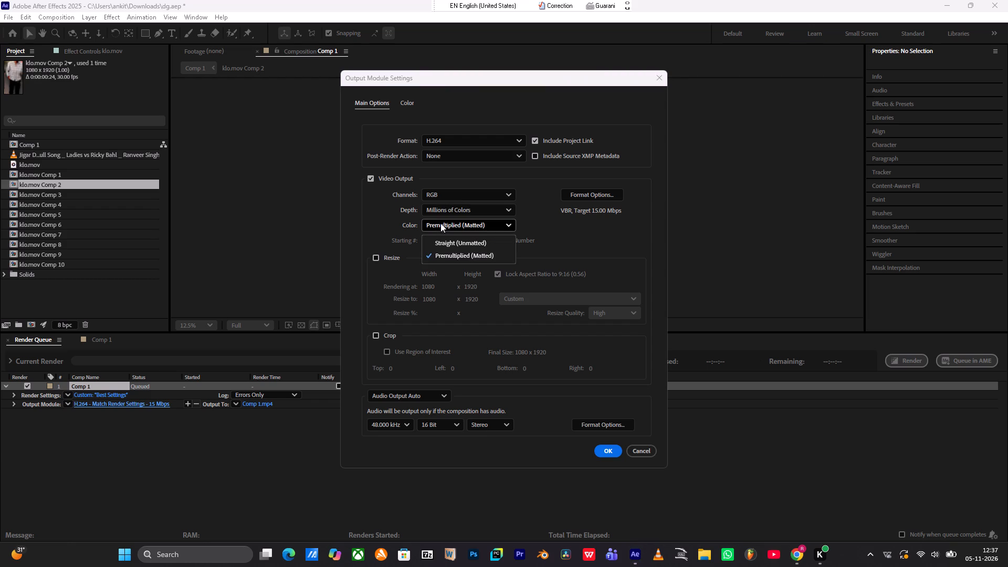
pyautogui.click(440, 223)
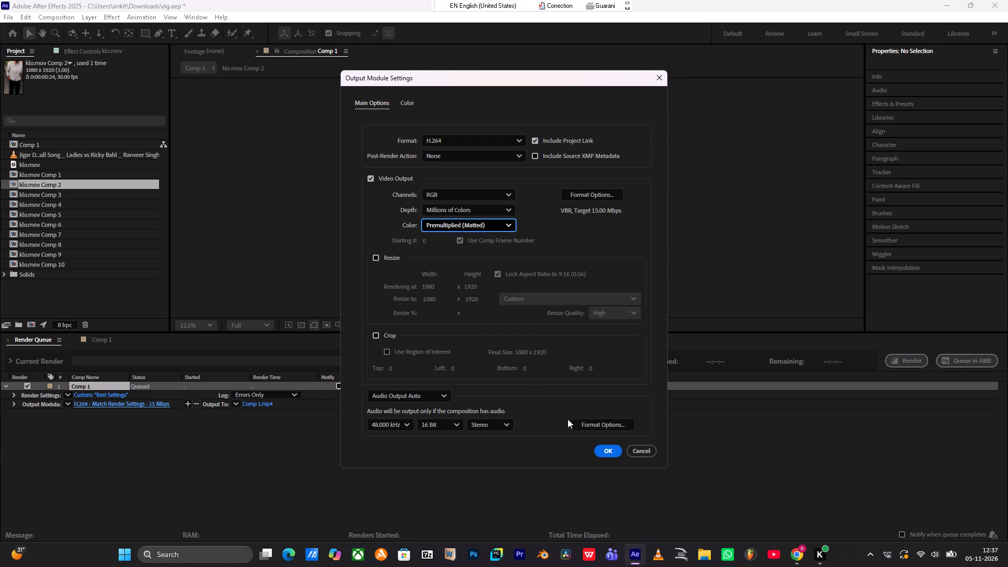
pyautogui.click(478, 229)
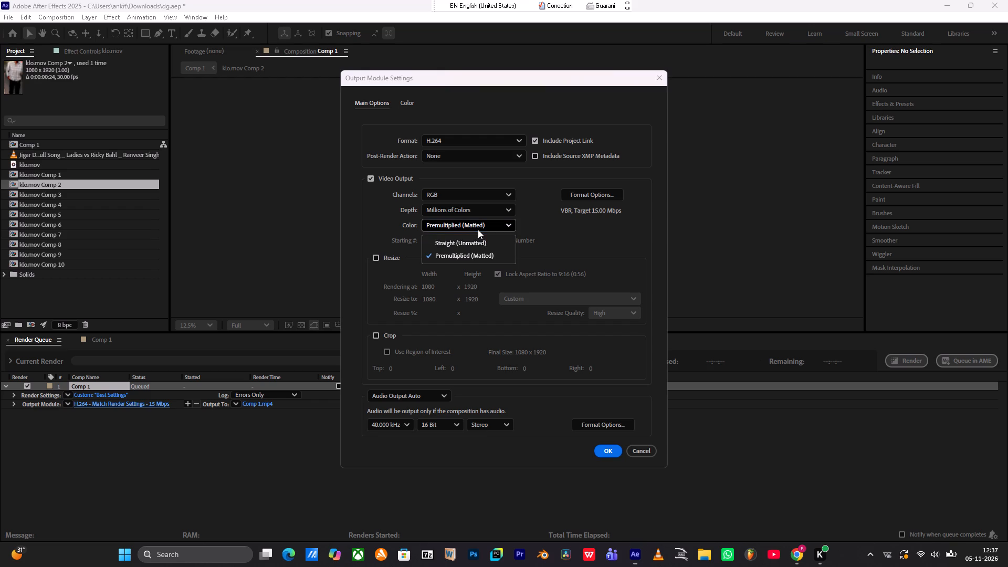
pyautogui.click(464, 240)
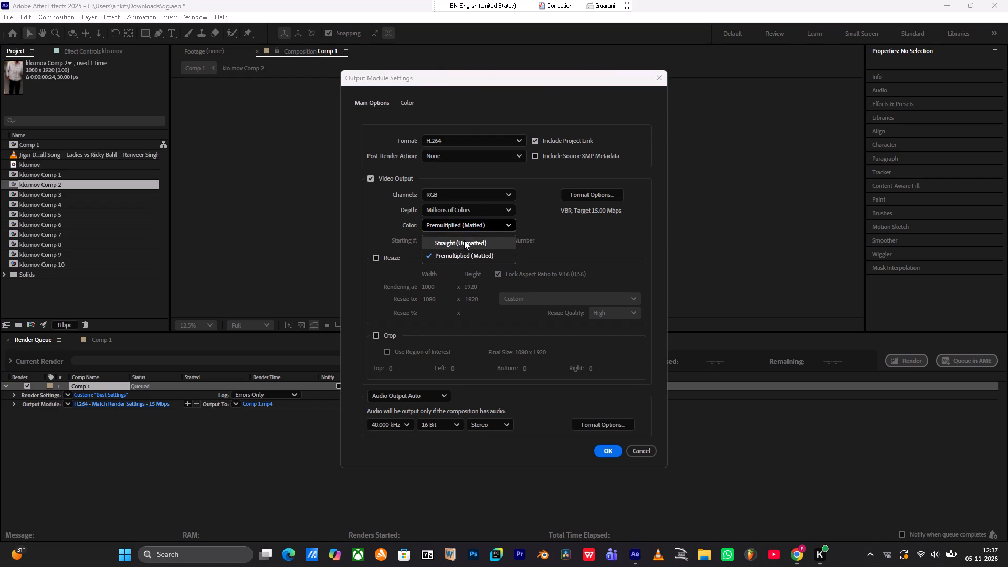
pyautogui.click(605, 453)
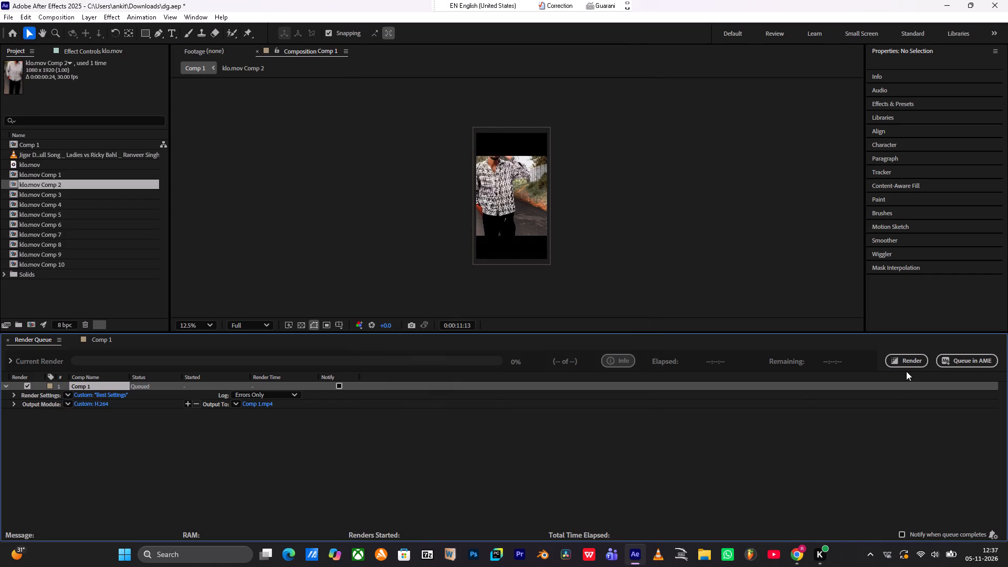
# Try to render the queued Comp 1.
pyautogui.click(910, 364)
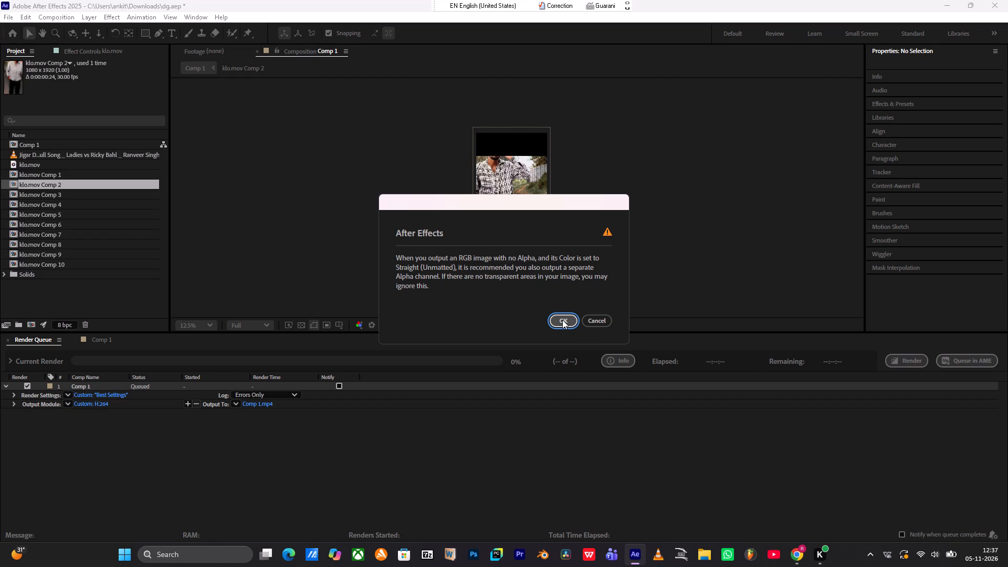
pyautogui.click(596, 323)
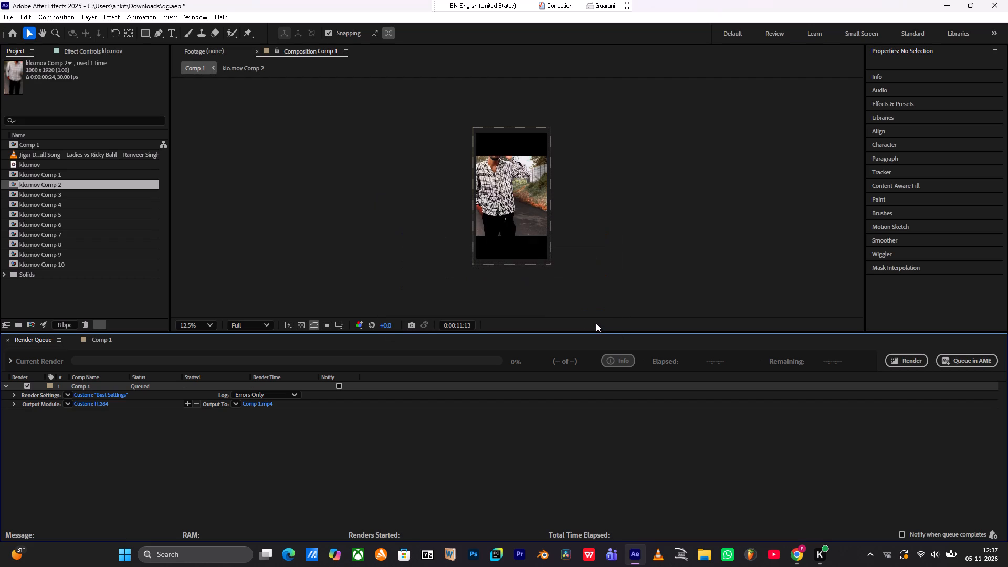
# Set the output module's video color to Premultiplied (Matted).
pyautogui.click(93, 403)
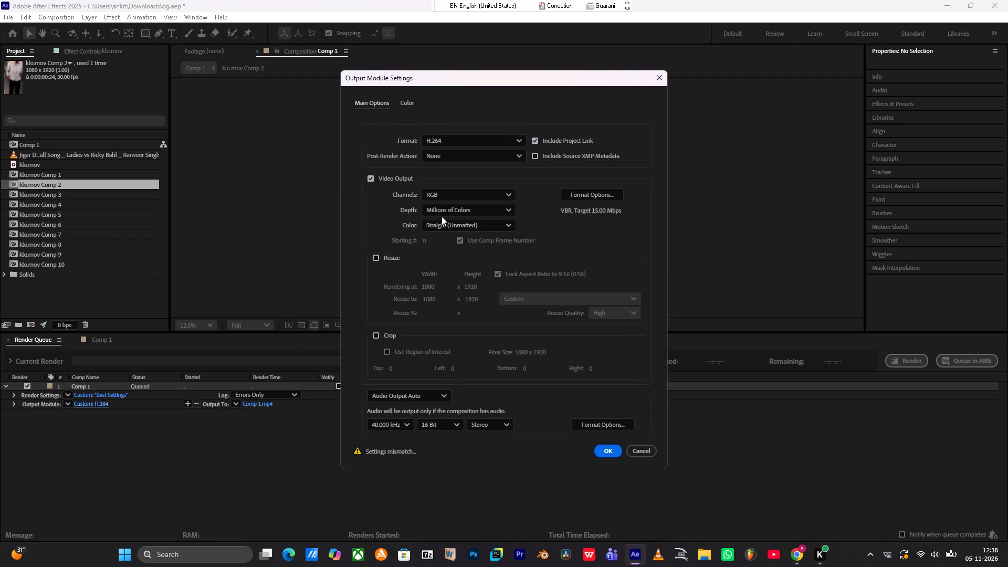
pyautogui.click(442, 224)
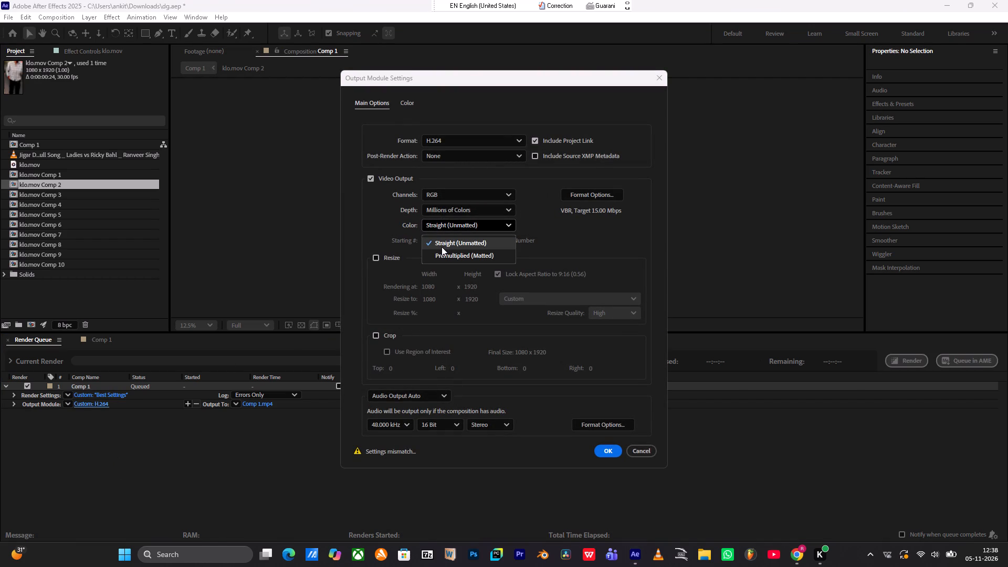
pyautogui.click(441, 255)
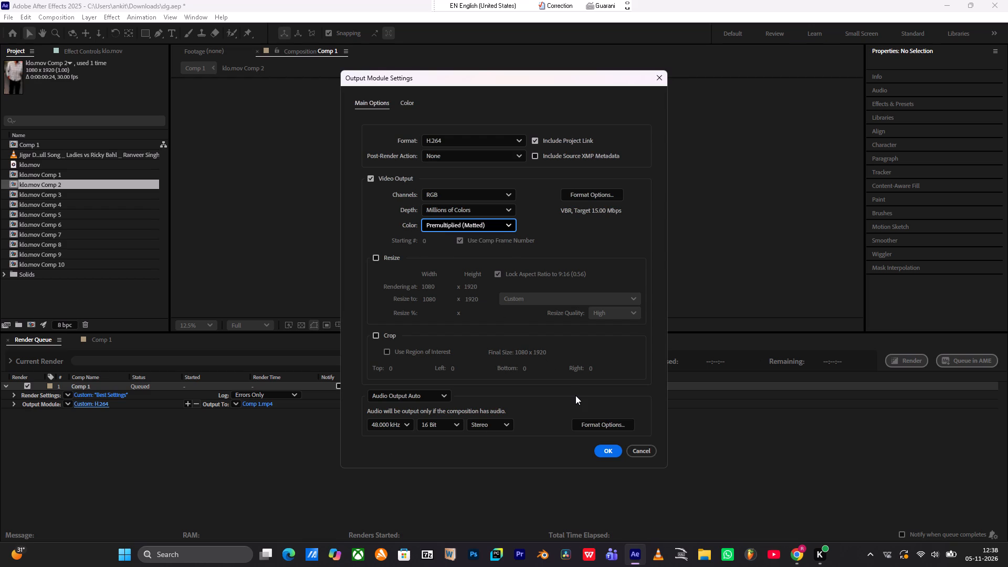
pyautogui.click(604, 447)
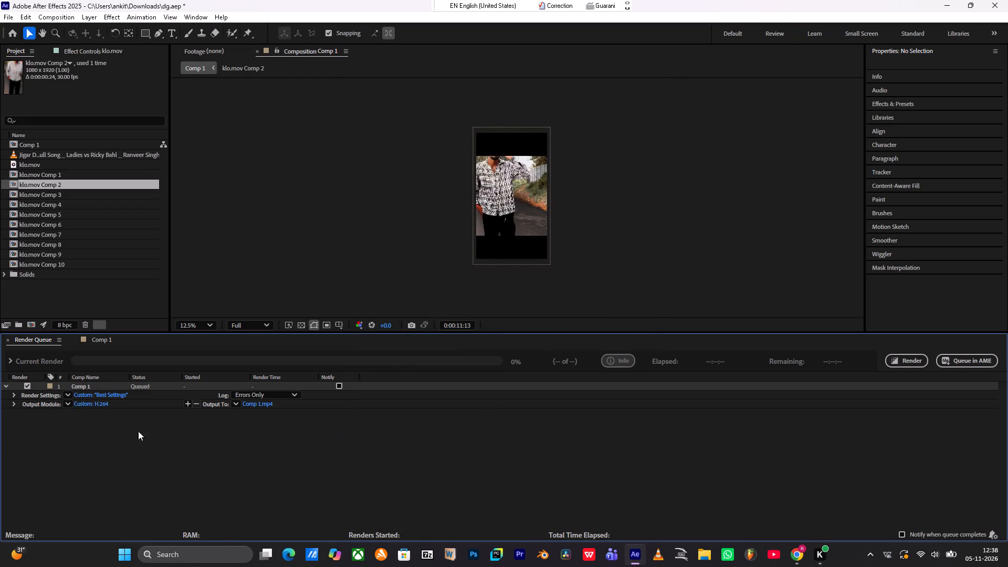
# In Comp 1's output module color settings, set the output color space to Rec.709 Gamma 2.4.
pyautogui.click(90, 405)
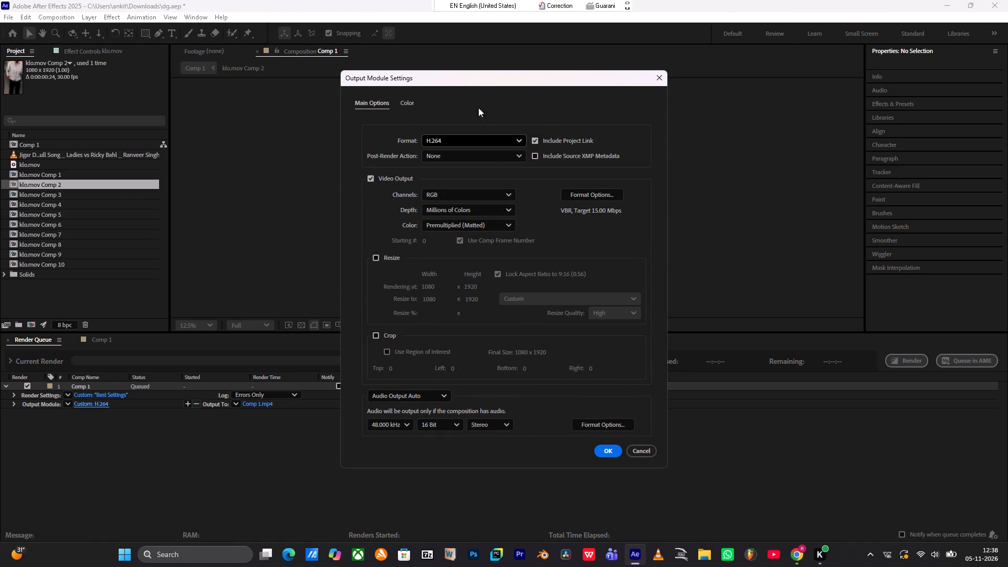
pyautogui.click(407, 100)
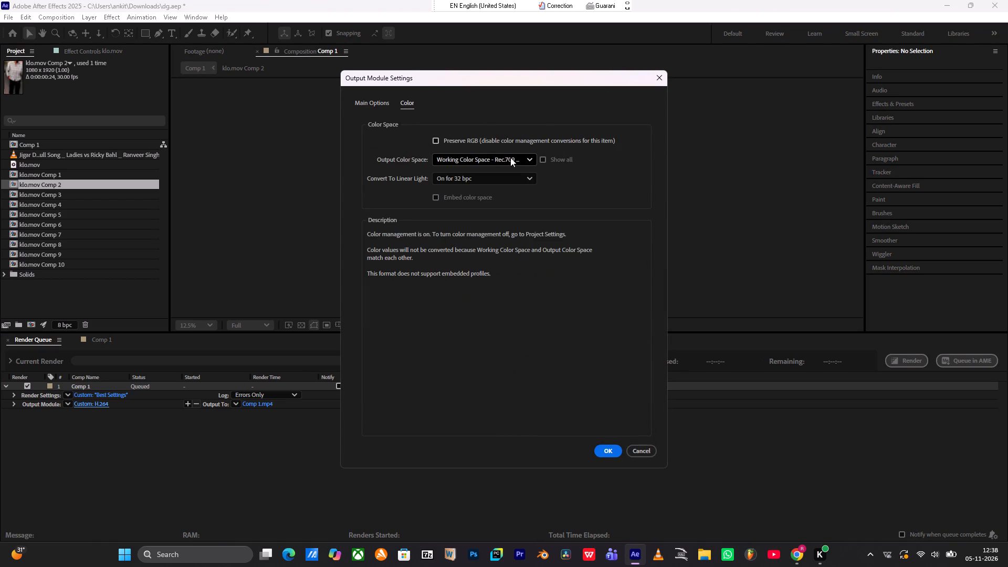
pyautogui.click(516, 161)
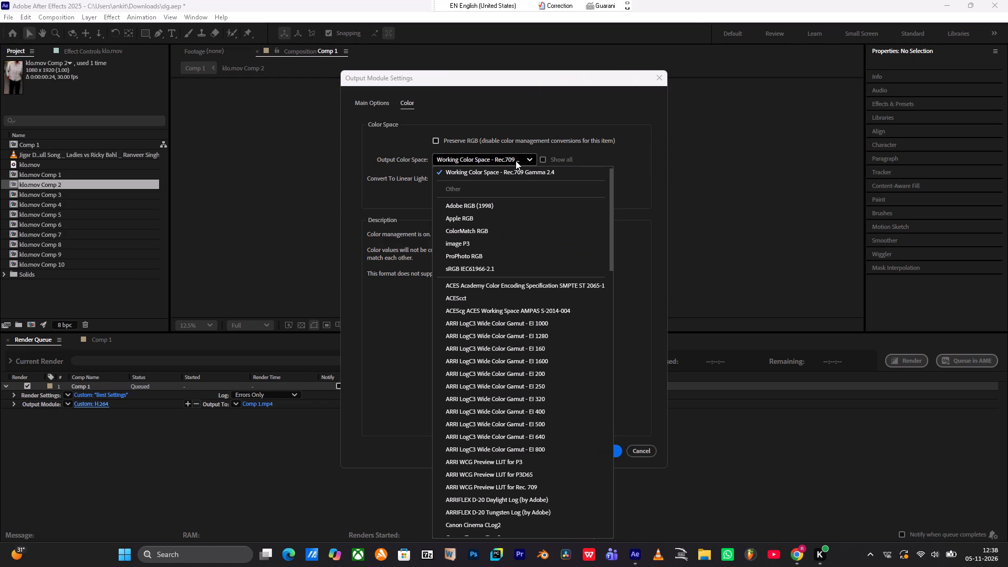
pyautogui.scroll(-2, 485, 336)
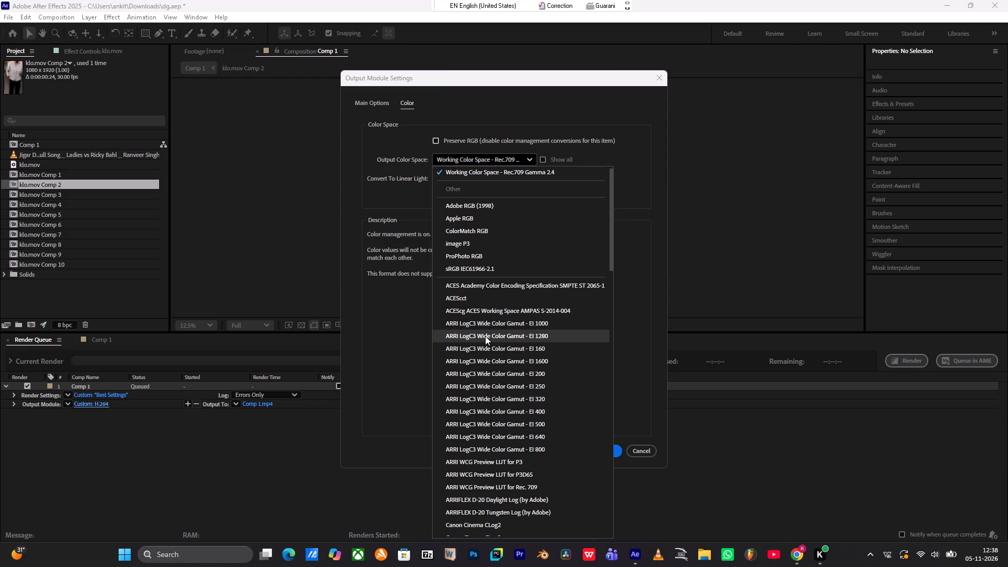
pyautogui.scroll(-3, 485, 336)
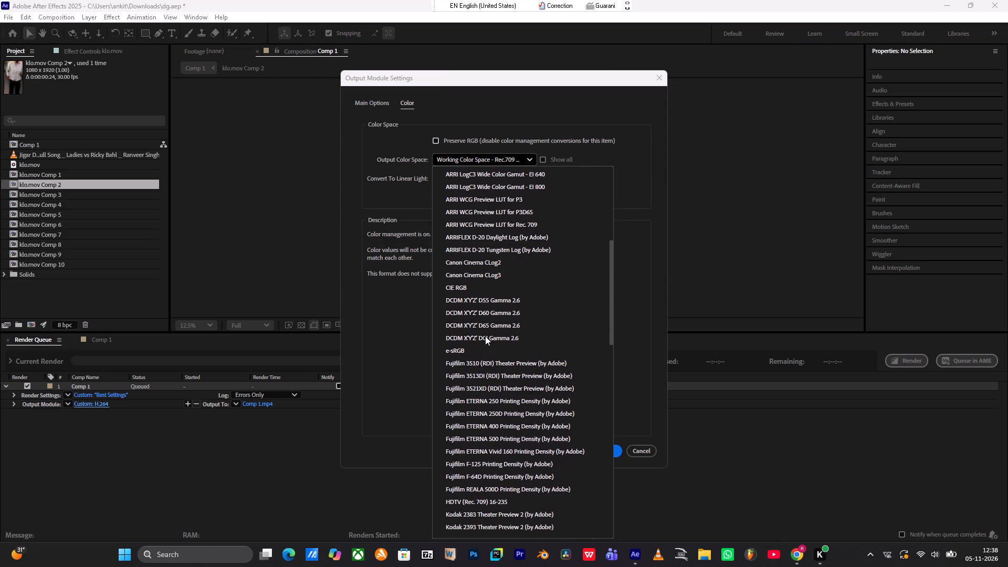
pyautogui.scroll(-4, 485, 336)
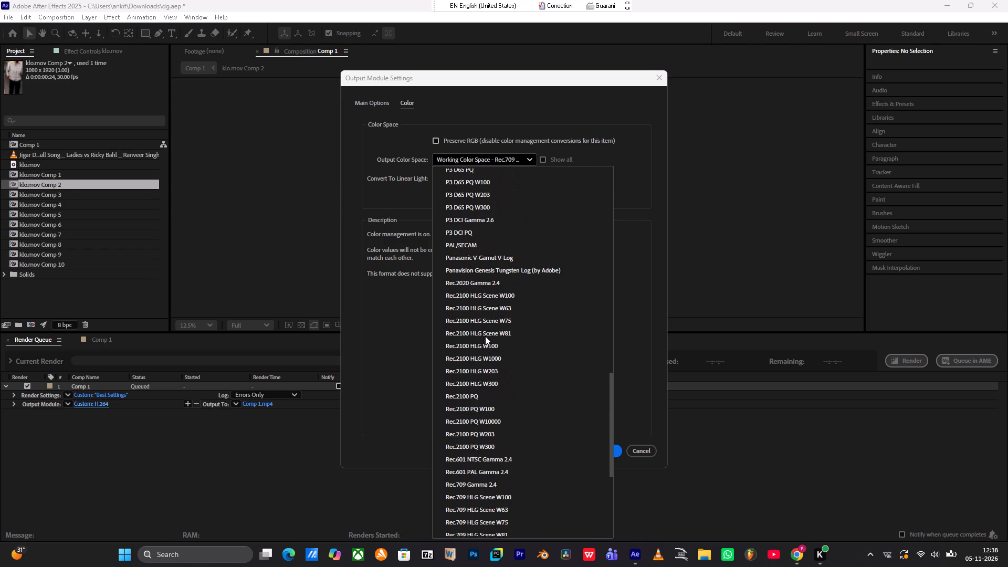
pyautogui.scroll(-1, 485, 336)
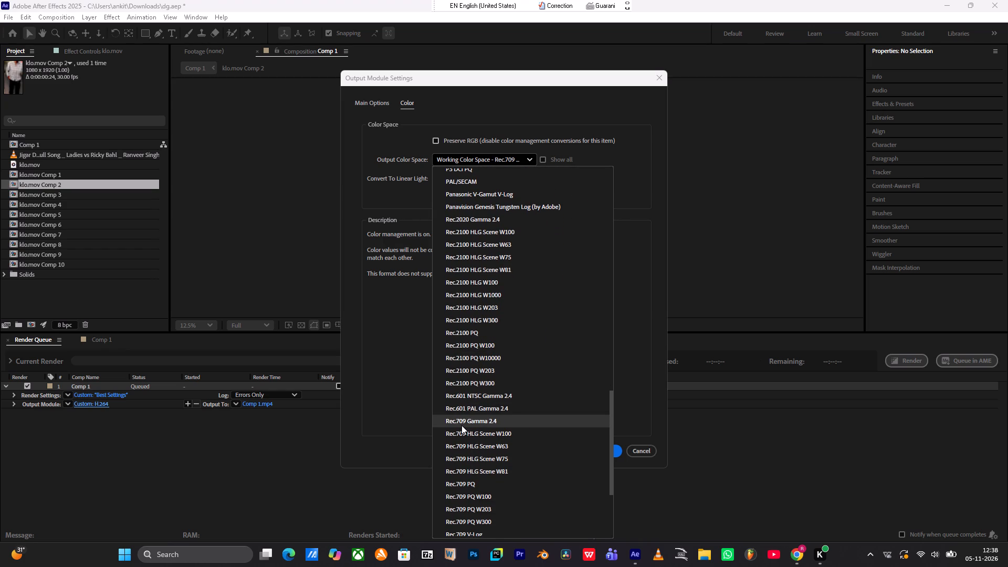
pyautogui.scroll(-3, 461, 425)
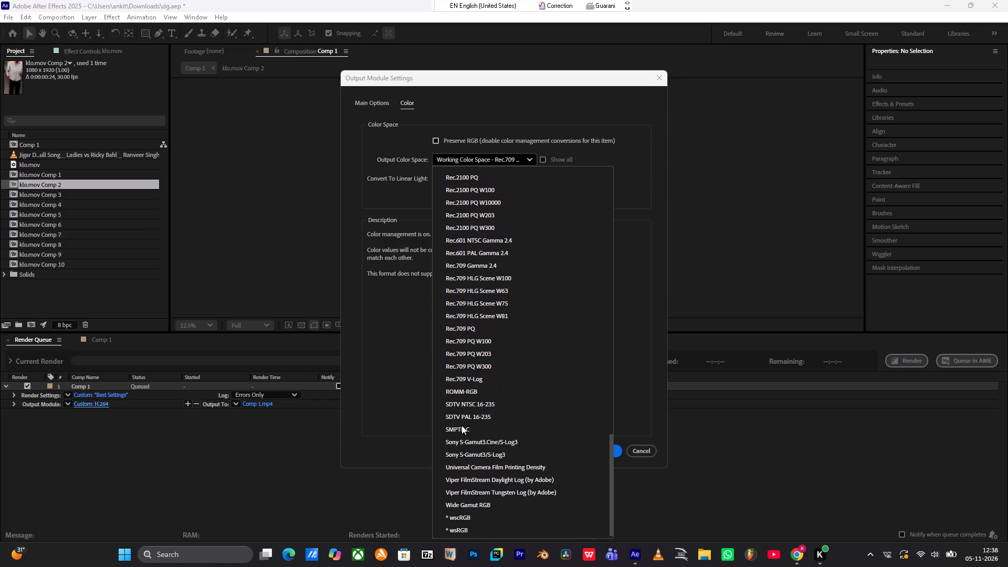
pyautogui.scroll(-1, 459, 476)
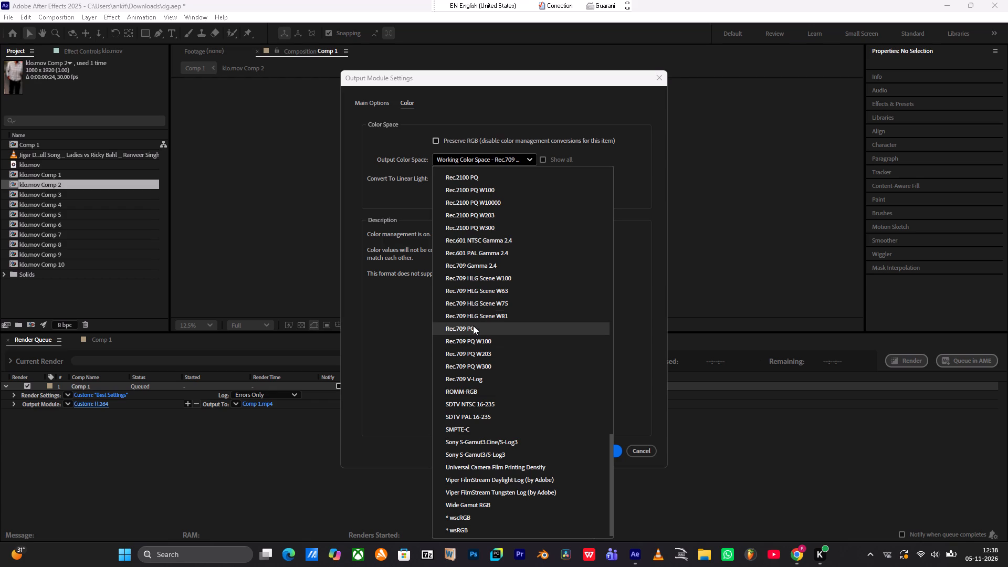
pyautogui.click(474, 268)
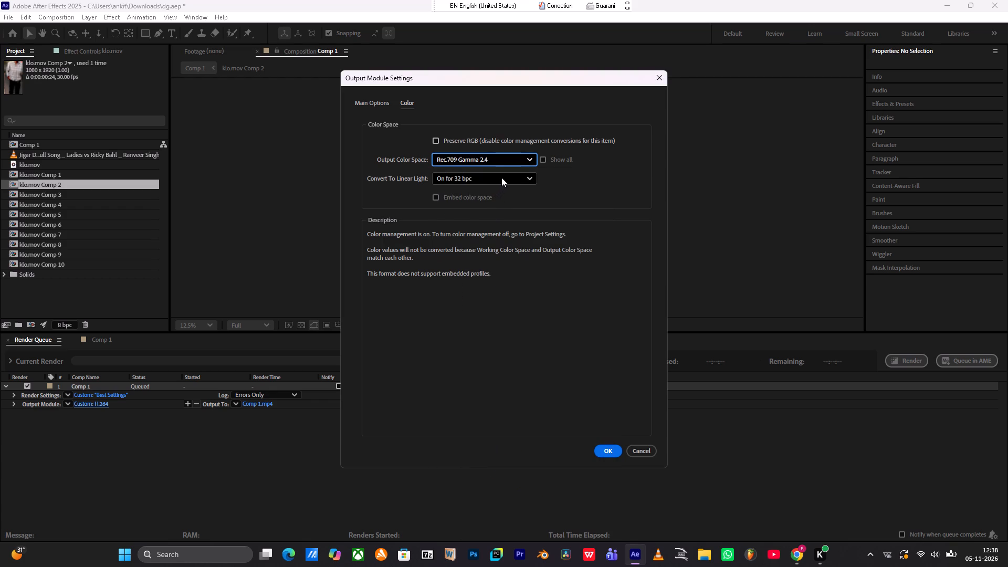
# Enable Preserve RGB to disable color management conversions for this item, and accept the output module settings.
pyautogui.click(501, 177)
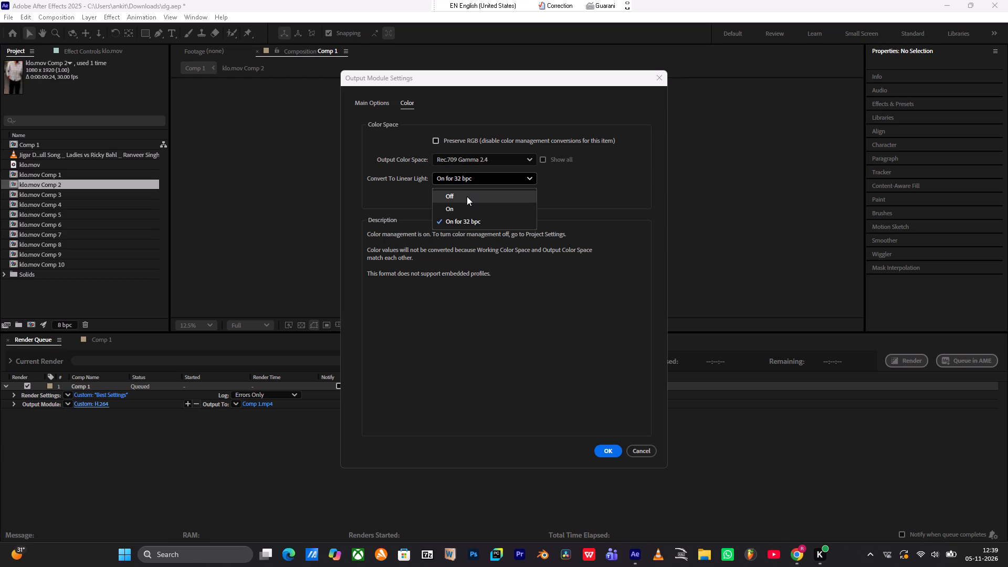
pyautogui.click(431, 341)
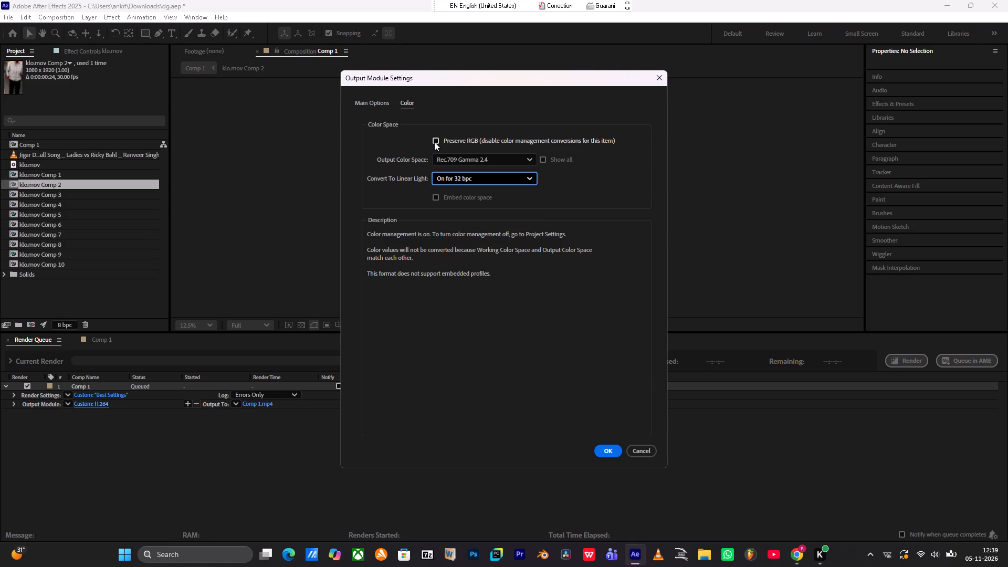
pyautogui.click(434, 142)
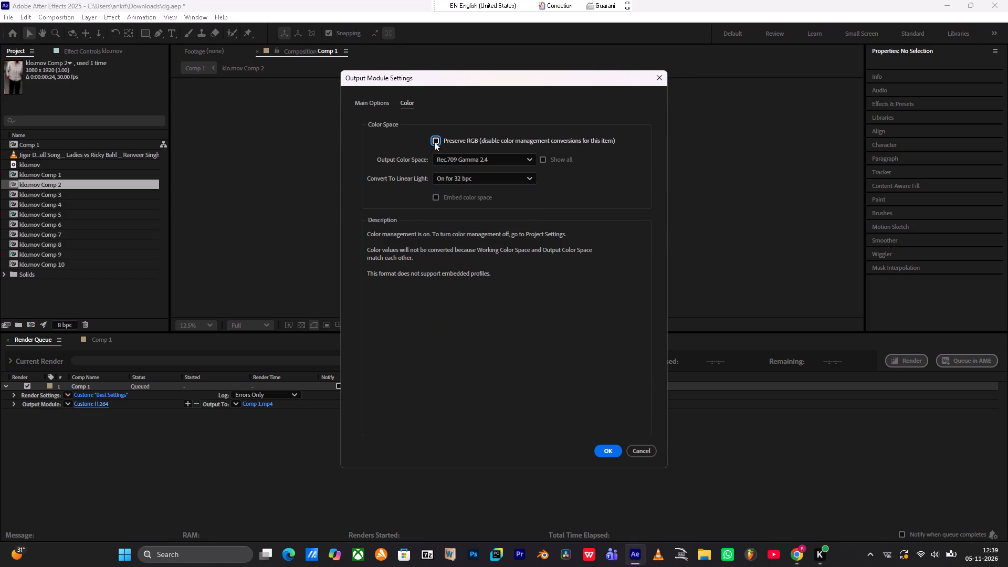
pyautogui.click(434, 142)
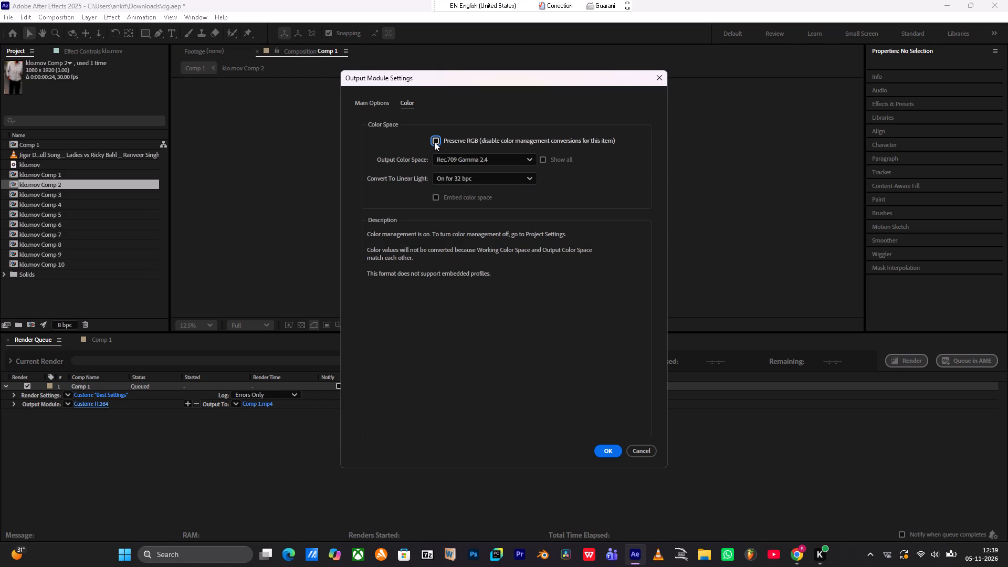
pyautogui.click(435, 192)
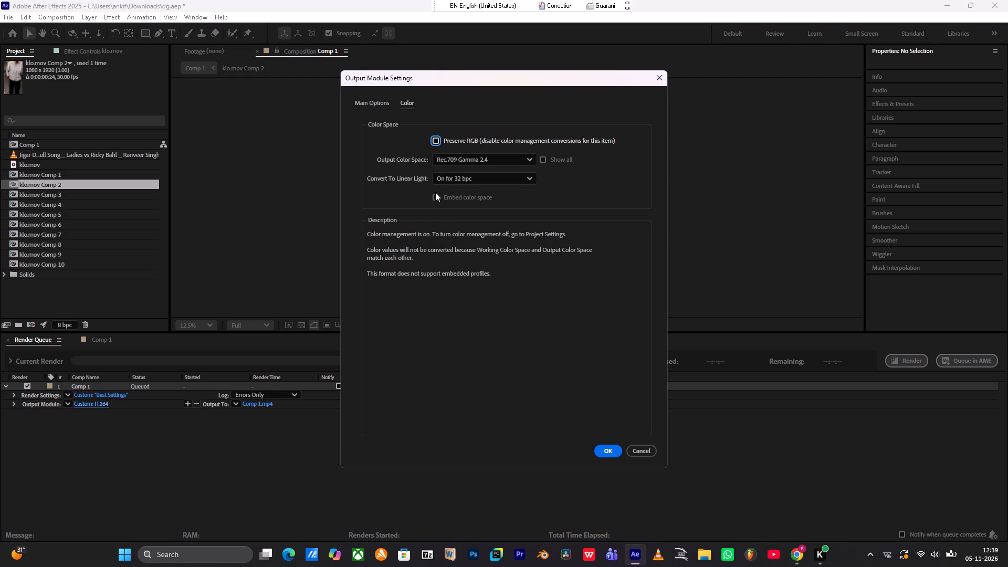
pyautogui.click(435, 197)
pyautogui.click(436, 141)
pyautogui.click(613, 450)
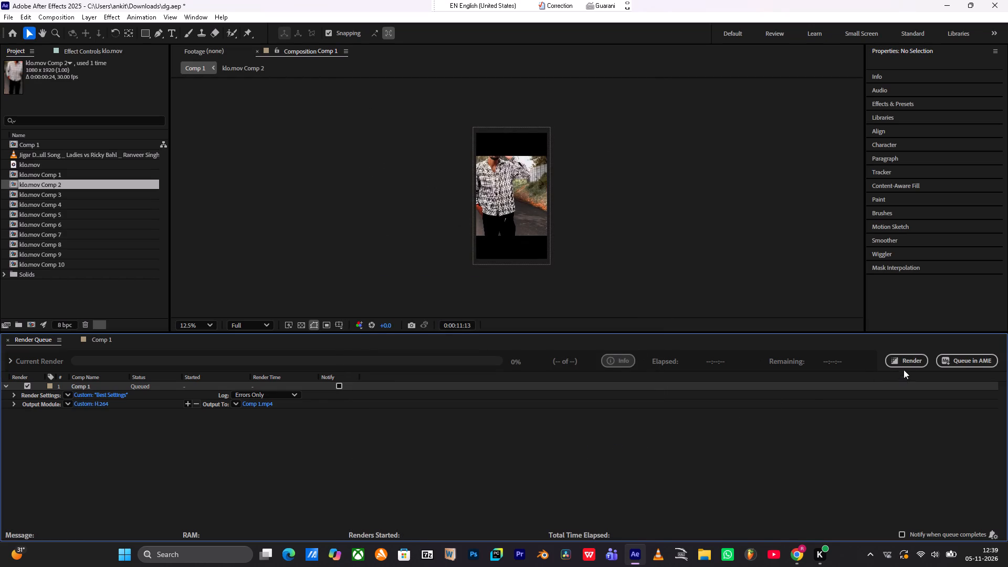
# Render the queued Comp 1 to Comp 1.mp4.
pyautogui.click(903, 365)
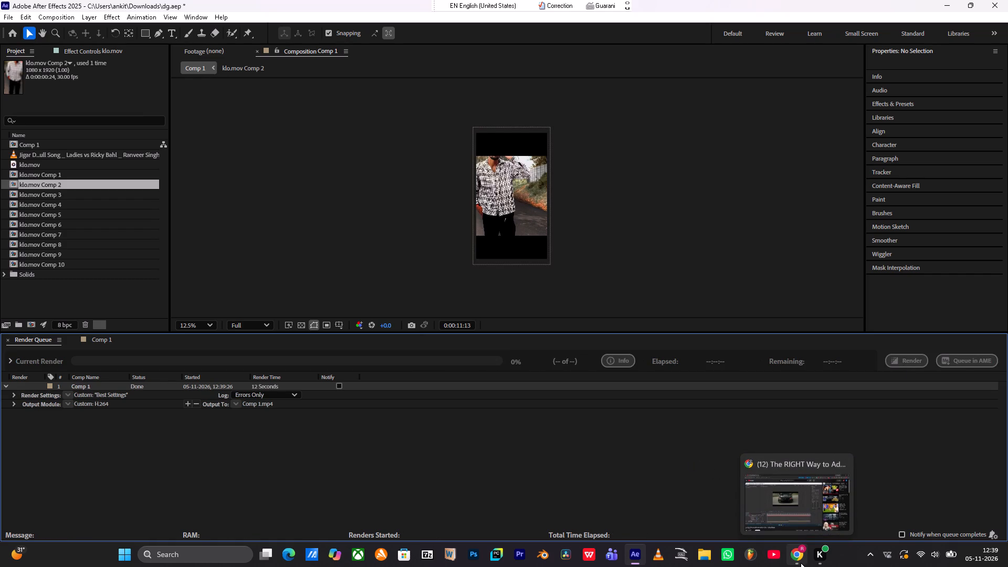
# Switch to File Explorer and play the exported Comp 1 video from Downloads in VLC, declining the player update.
pyautogui.click(705, 561)
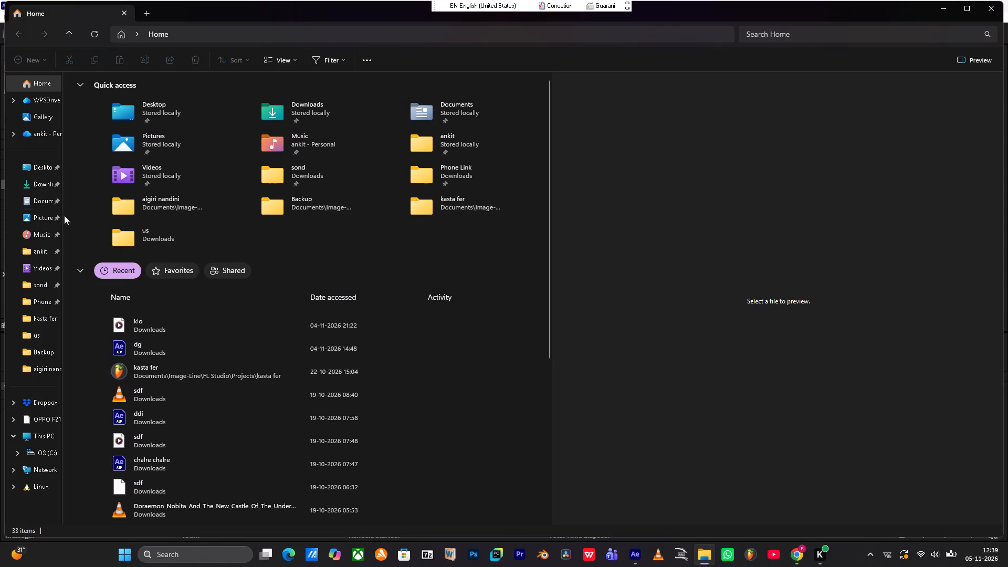
pyautogui.click(33, 184)
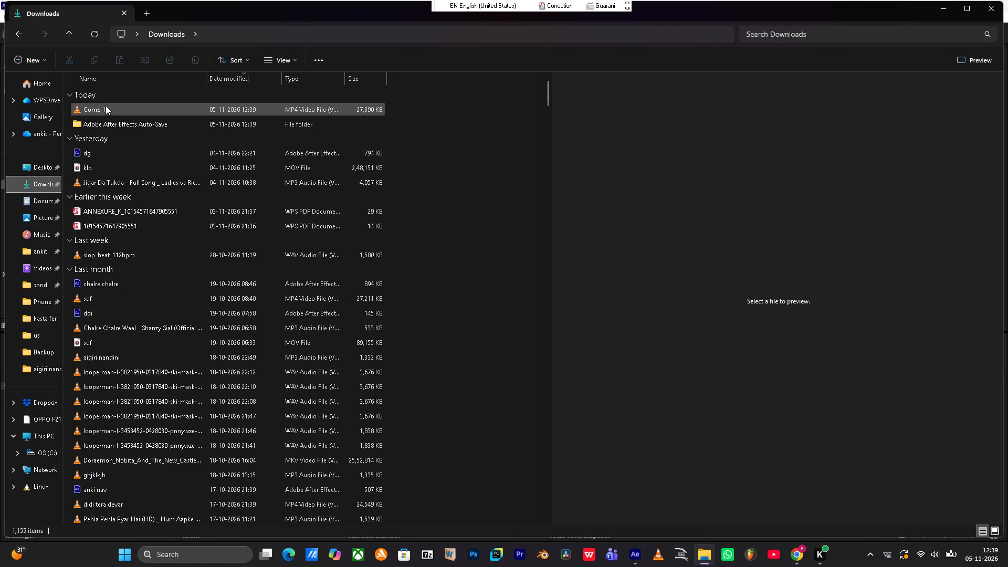
pyautogui.doubleClick(106, 112)
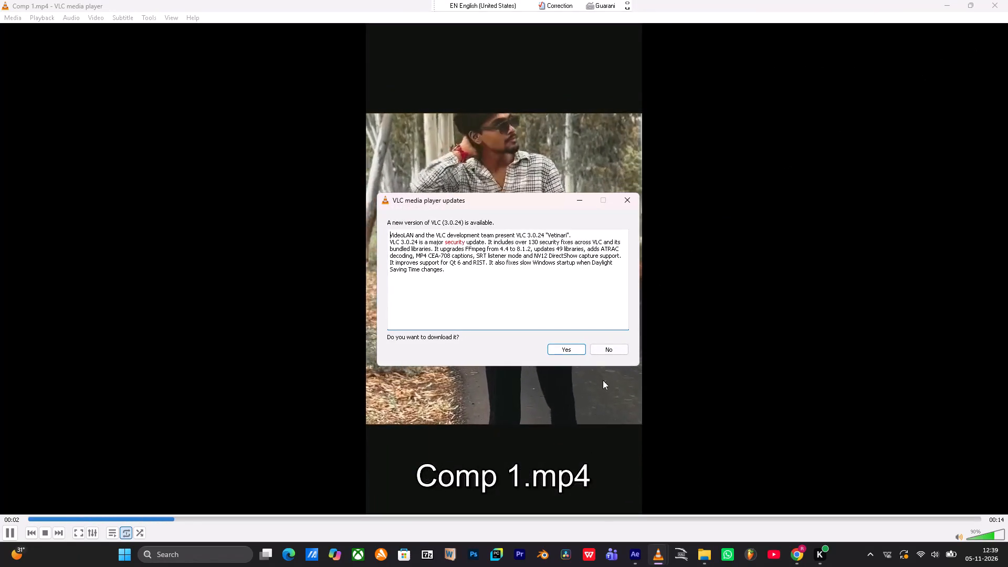
pyautogui.click(597, 351)
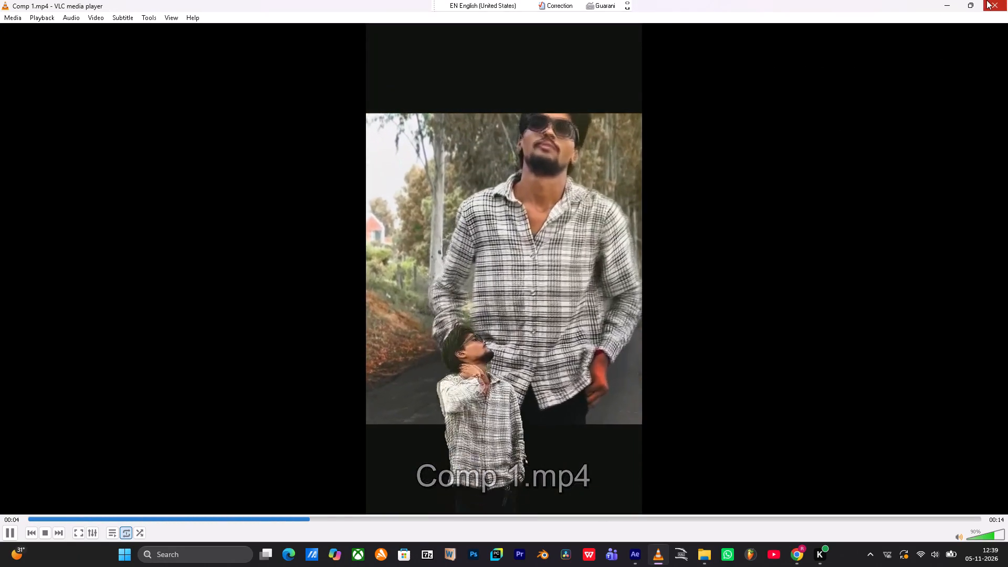
pyautogui.click(992, 5)
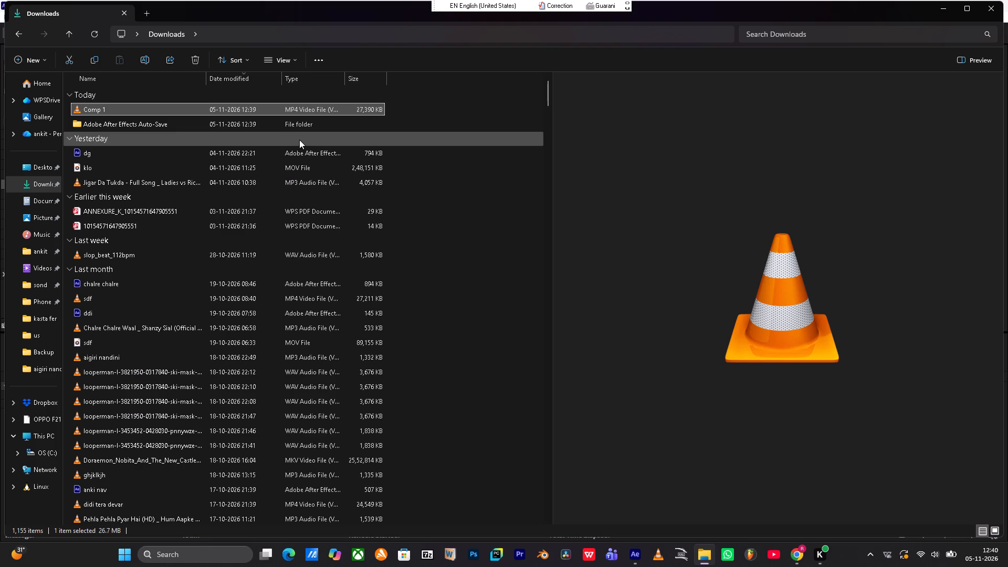
# Watch the exported Comp 1 video in a quick preview window from the Downloads folder.
pyautogui.click(213, 214)
pyautogui.click(179, 110)
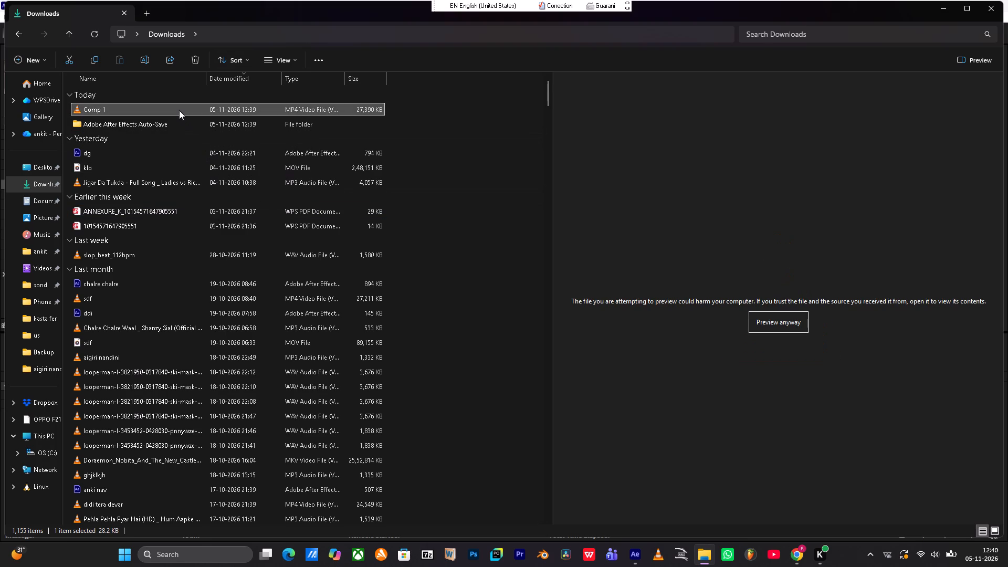
pyautogui.hotkey('ctrl', 'space')
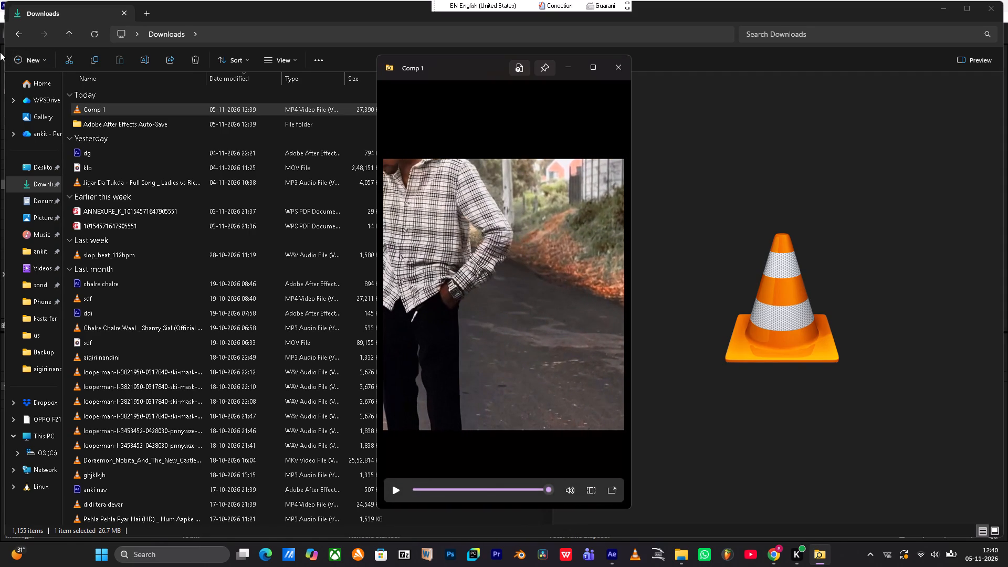
# Replay the Comp 1 video from its beginning in the quick preview, and close the preview window.
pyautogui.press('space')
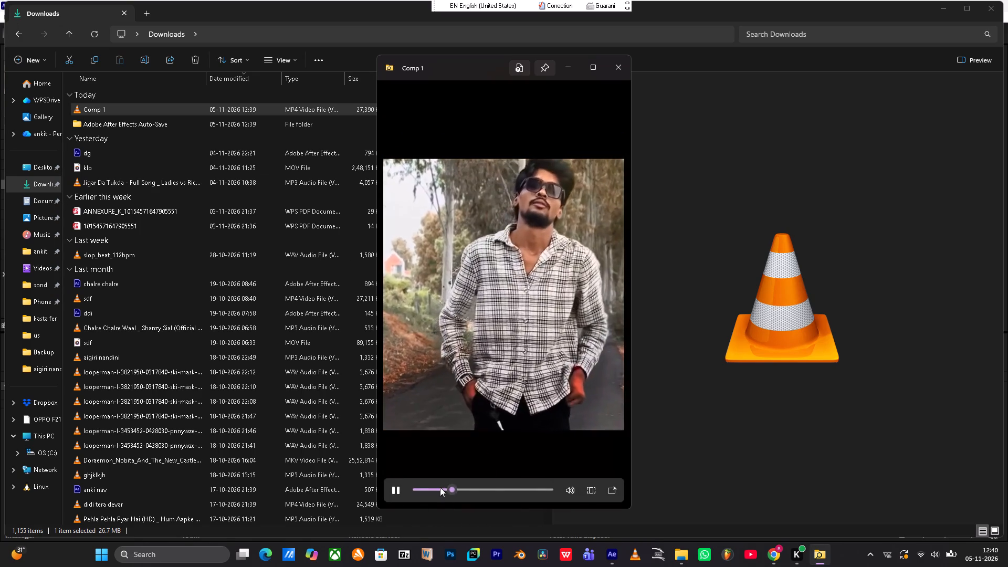
pyautogui.moveTo(440, 487); pyautogui.dragTo(387, 491)
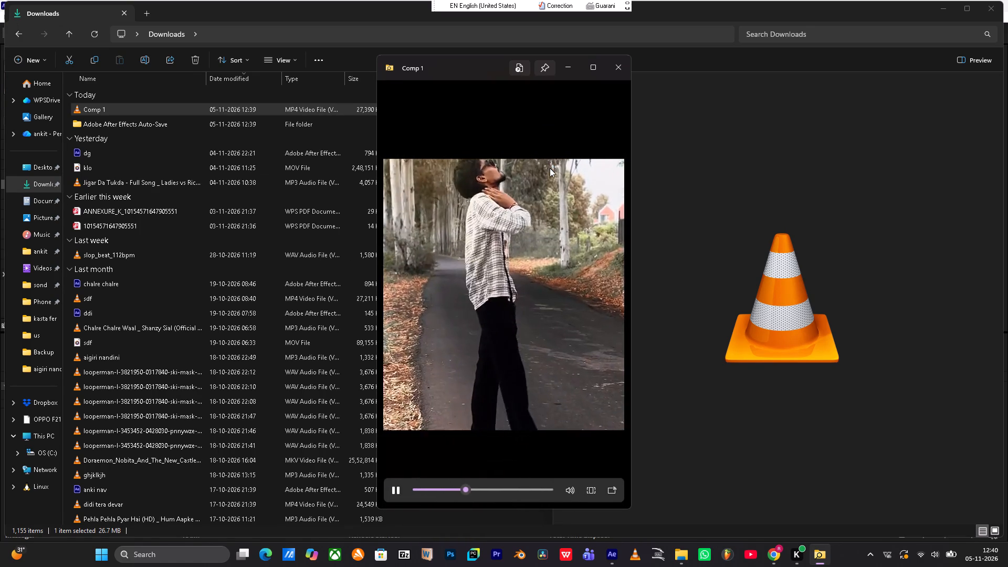